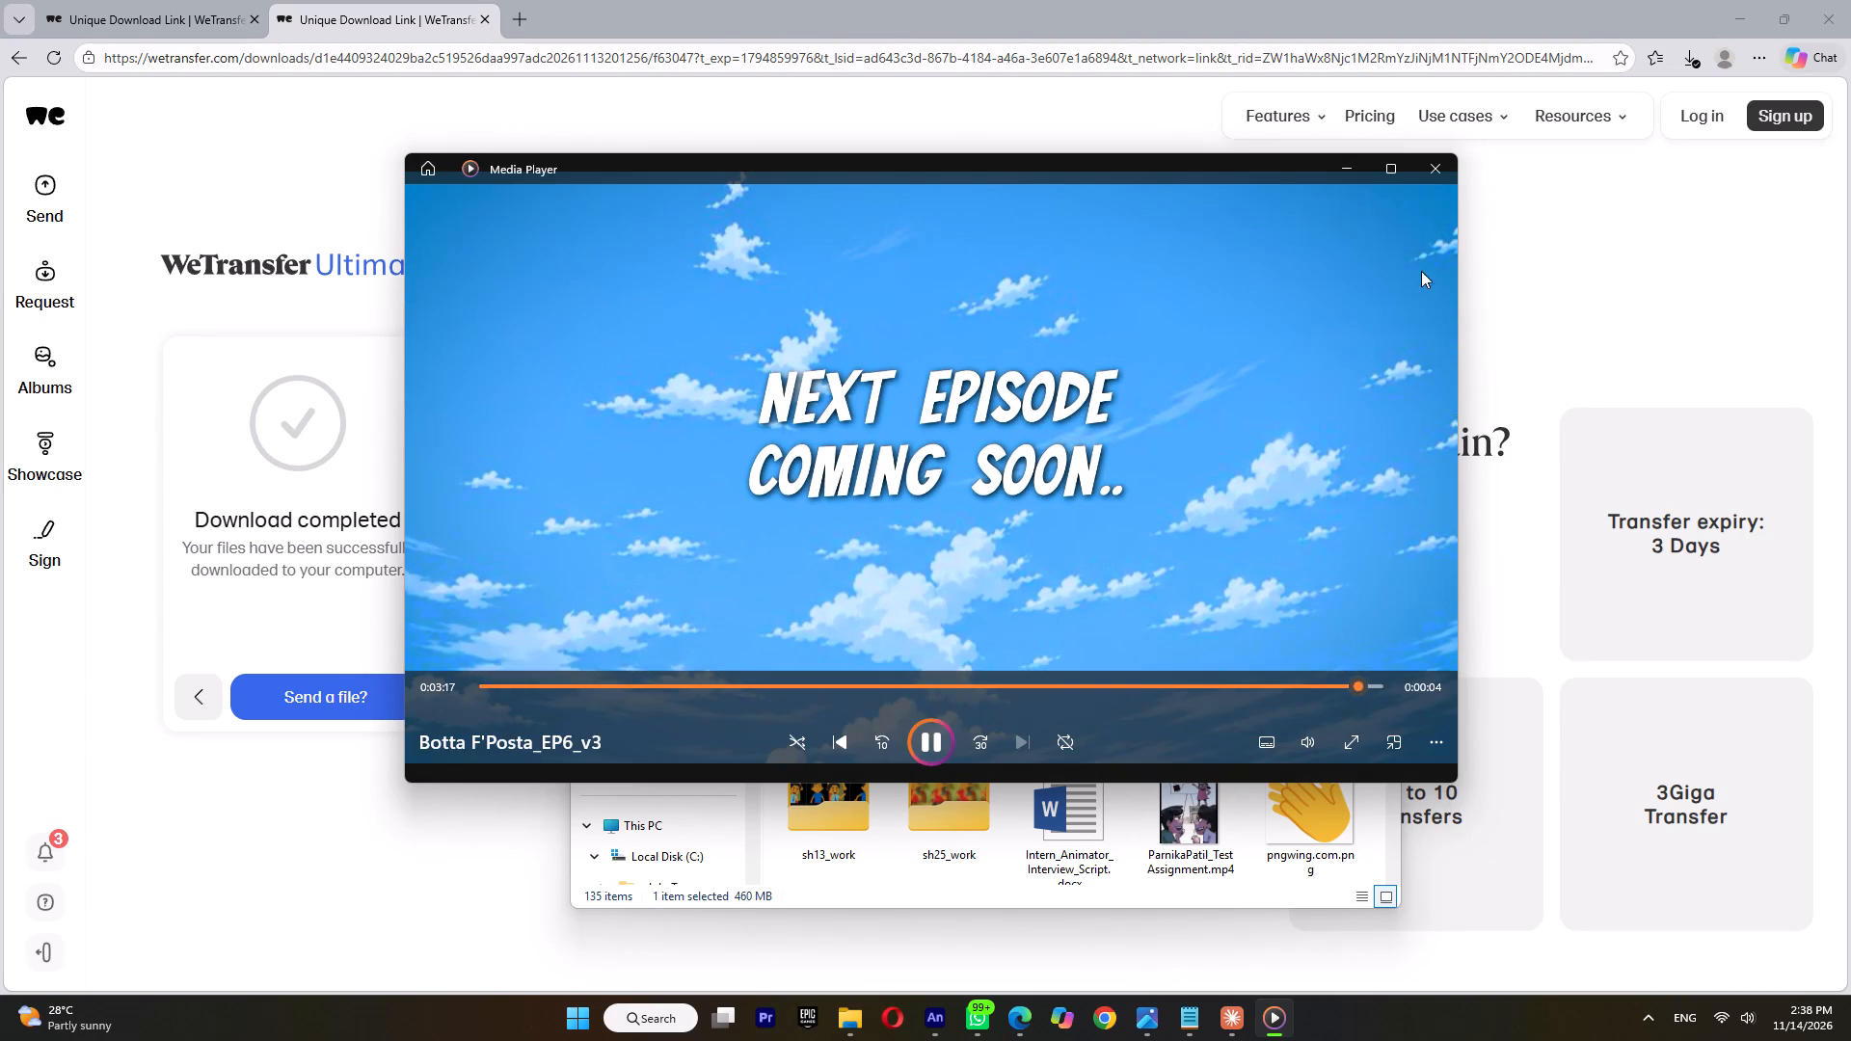
Close the Botta F'Posta_EP6_v3 video player window.
left_click(1435, 160)
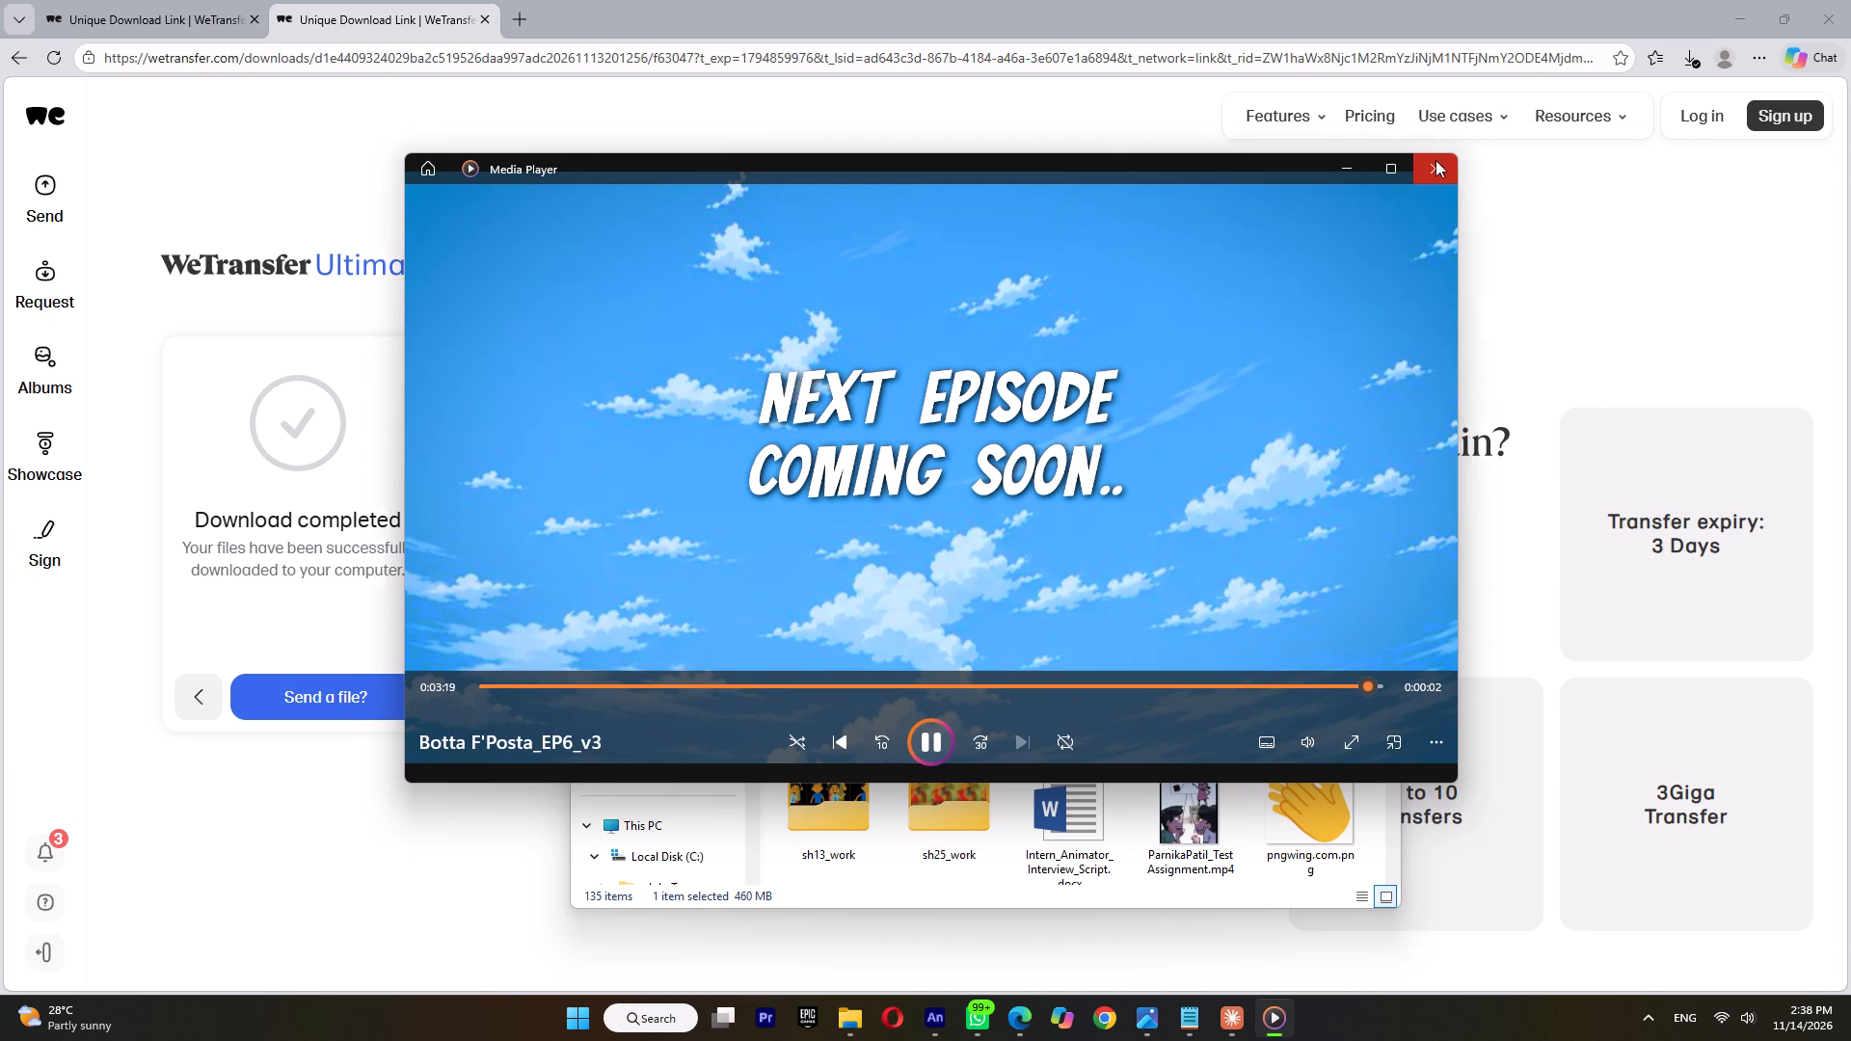
double_click(919, 487)
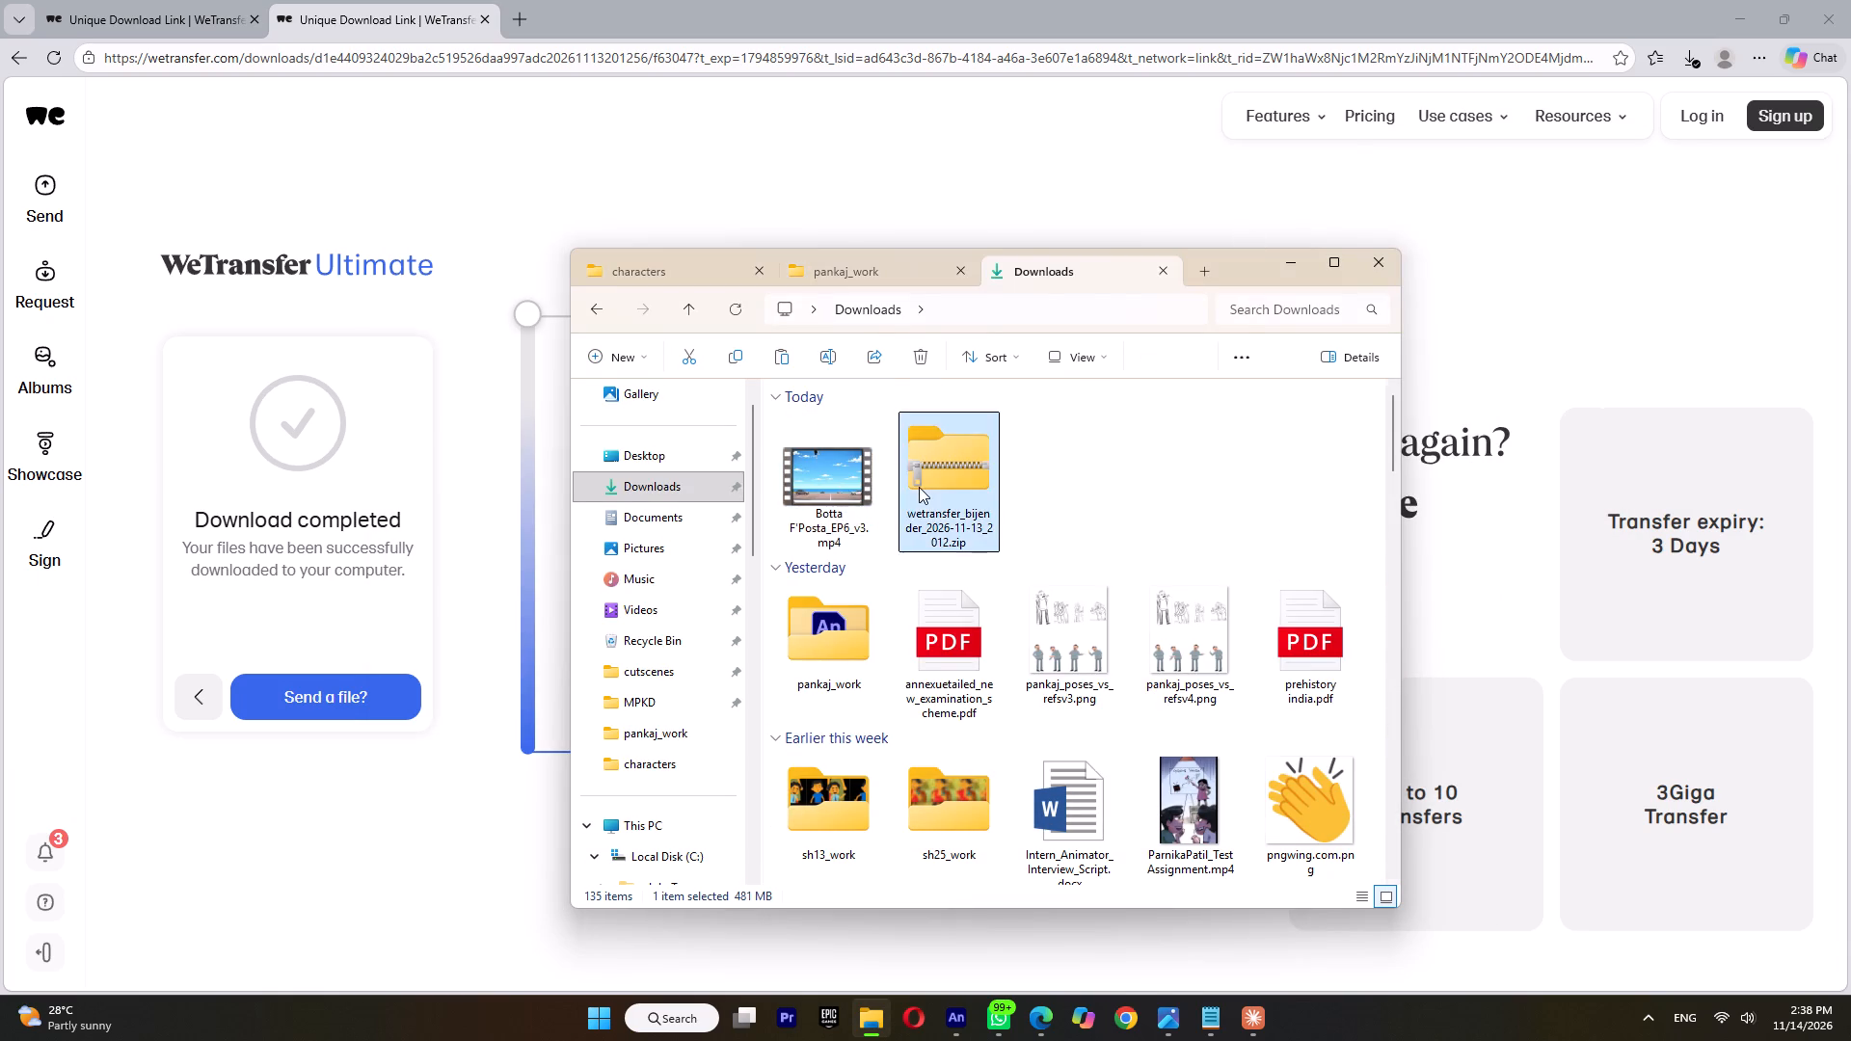
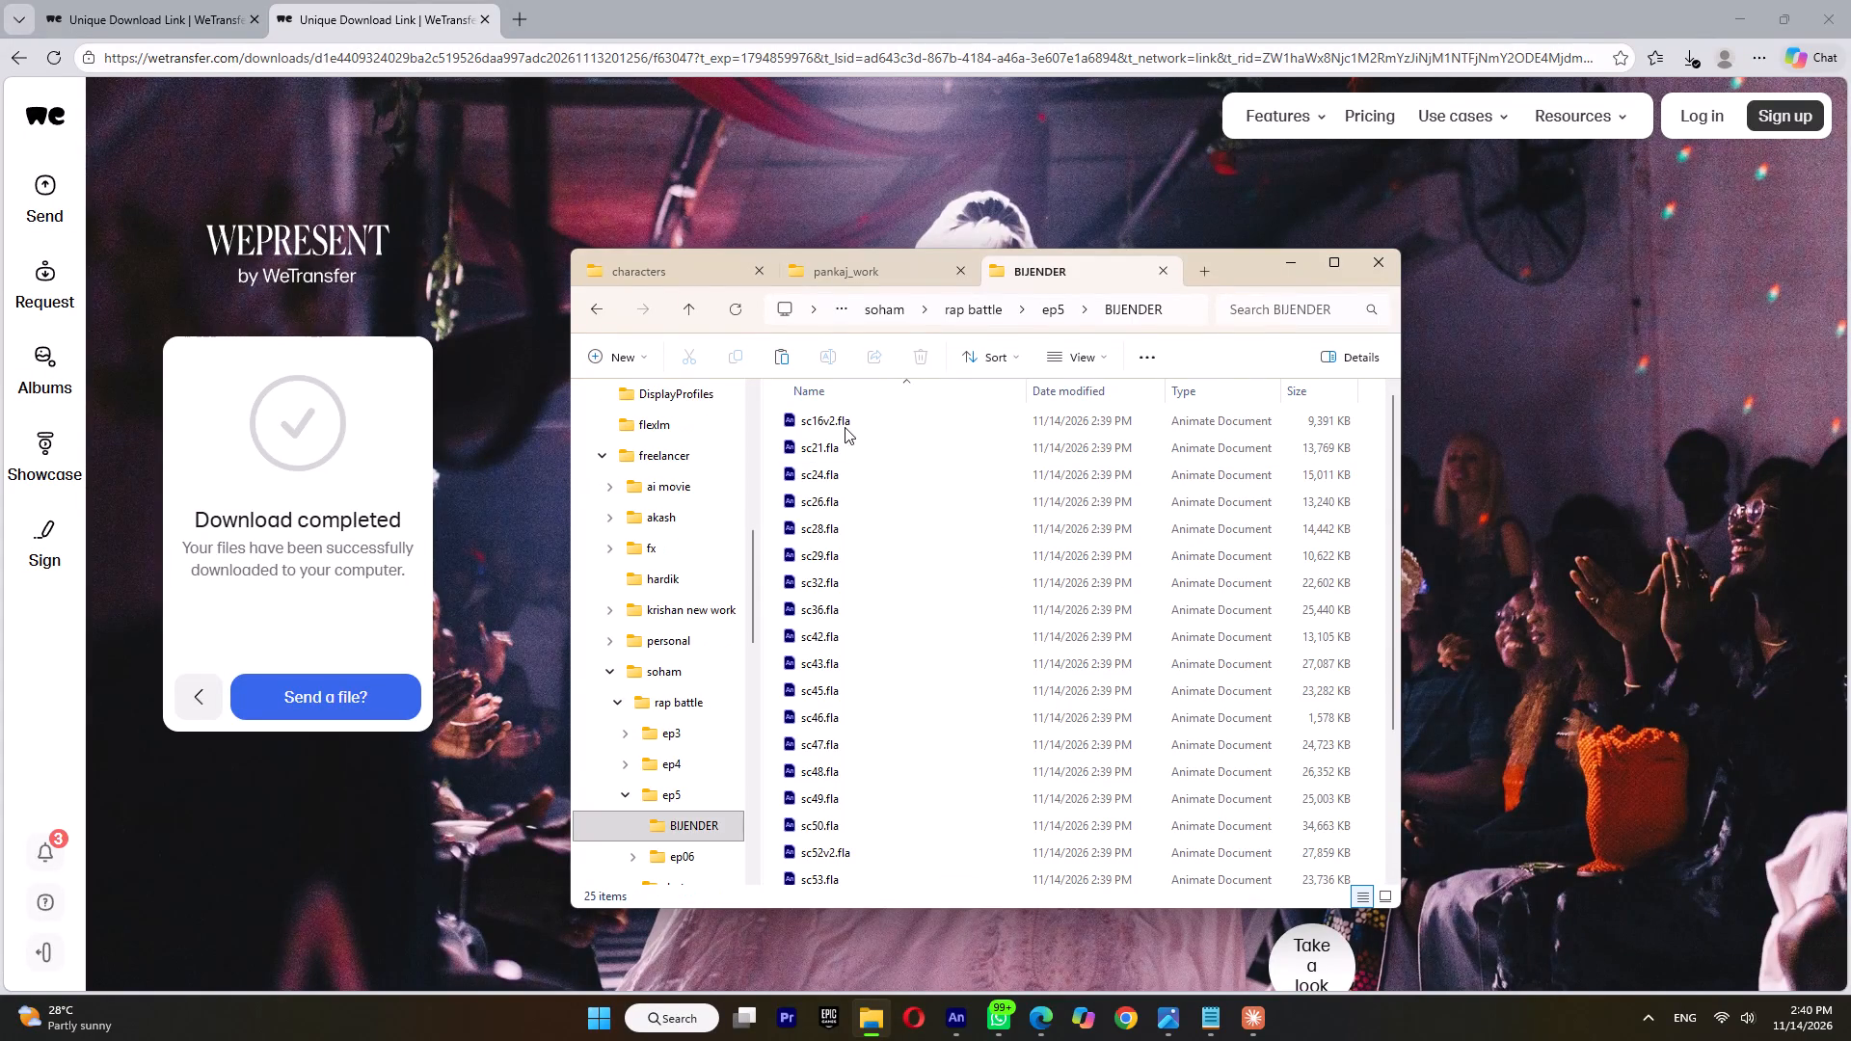
double_click(845, 424)
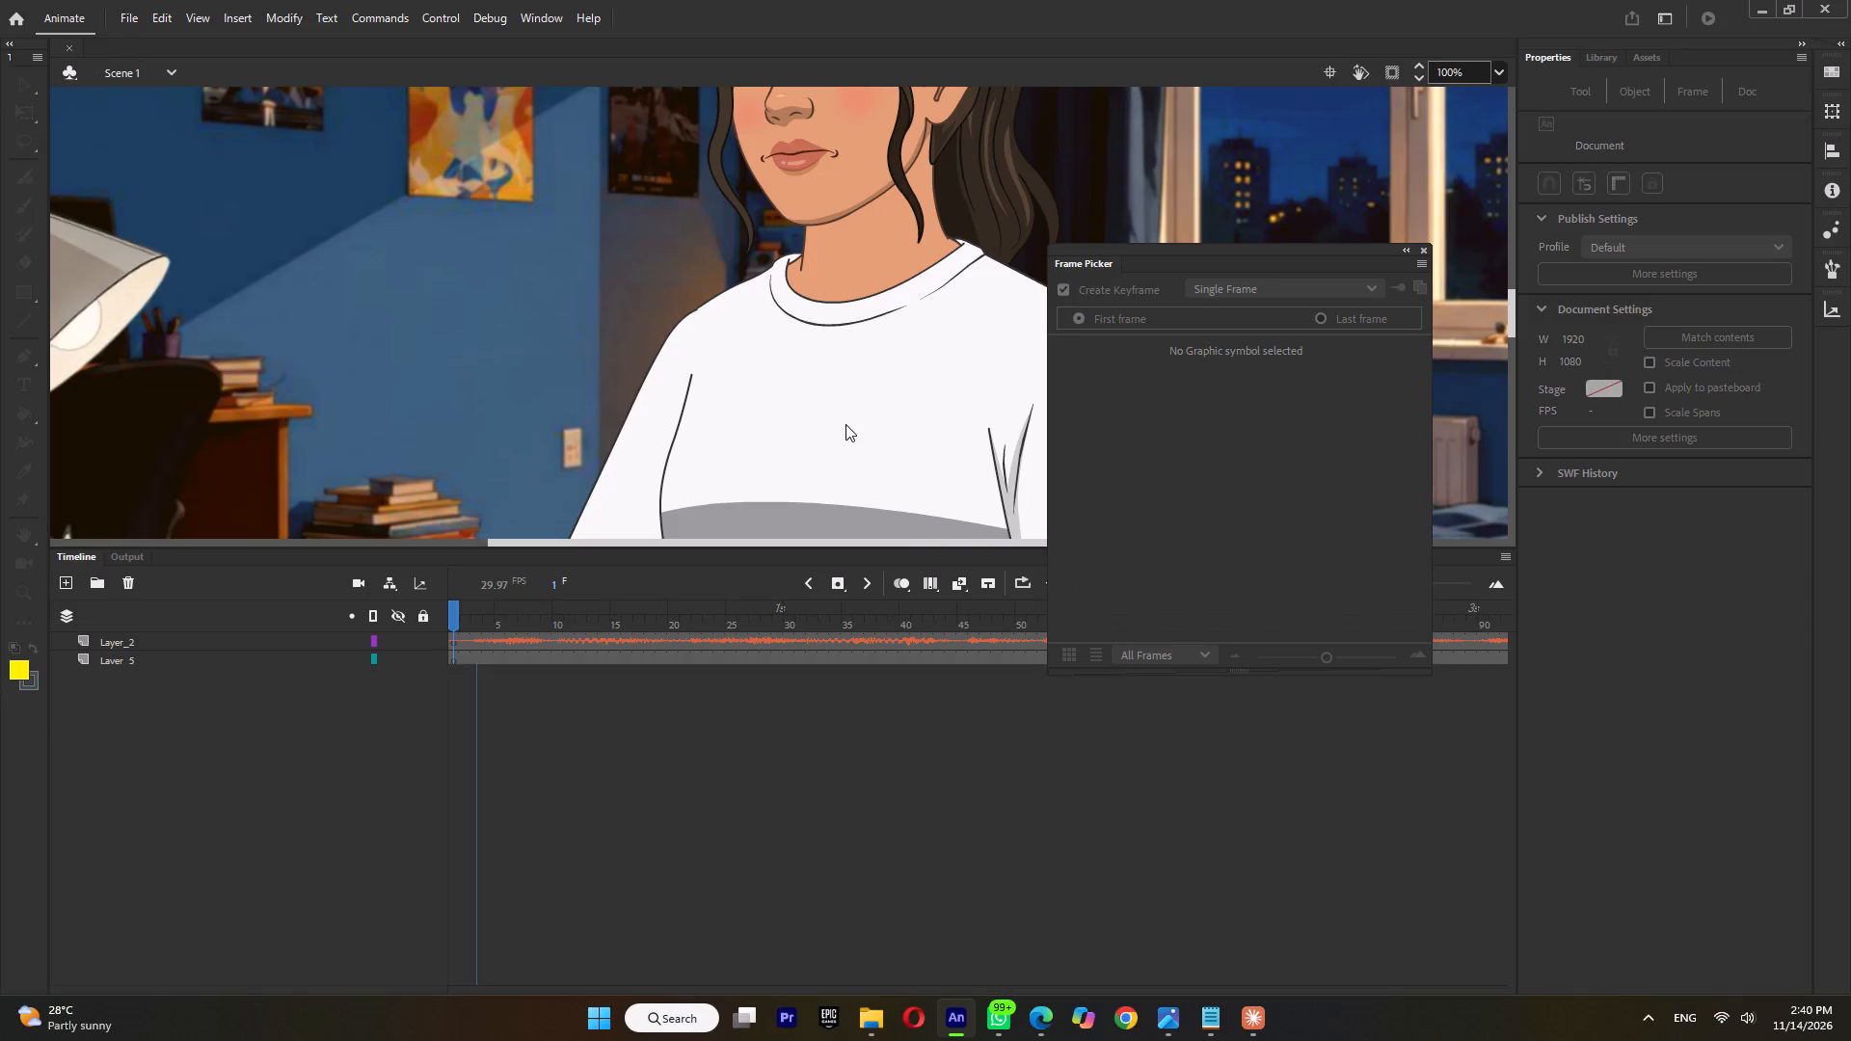
scroll(832, 394, "down", 5, "ctrl")
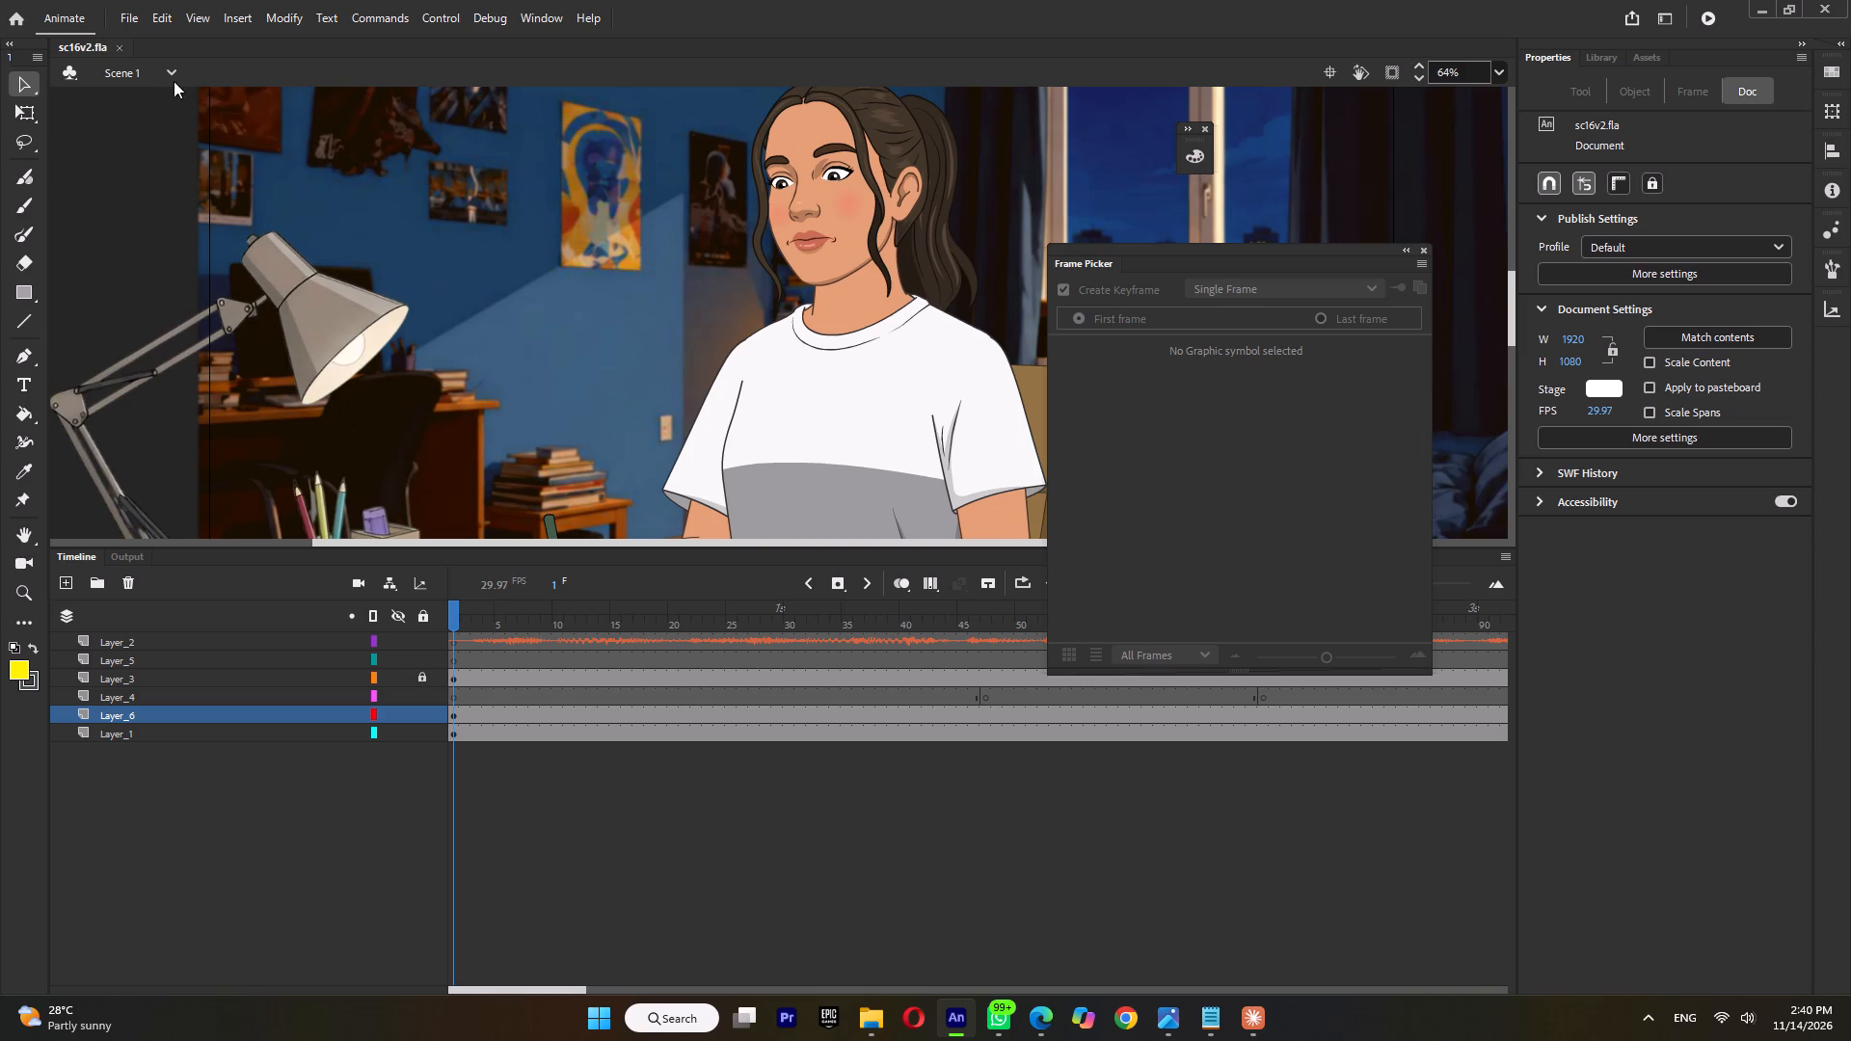
left_click(123, 51)
Open sc21.fla from the BIJENDER folder in Animate.
left_click(882, 1037)
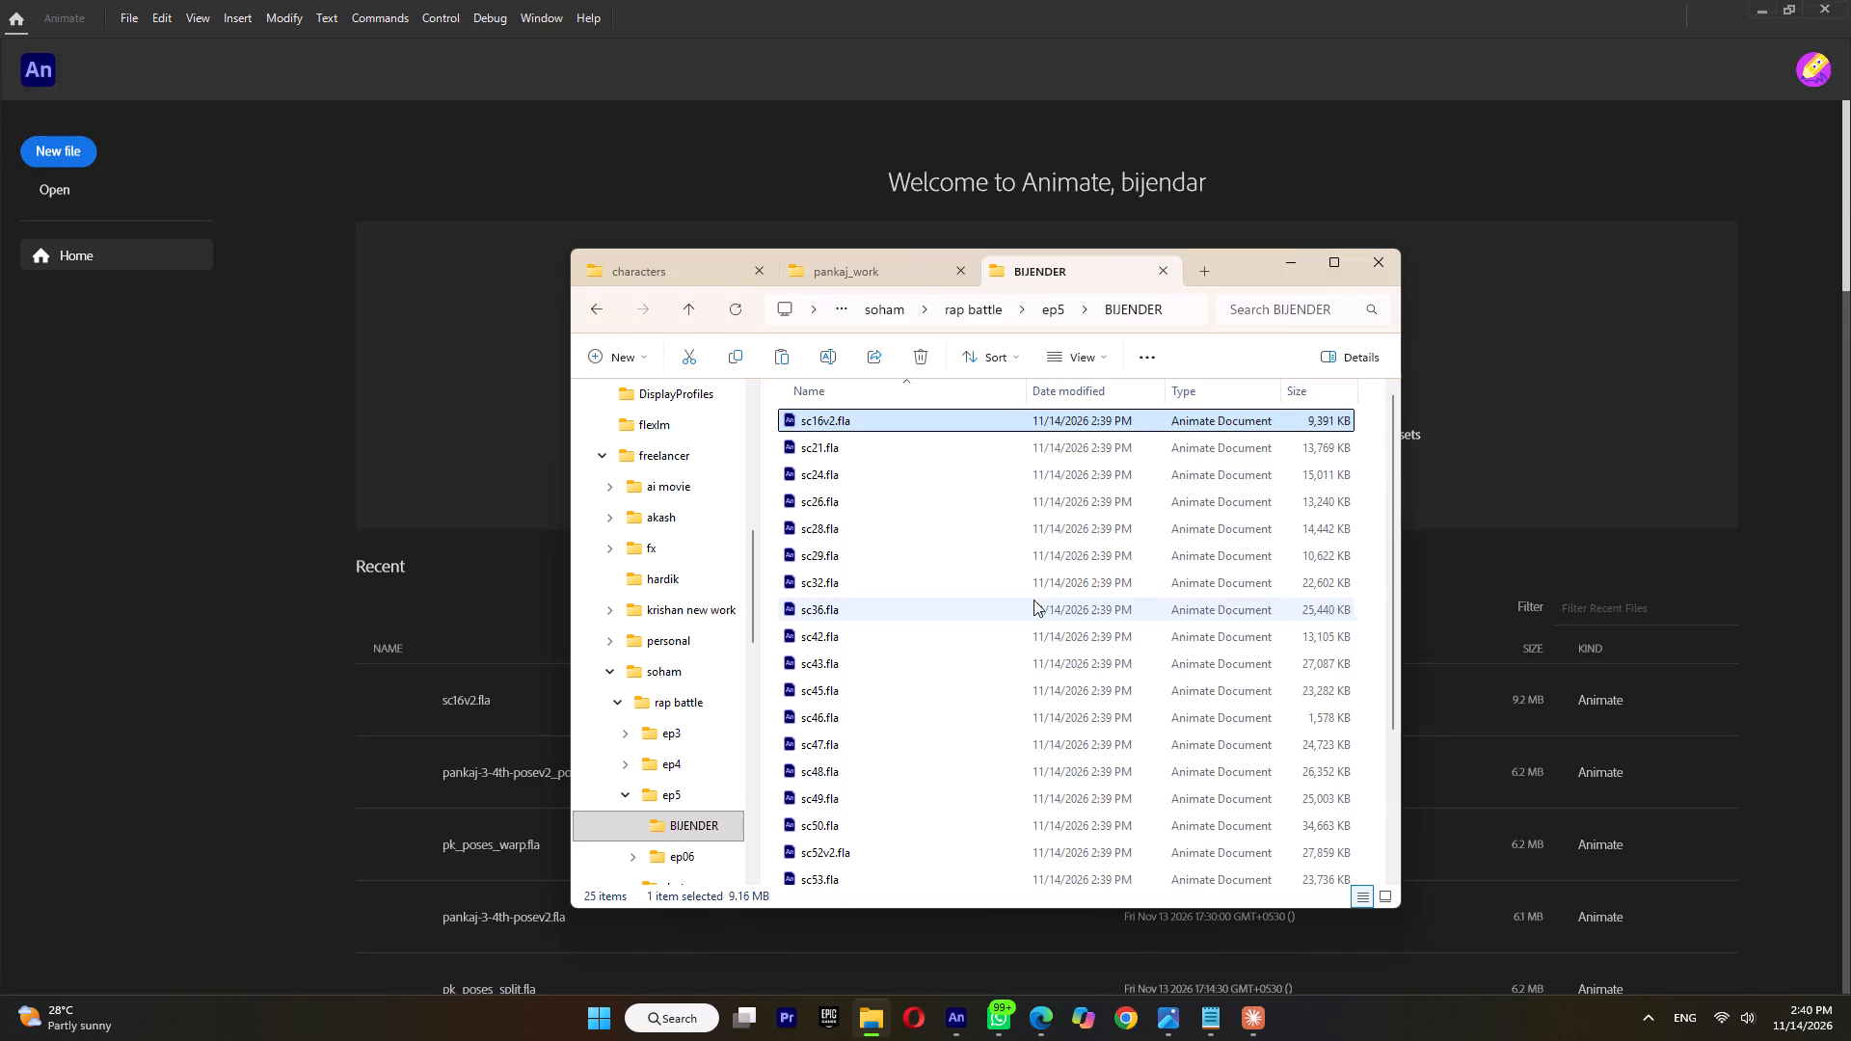
double_click(902, 442)
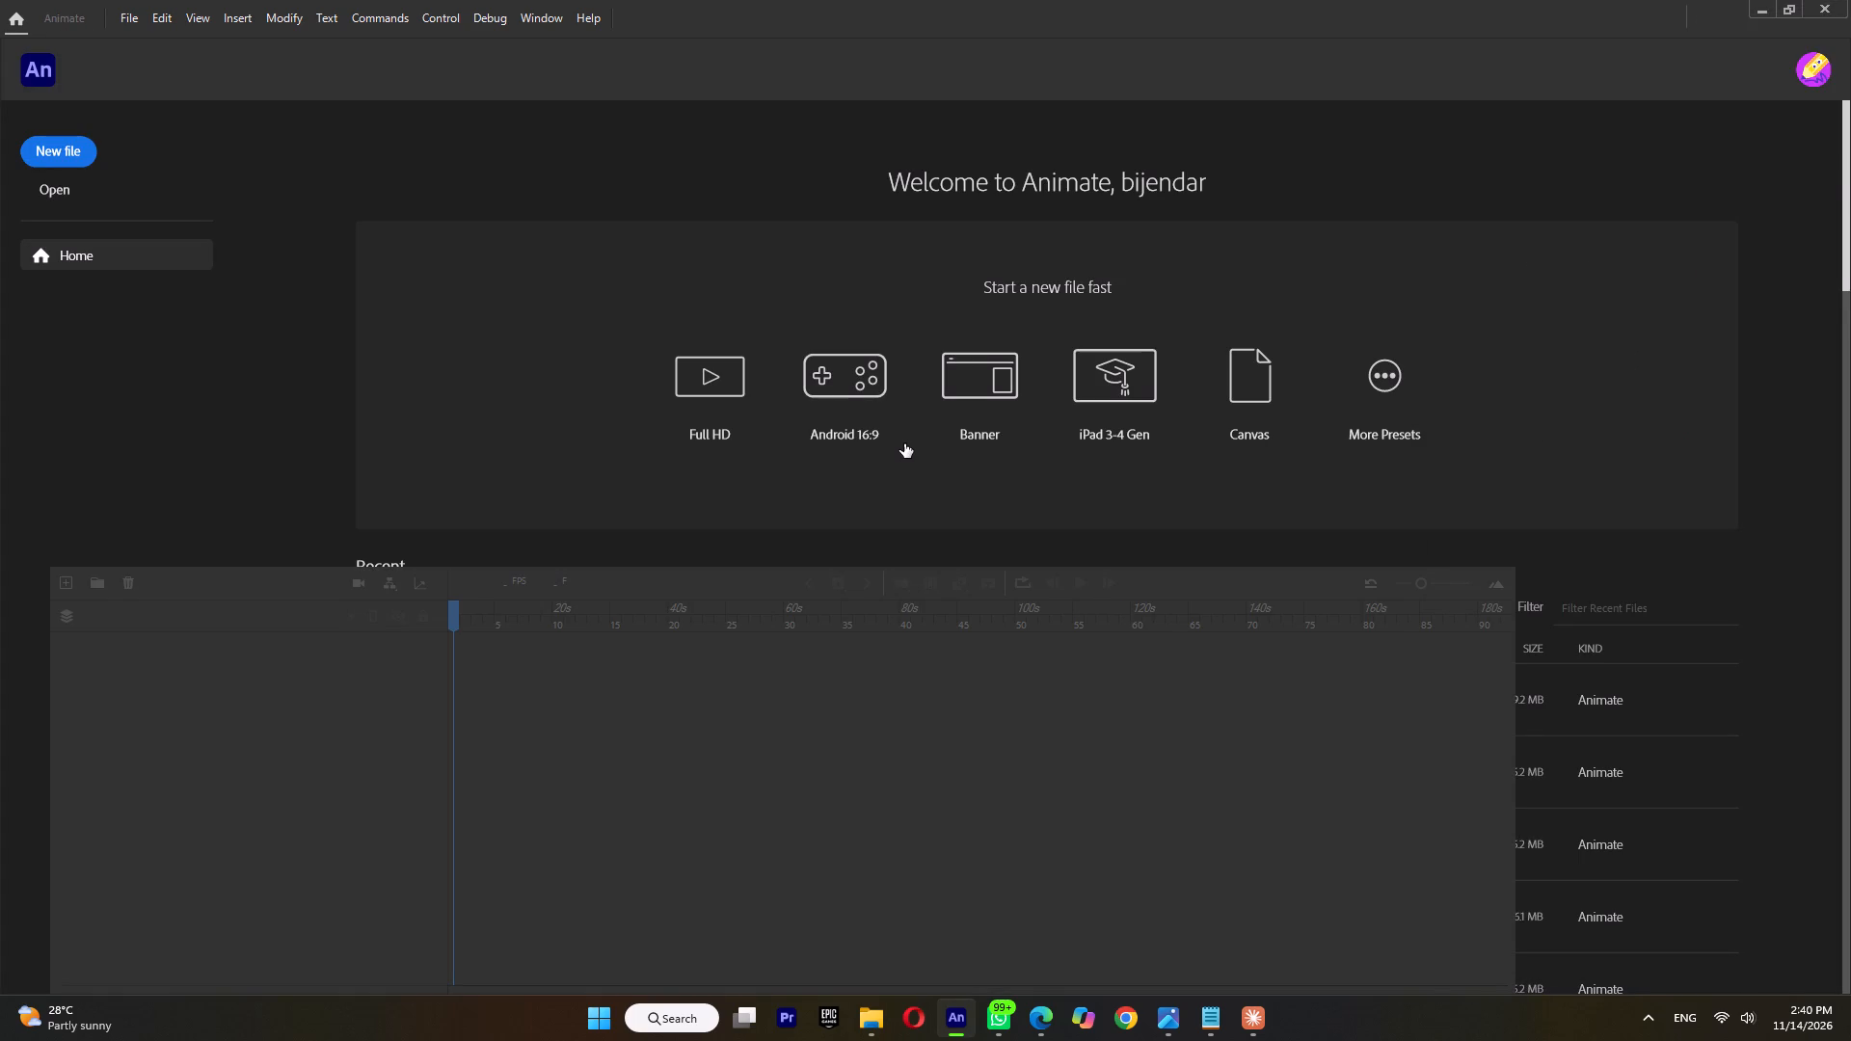
Enter the girl's nested symbols down to her jacket torso and select the blue shield badge on the chest.
double_click(896, 468)
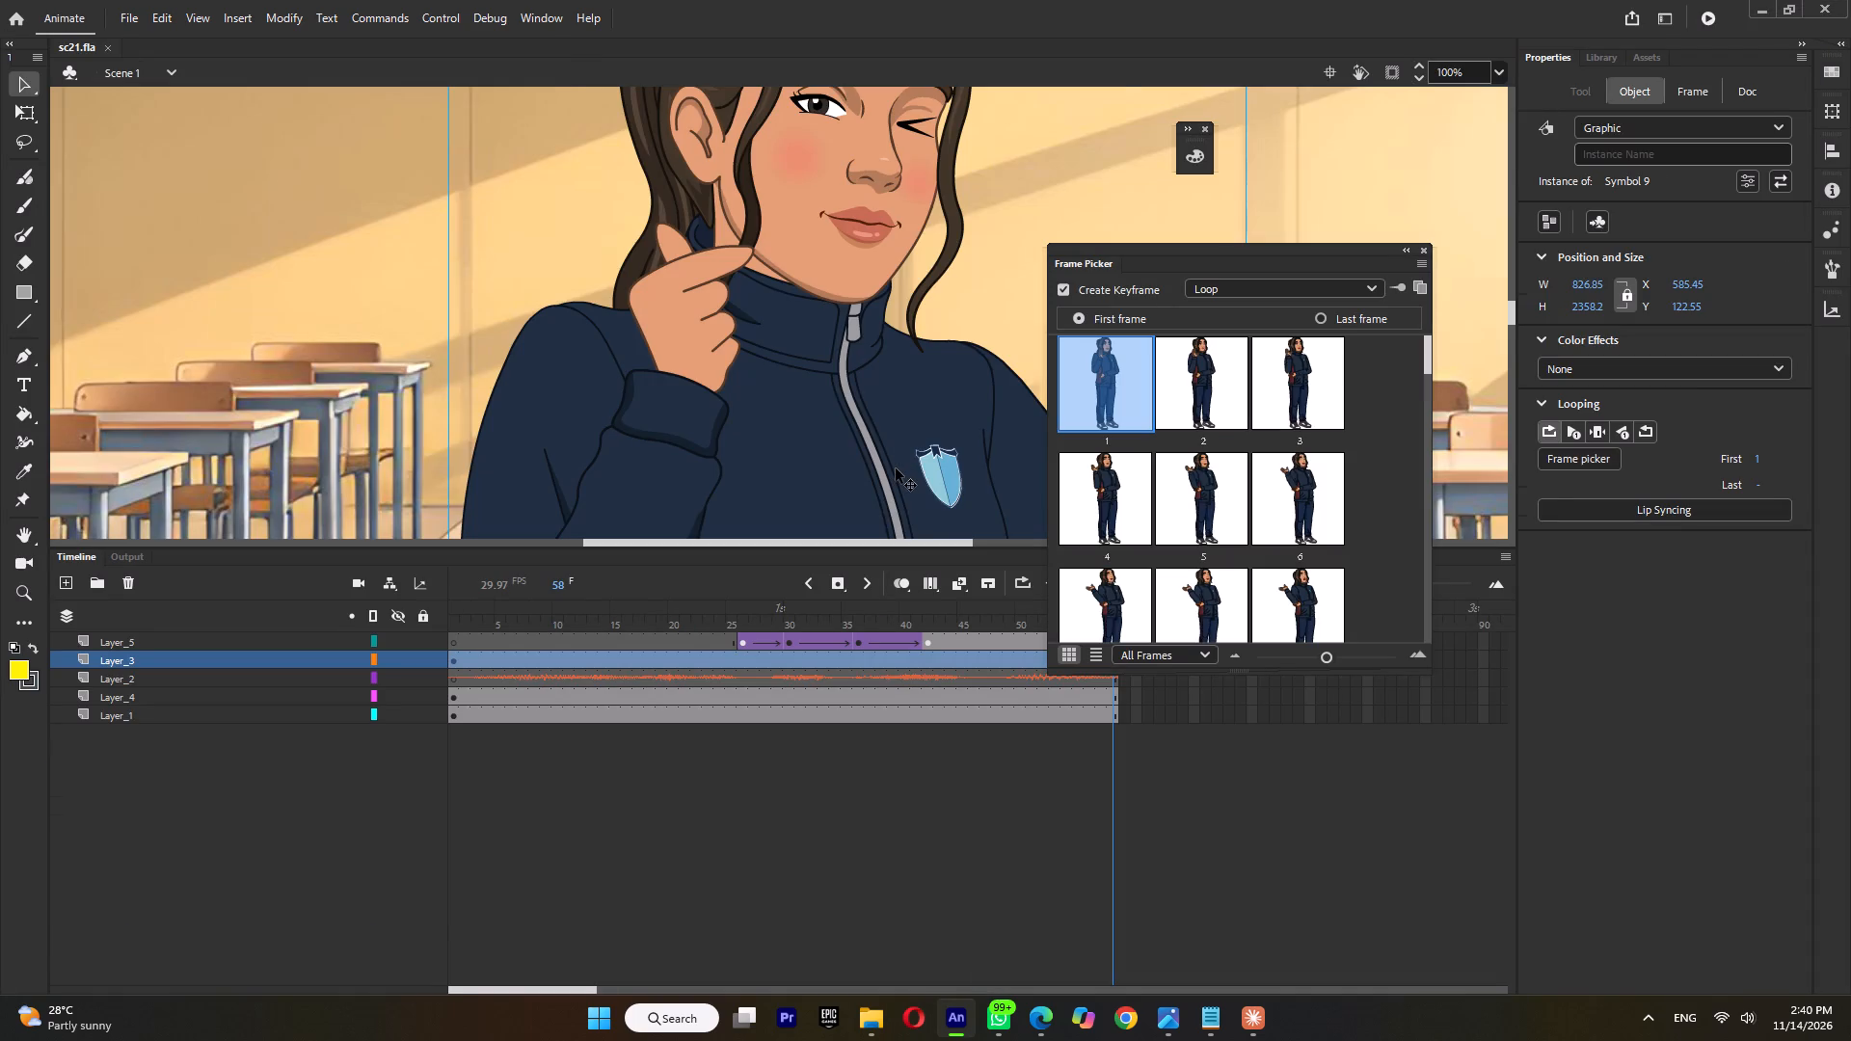
double_click(921, 470)
left_click(934, 468)
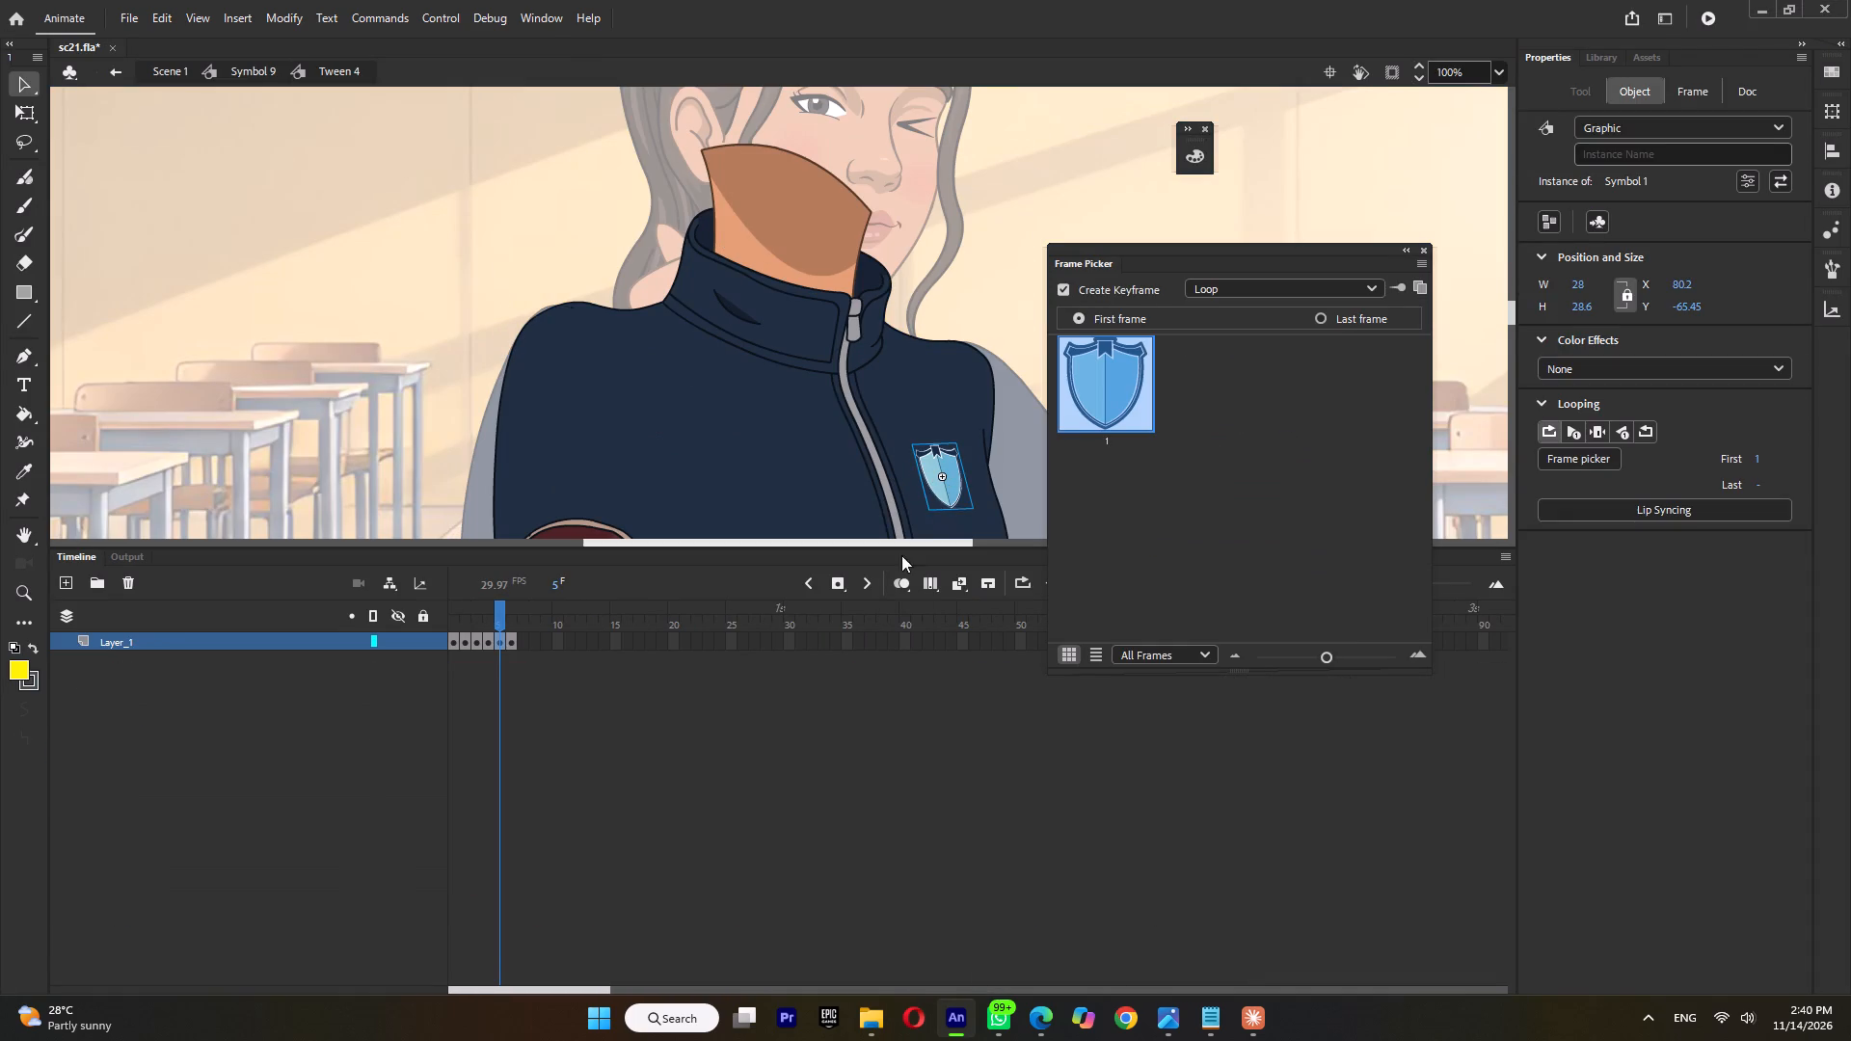
Delete the blue shield badge from the jacket torso on frames 5 and 6 of the Tween 4 symbol.
key("Delete")
left_click(513, 633)
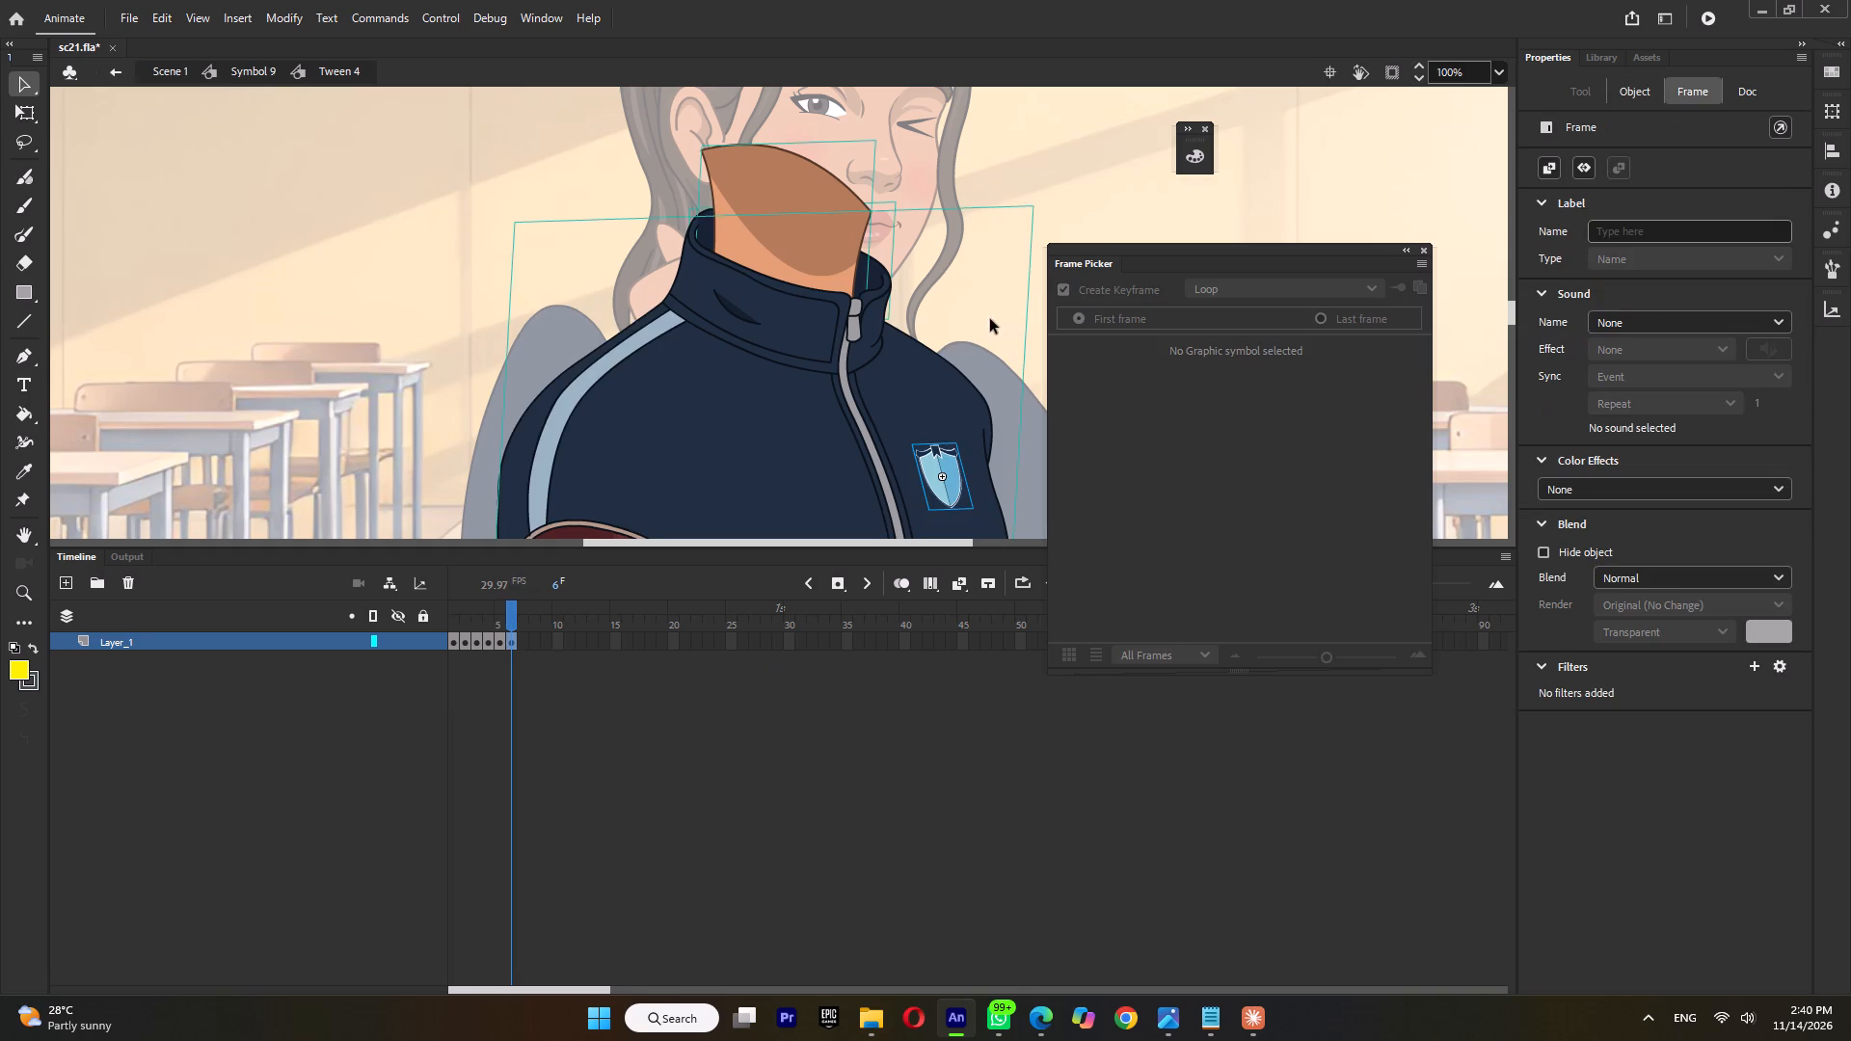
left_click(990, 319)
left_click(957, 466)
key("Delete")
Delete the shield badge from the jacket torso on frame 4 of Tween 4.
left_click(500, 622)
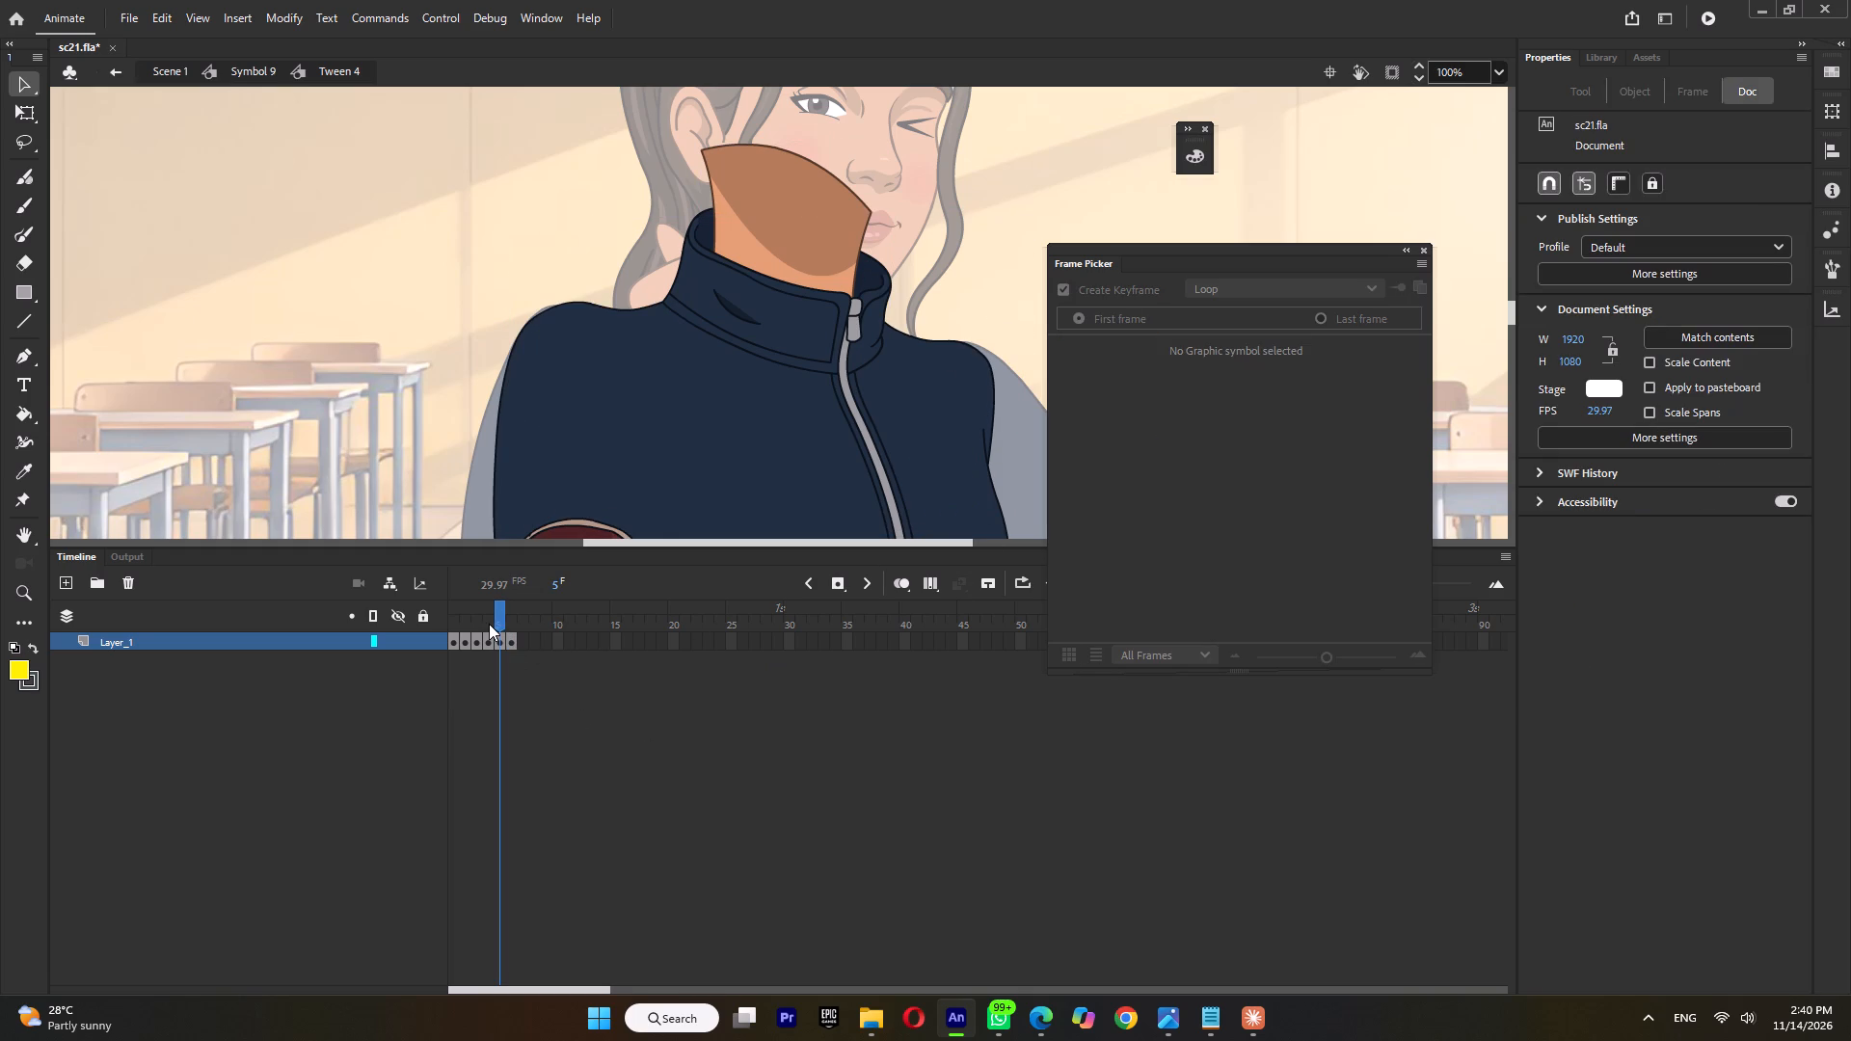
left_click(489, 624)
left_click(428, 379)
left_click(934, 477)
key("Delete")
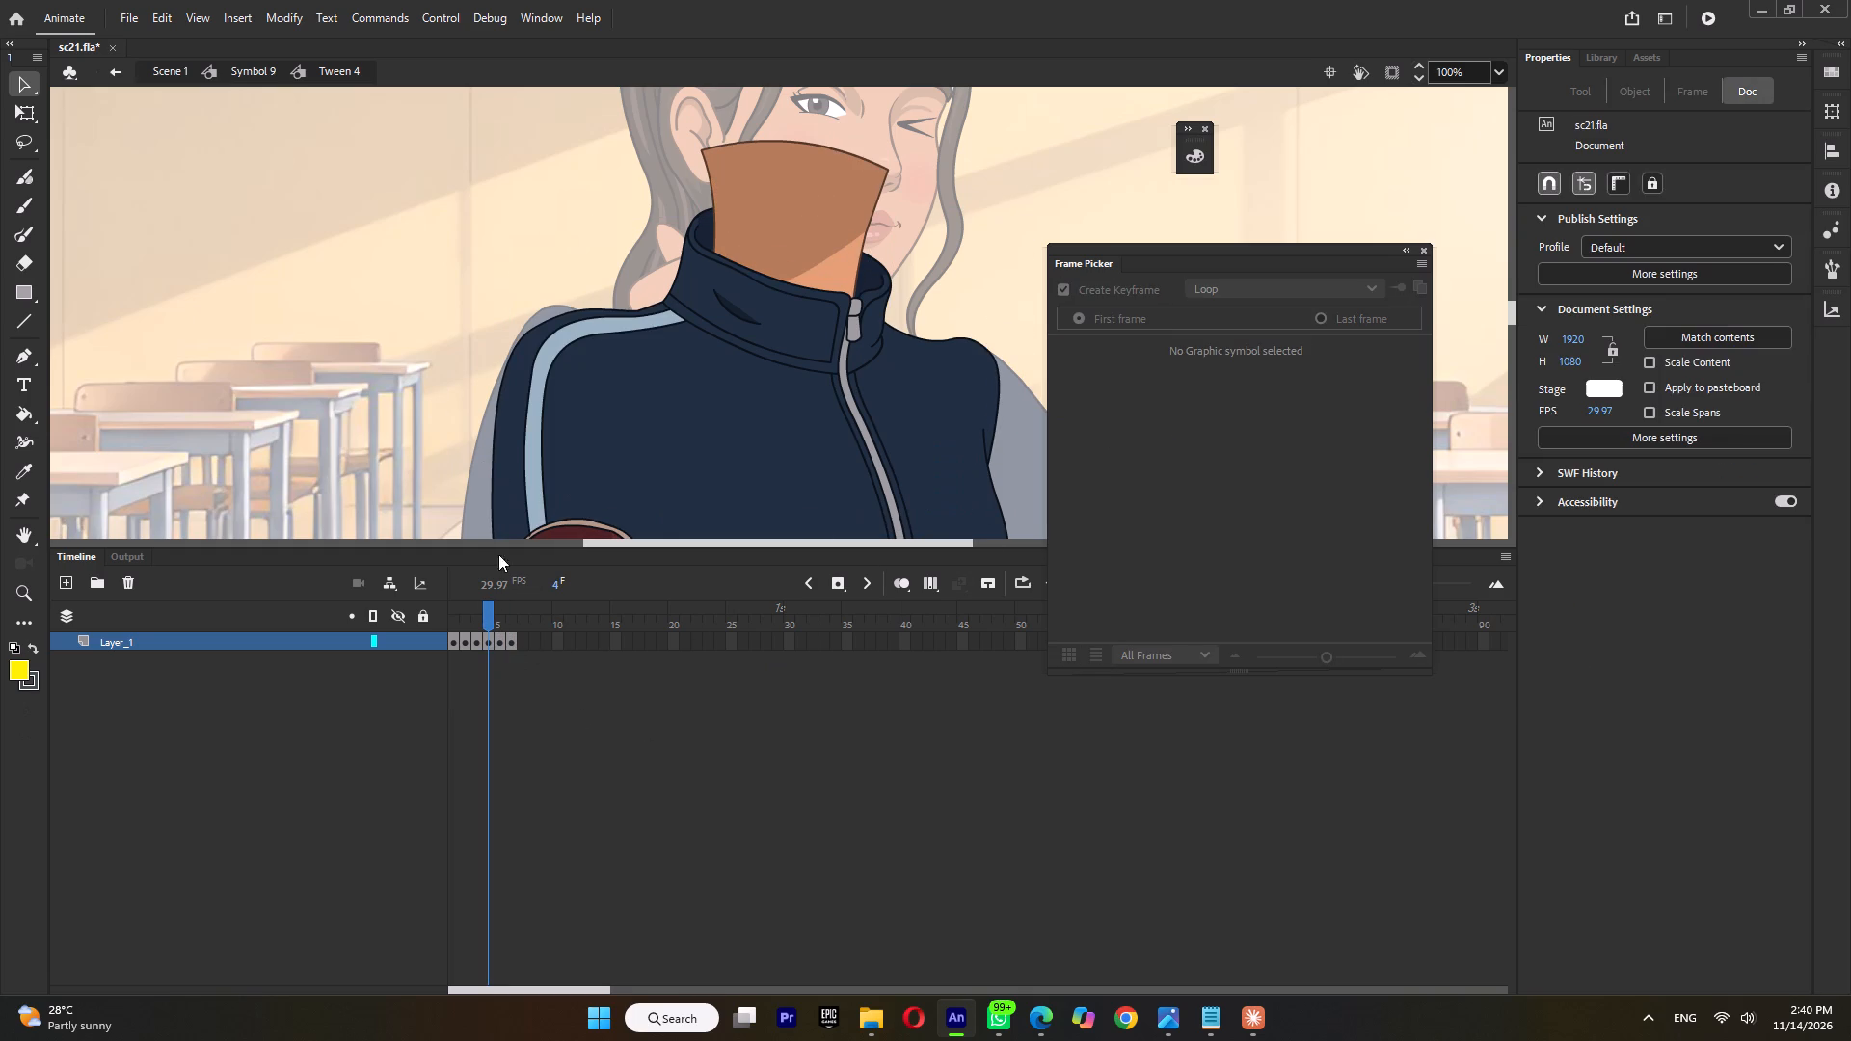
left_click(477, 620)
left_click(413, 400)
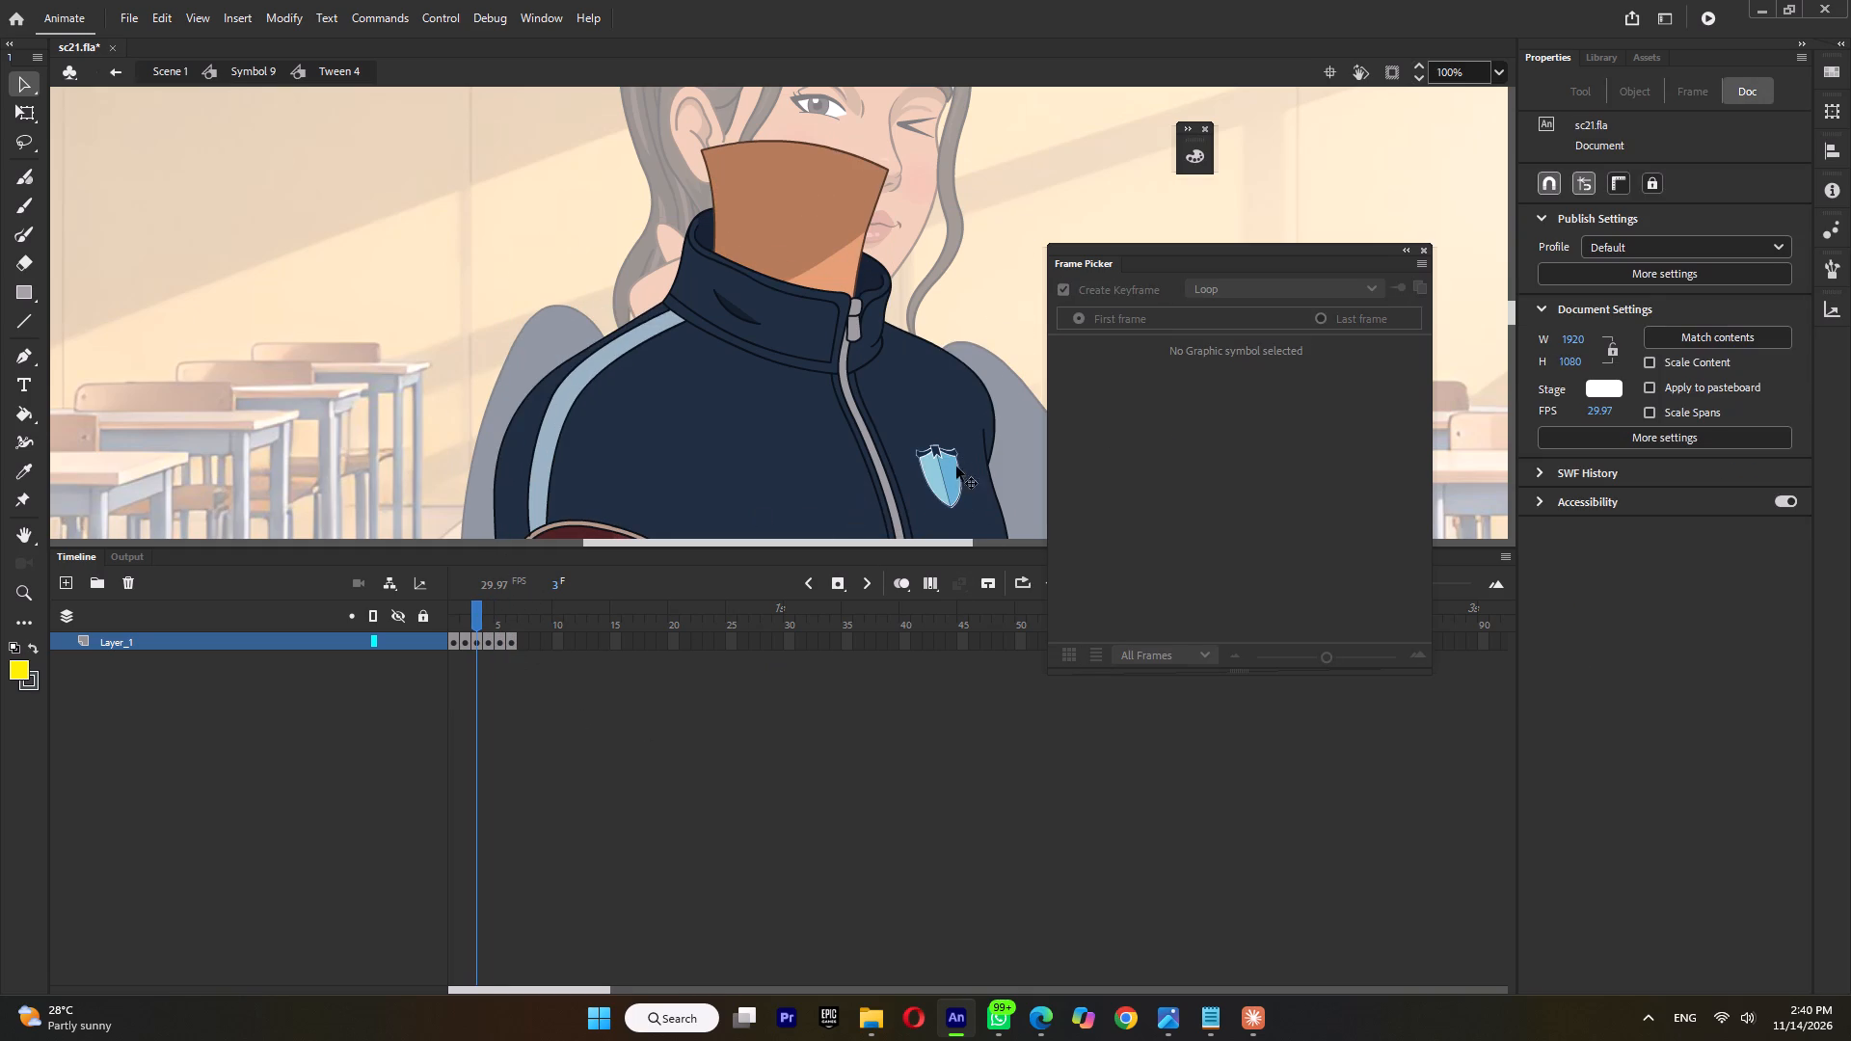
left_click(944, 481)
key("Delete")
key("ctrl+z")
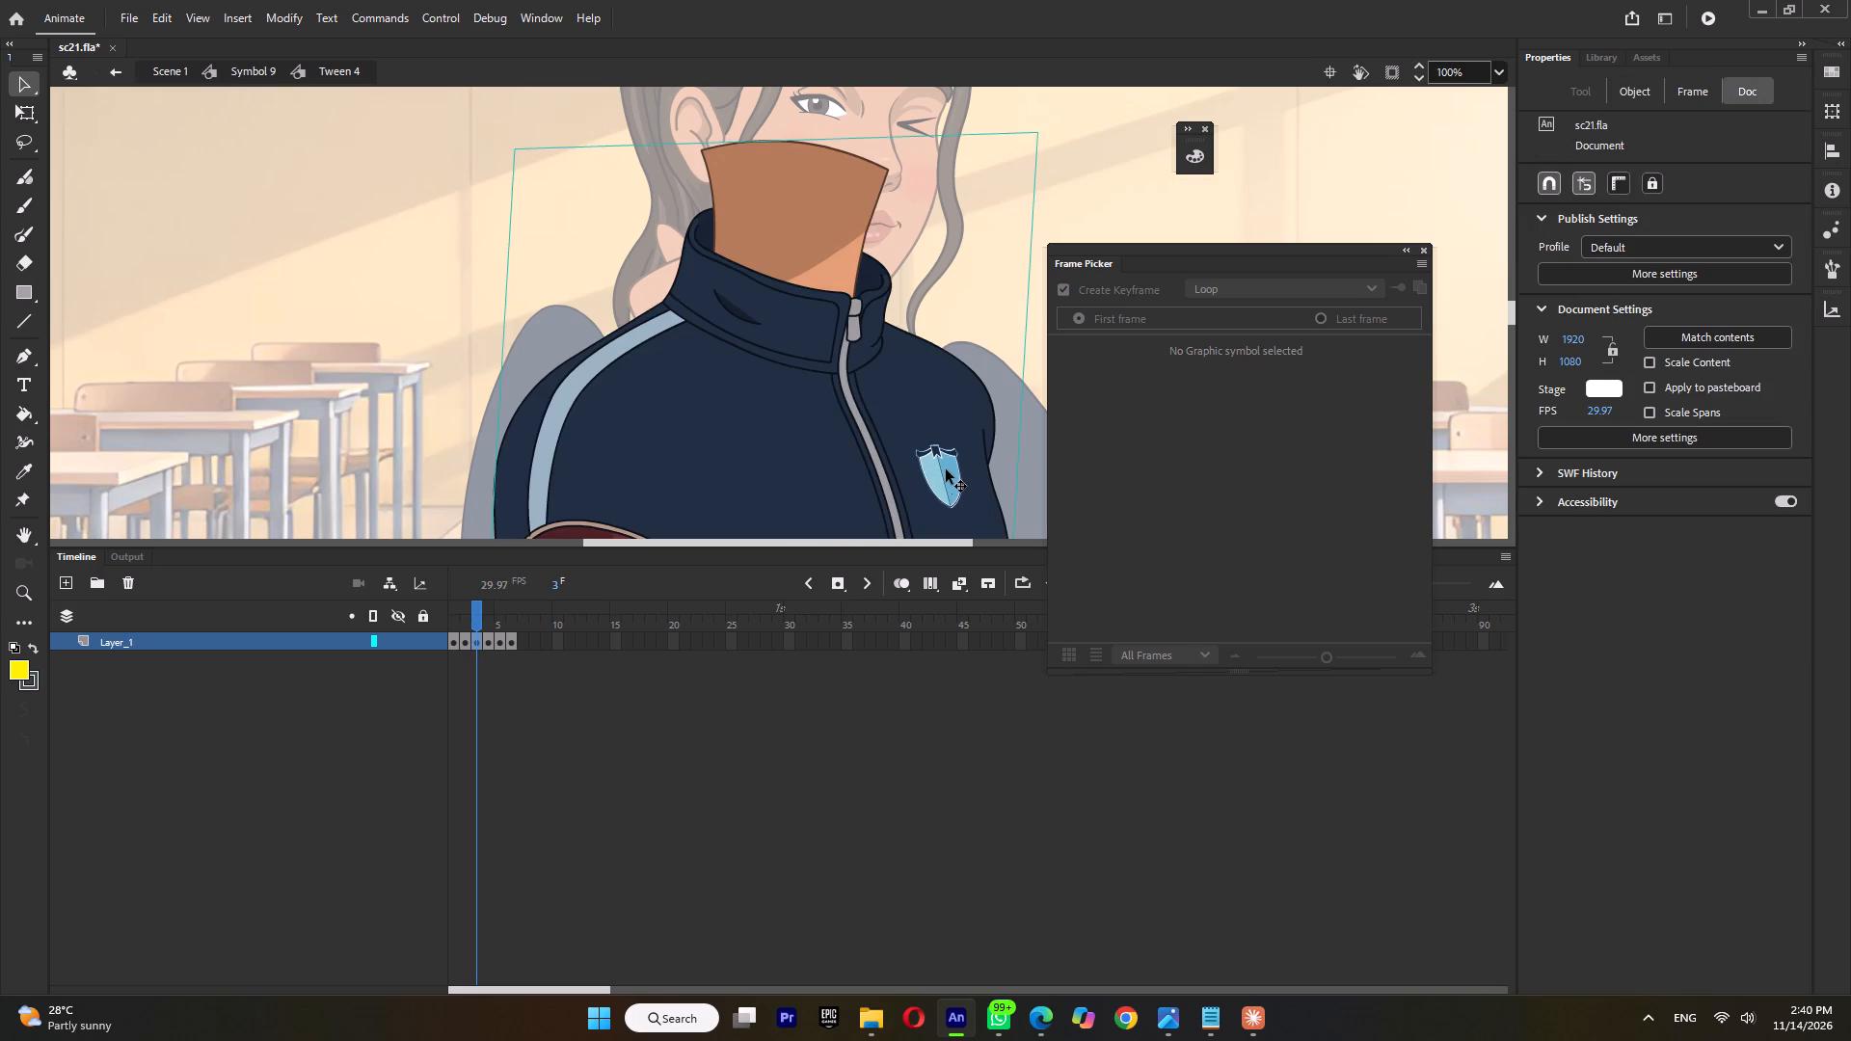
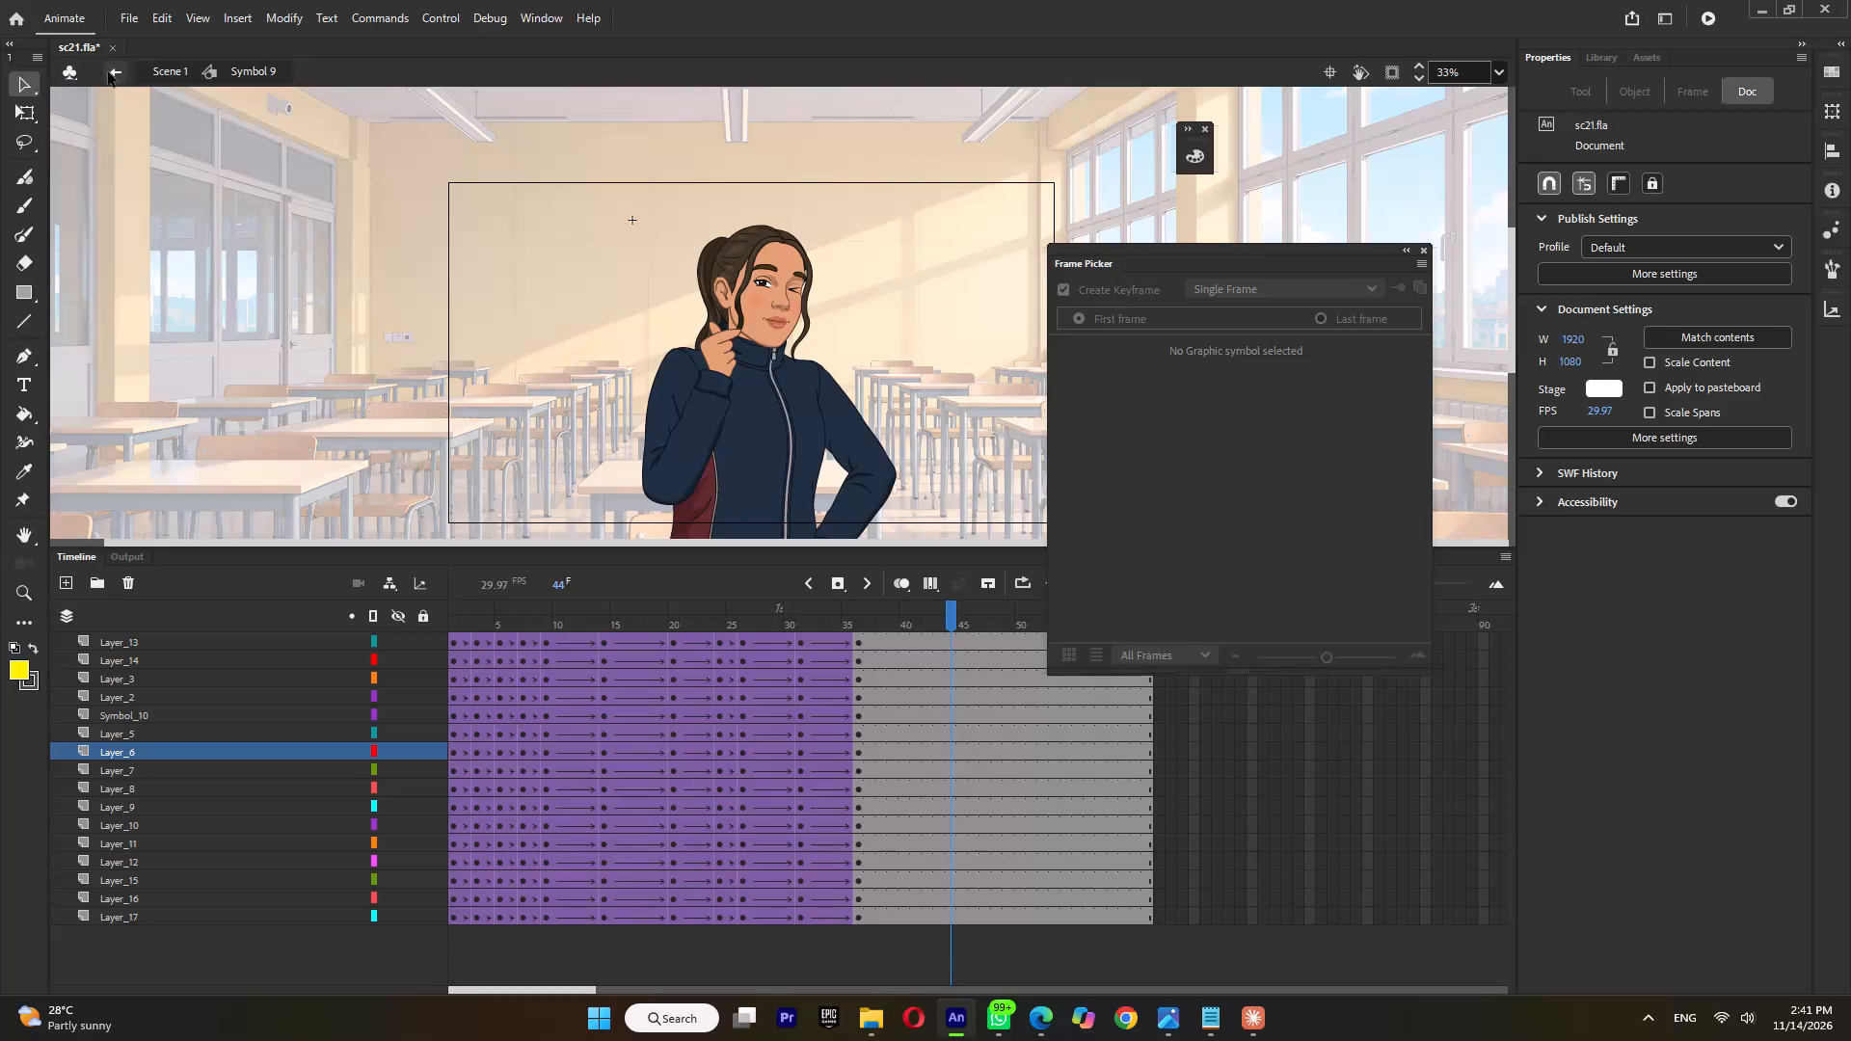
Save sc21.fla and close the document.
key("ctrl+s")
left_click(105, 50)
Switch to File Explorer at the ep5 > BIJENDER folder of scene files.
left_click(867, 1020)
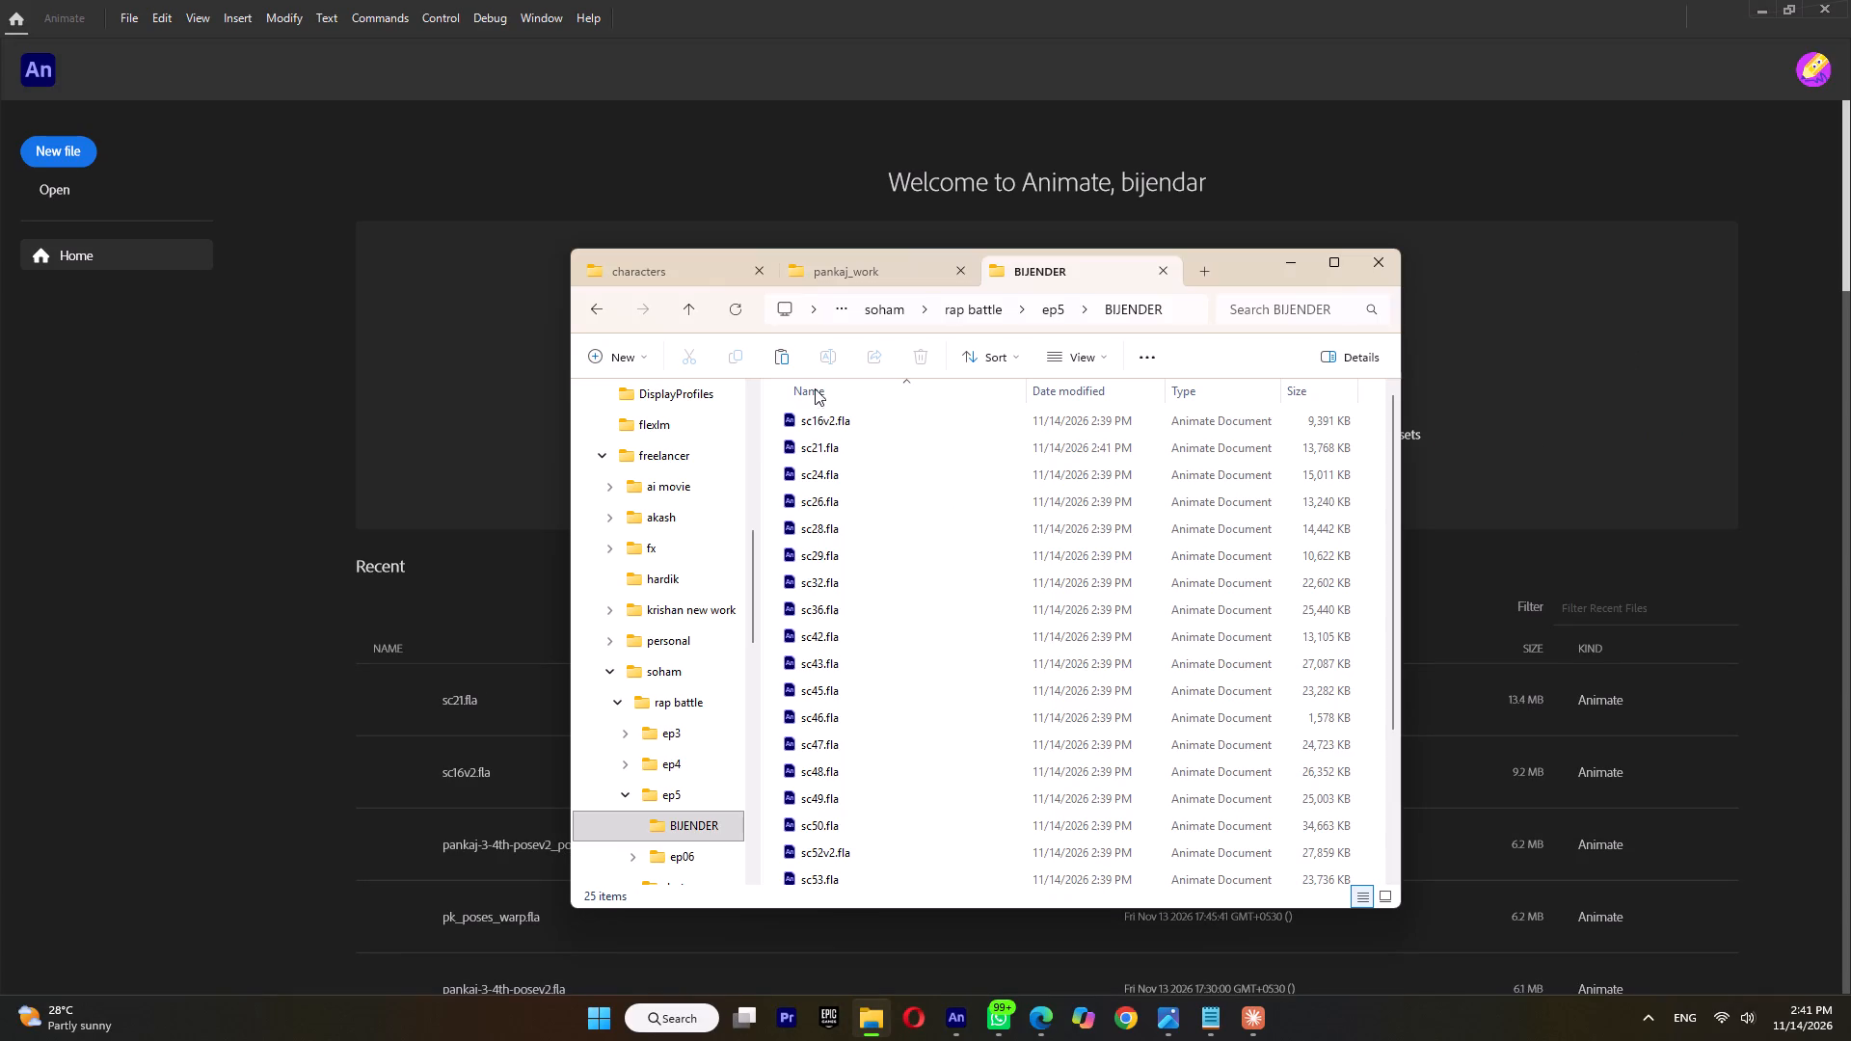
Open sc24.fla from the BIJENDER folder and scrub through its main timeline, stopping at frame 26.
double_click(819, 470)
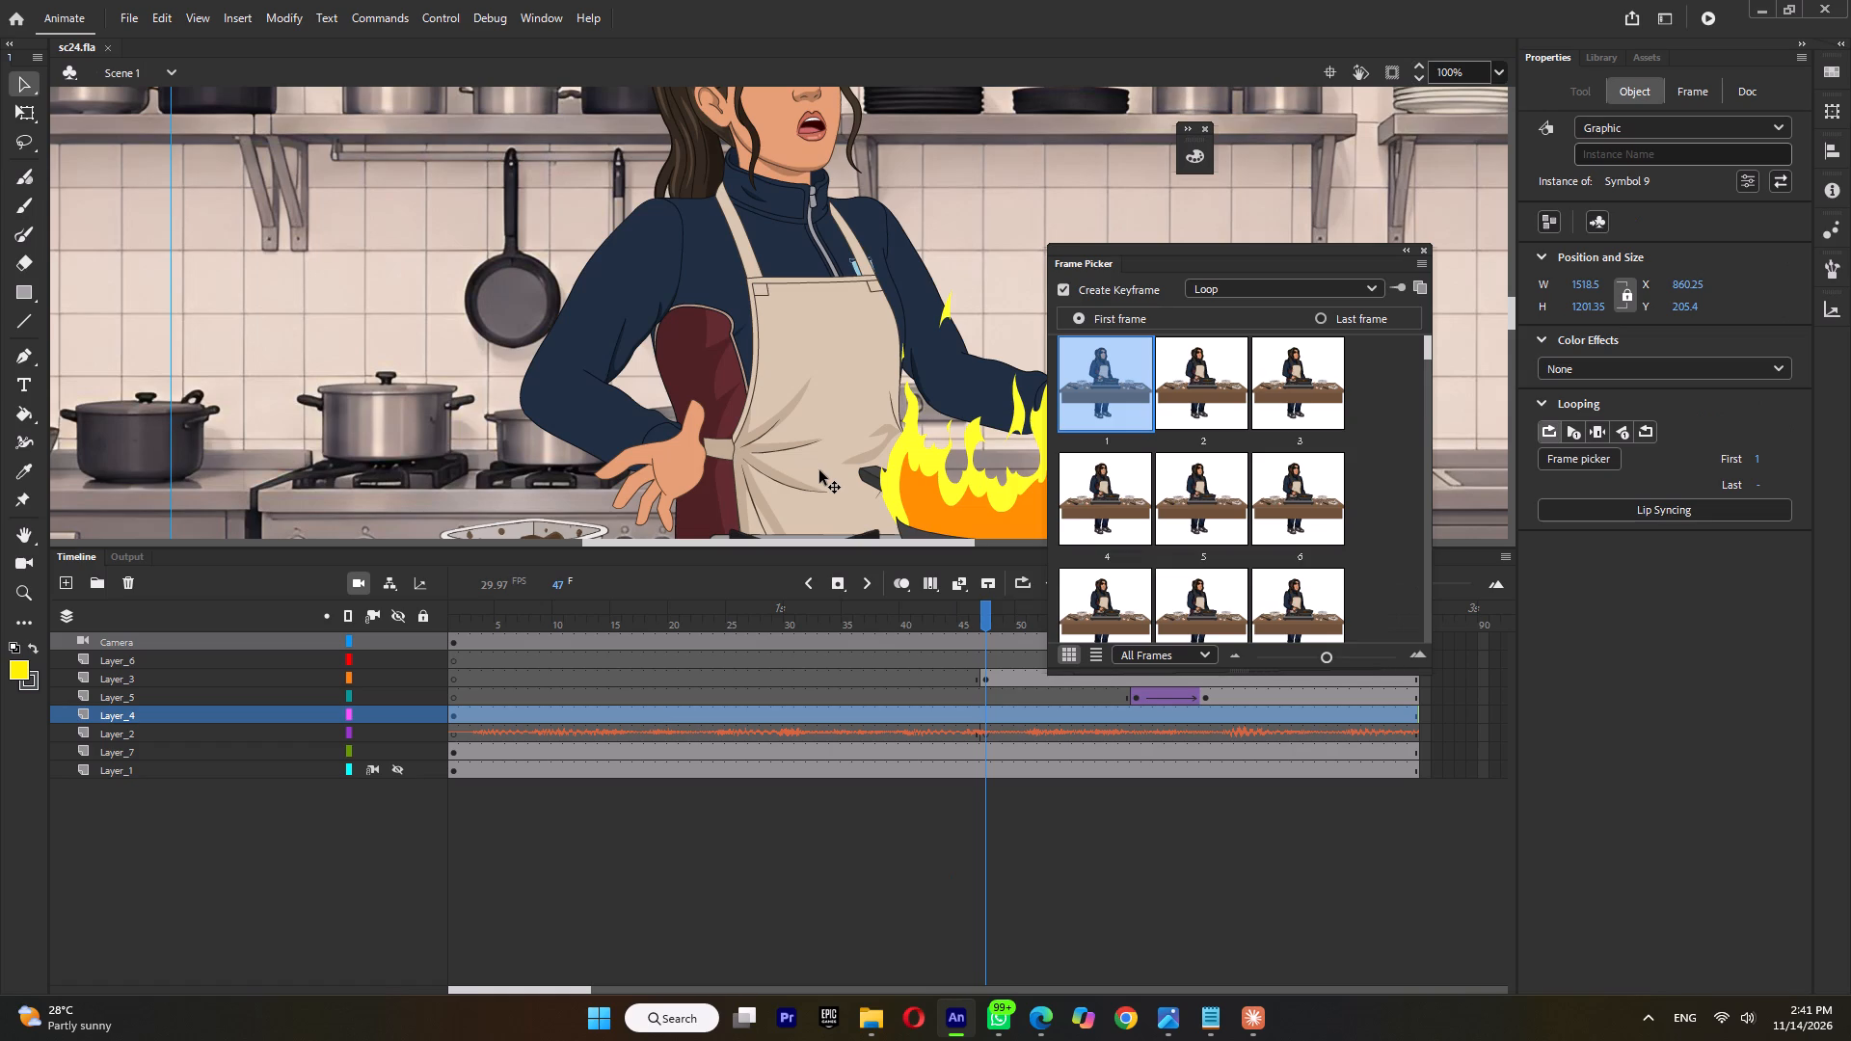
scroll(729, 389, "down", 5, "ctrl")
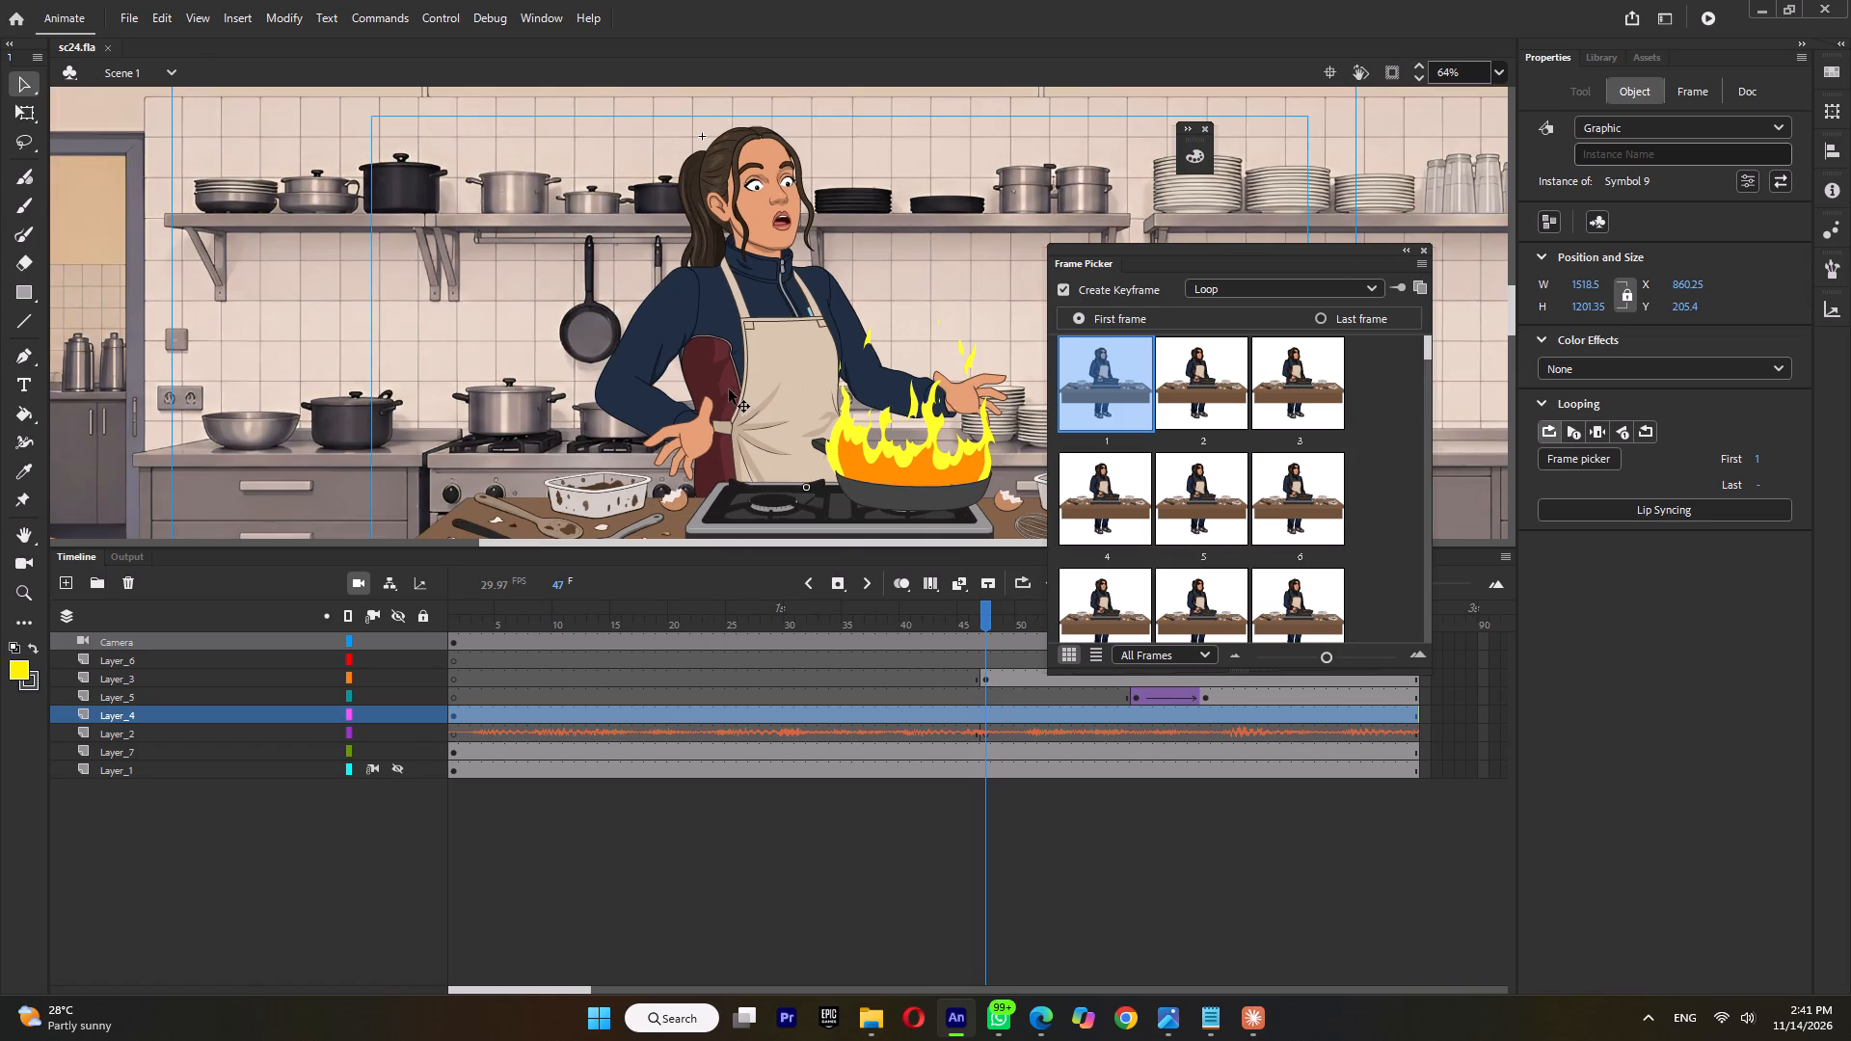
left_click_drag(508, 616, 262, 654)
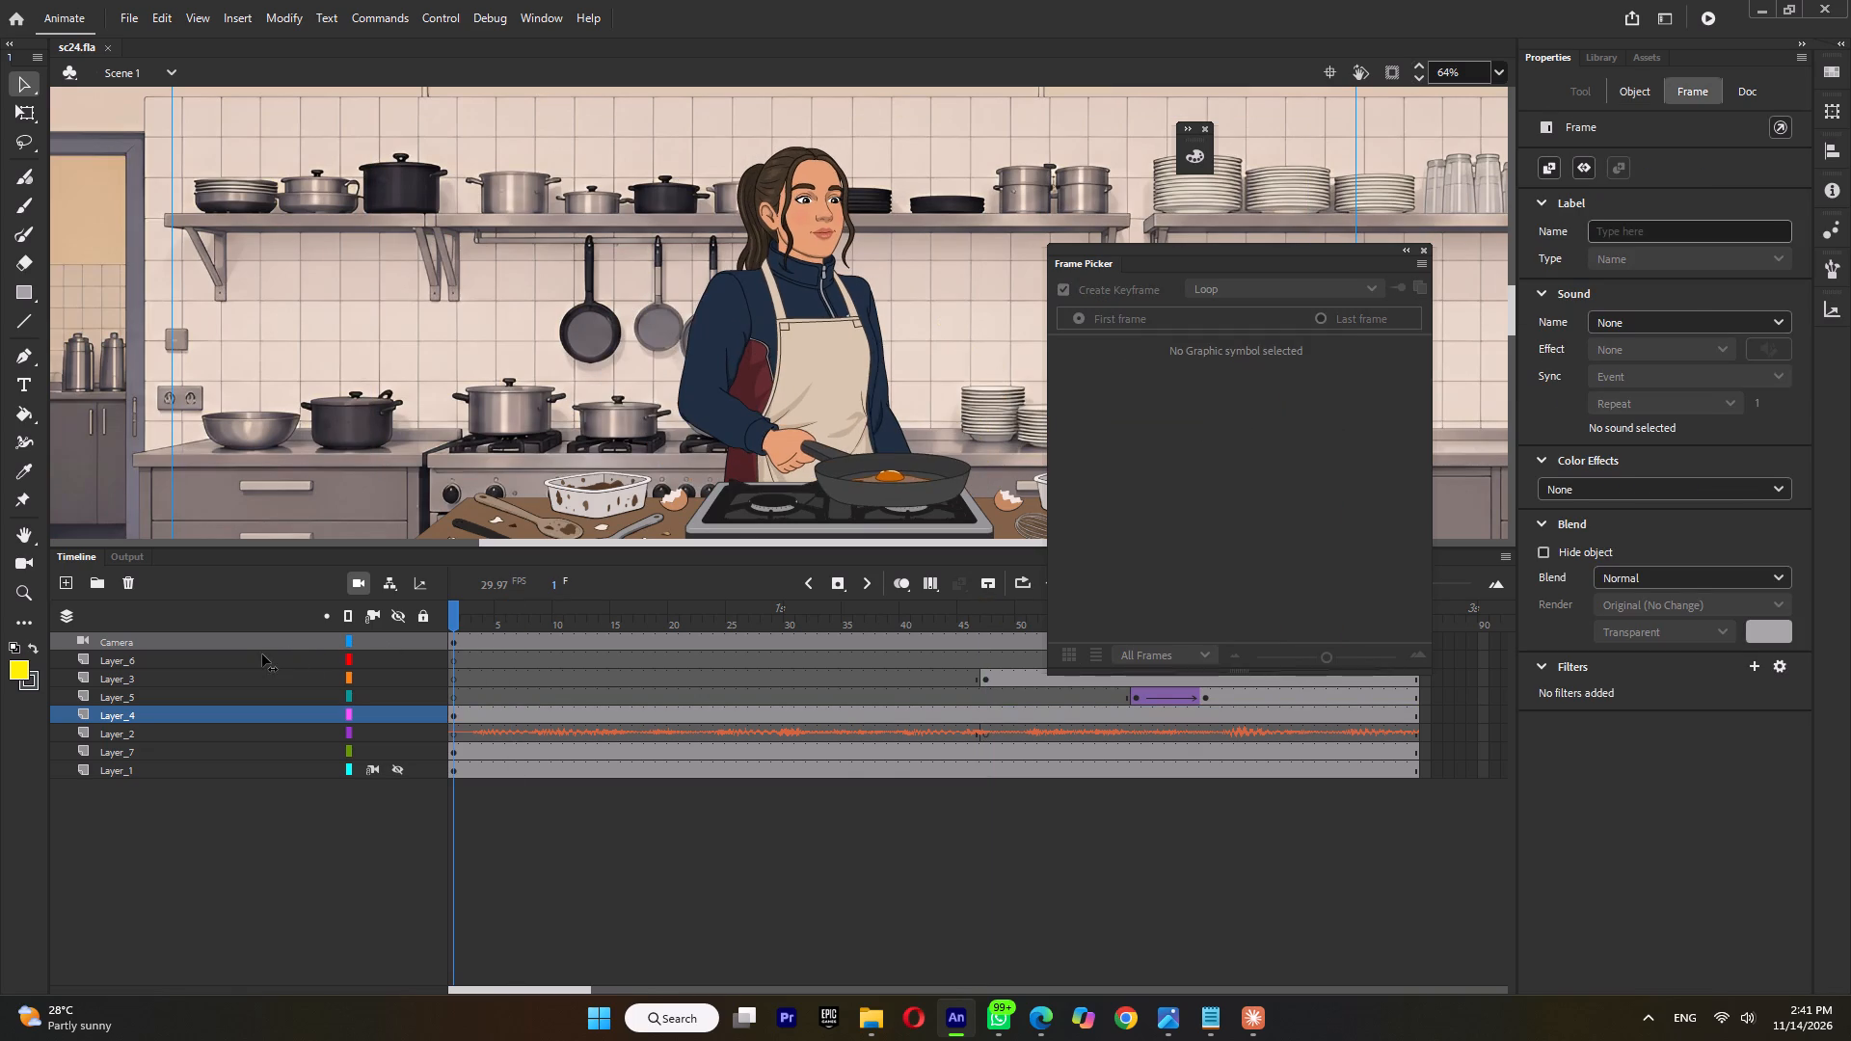
left_click_drag(262, 654, 566, 699)
Enter the girl's nested symbols down to her jacket torso and delete the blue shield badge from frames 6, 5 and 4.
double_click(709, 344)
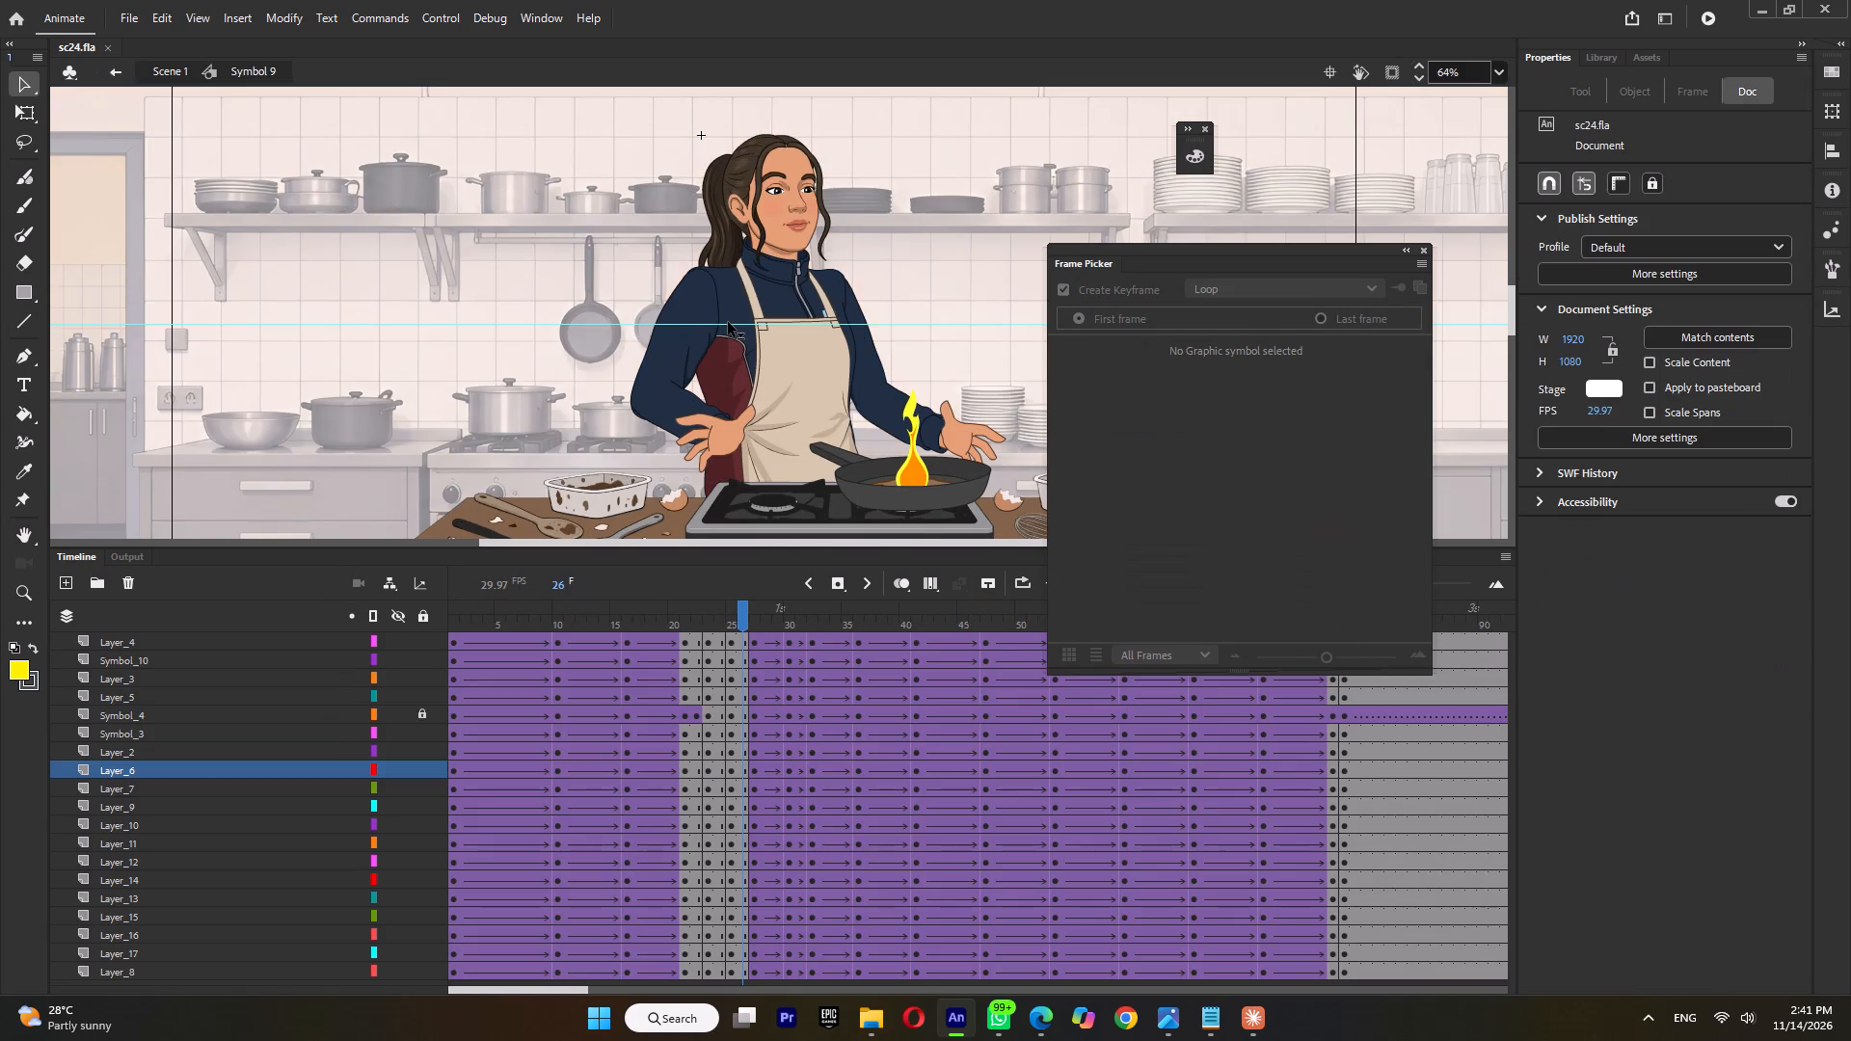
double_click(733, 311)
left_click(733, 311)
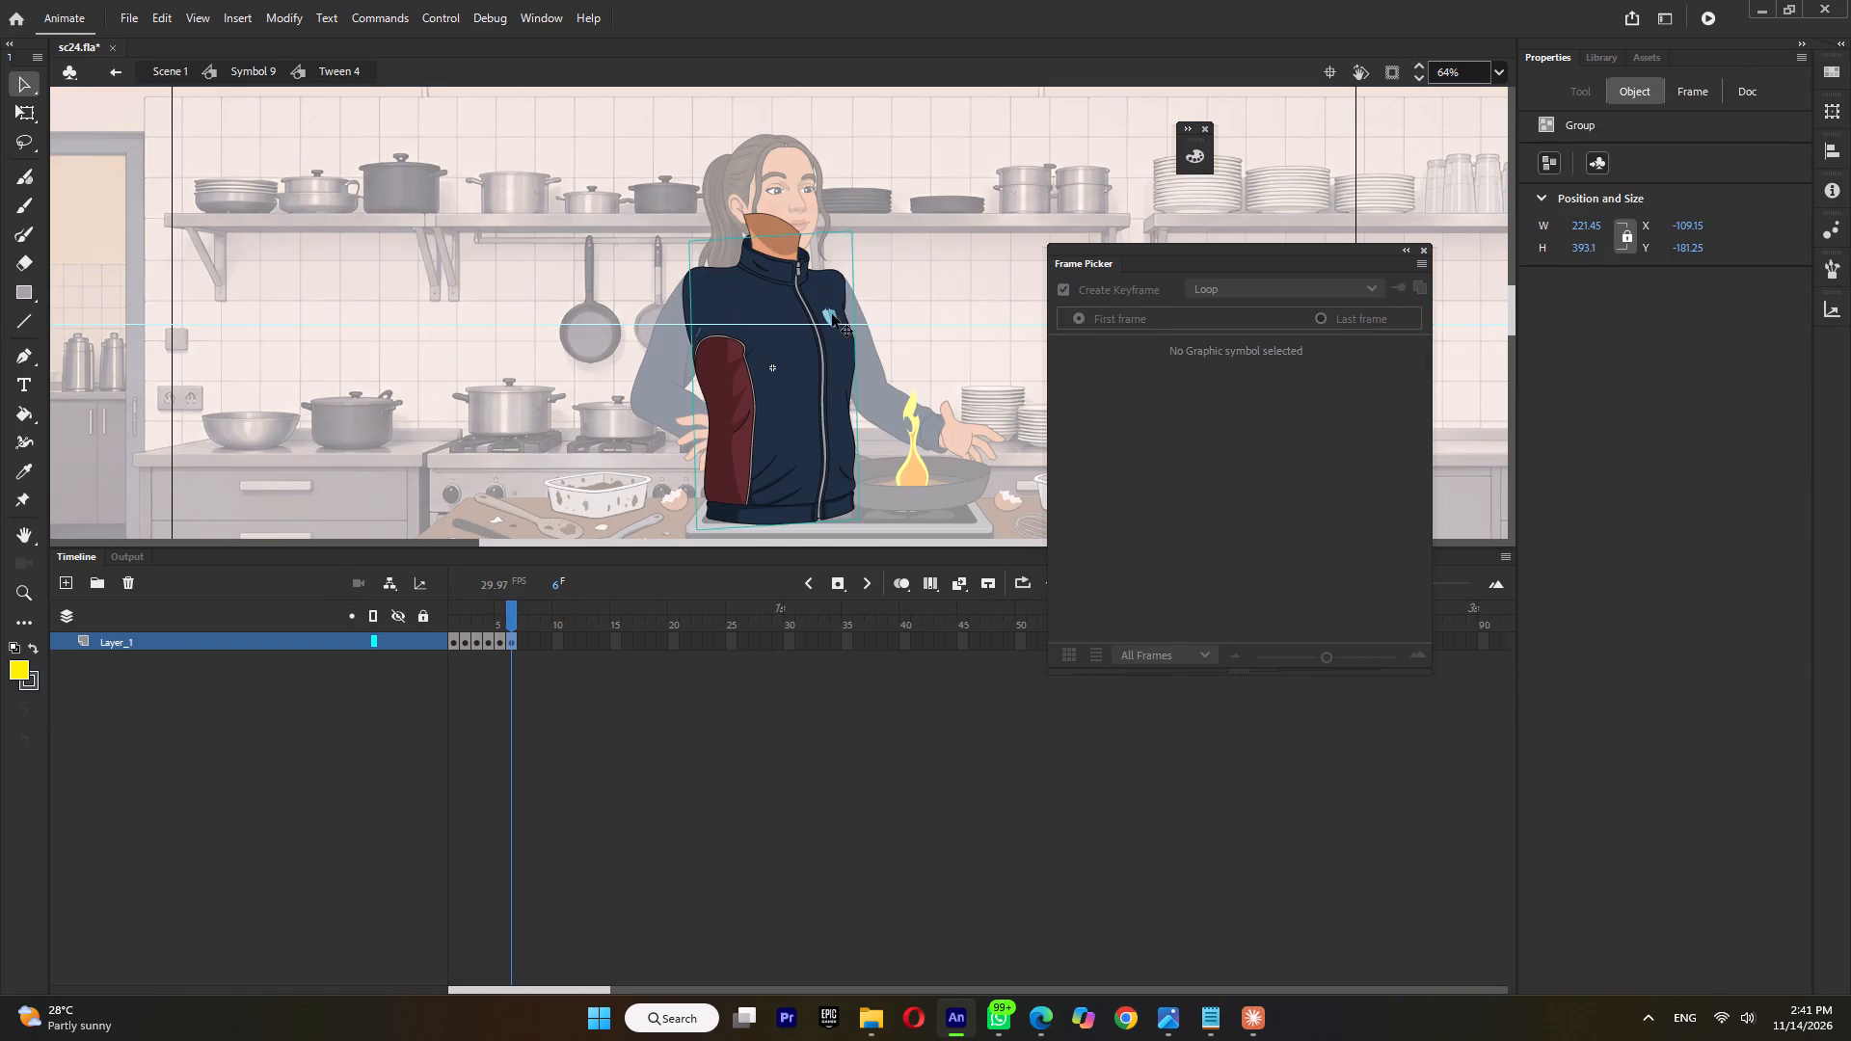
left_click(830, 316)
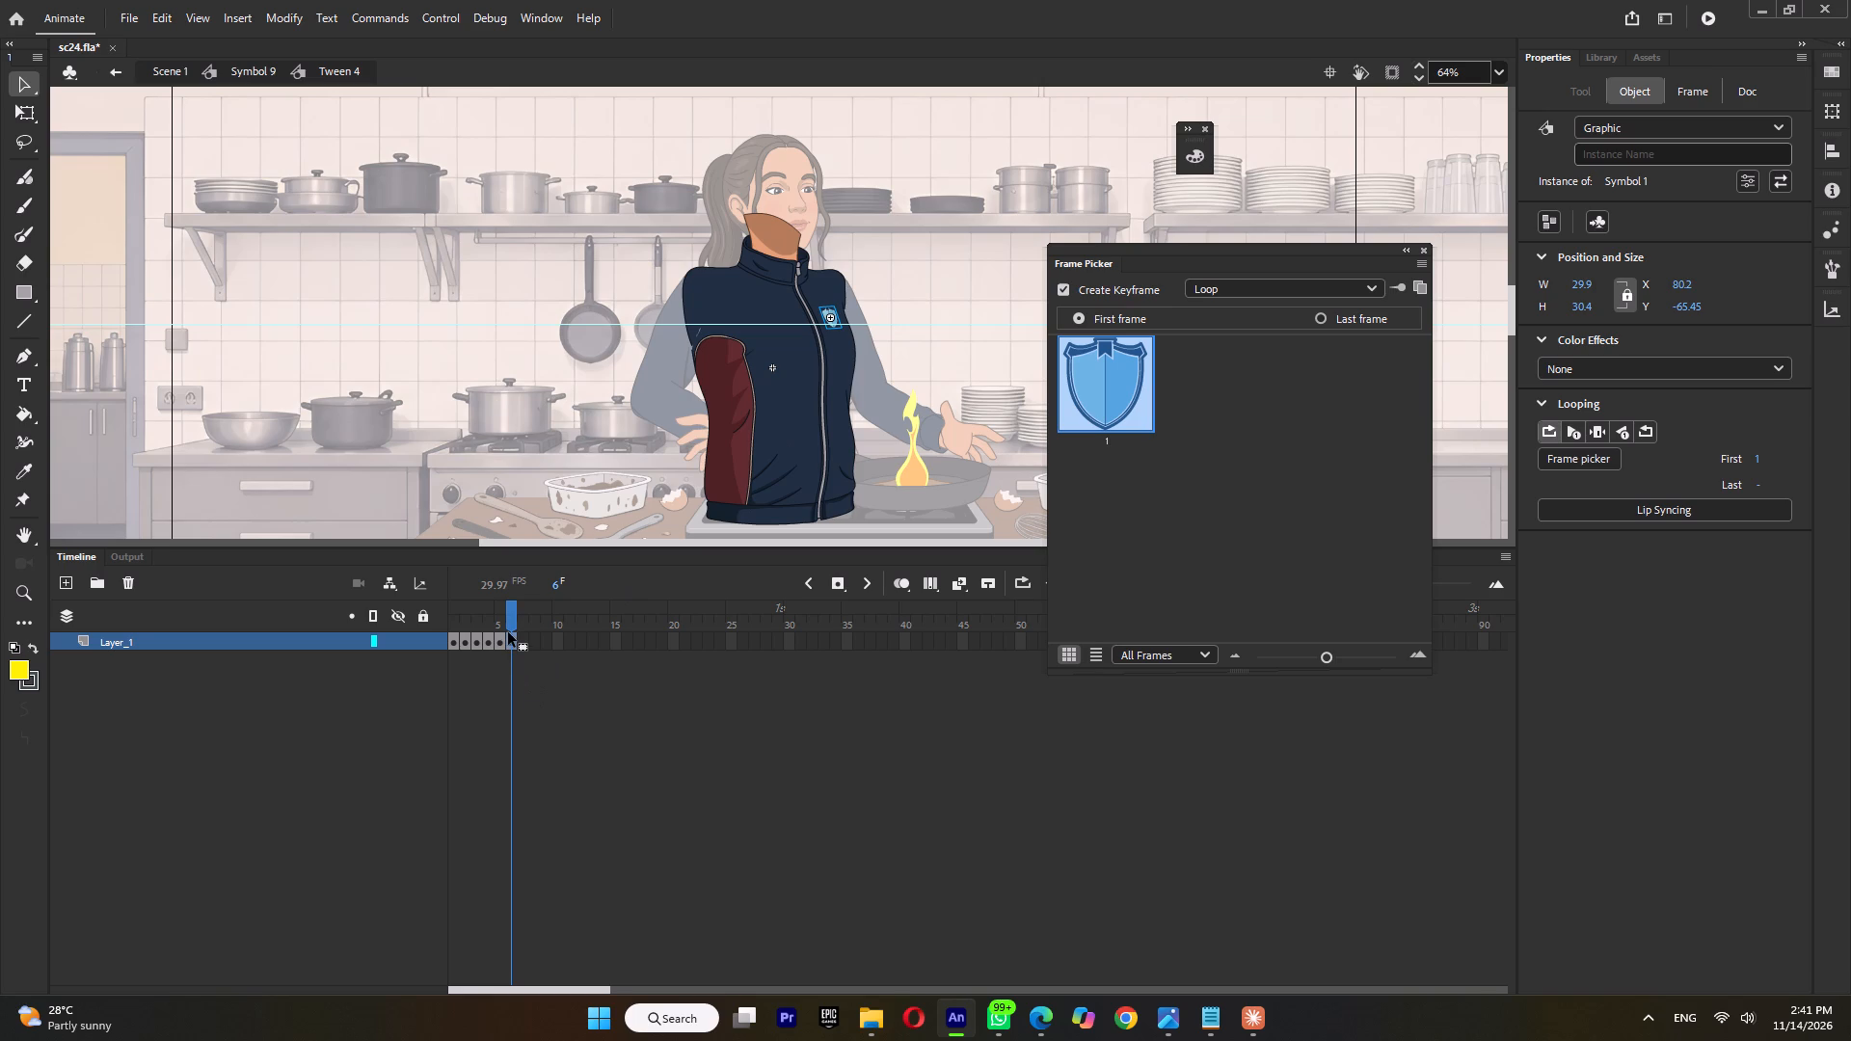
scroll(912, 276, "up", 4, "ctrl")
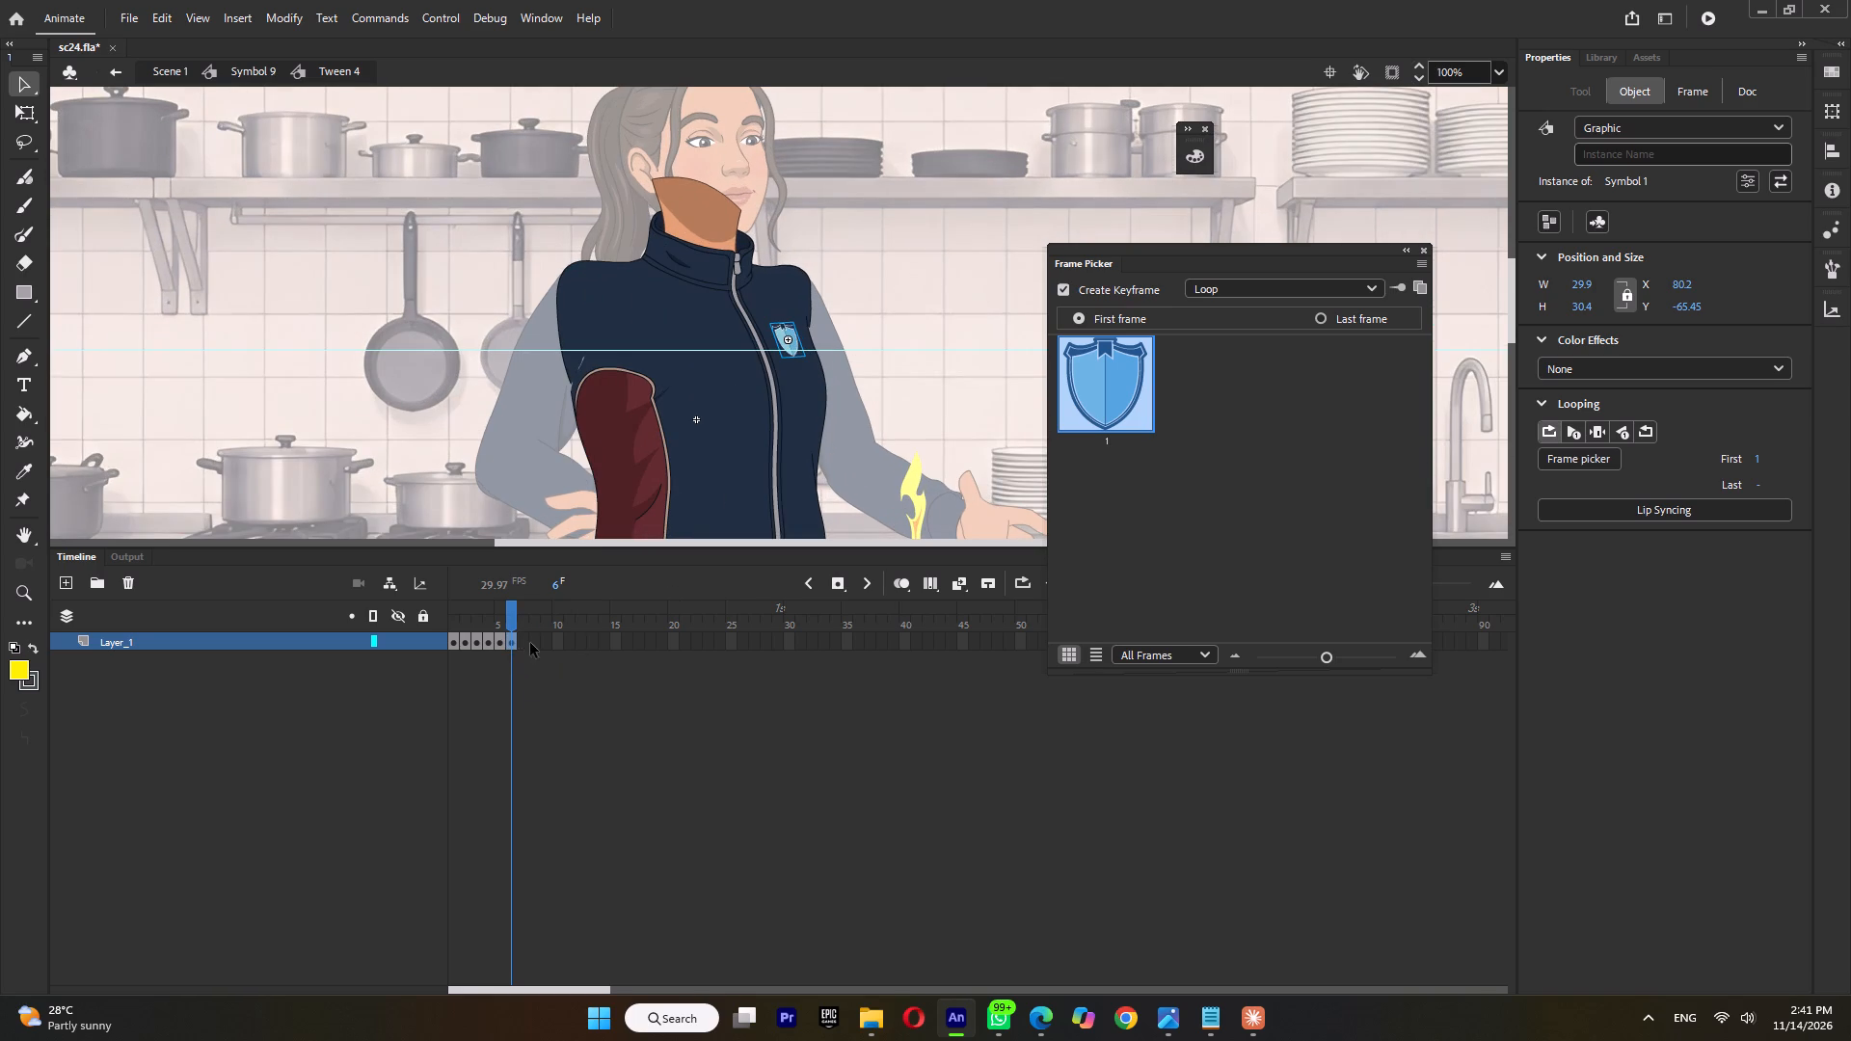
key("Delete")
left_click(499, 617)
left_click(787, 323)
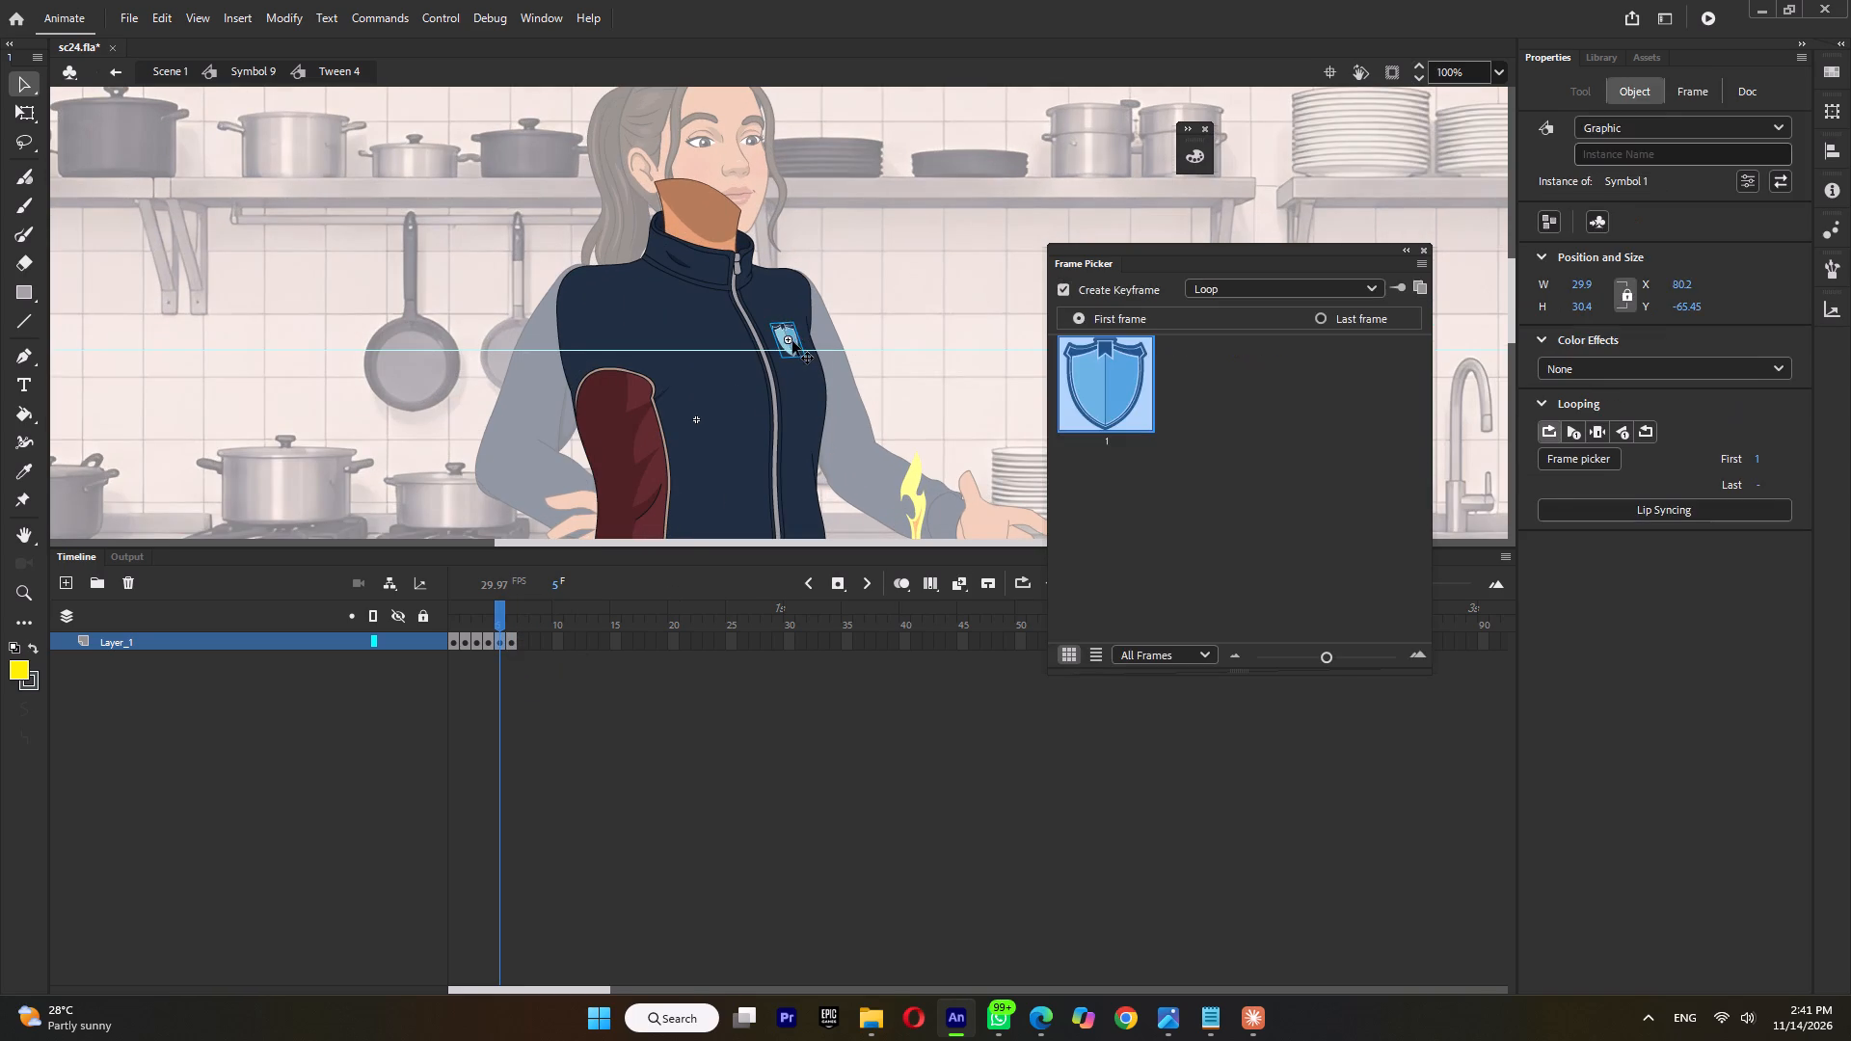
key("Delete")
left_click(484, 620)
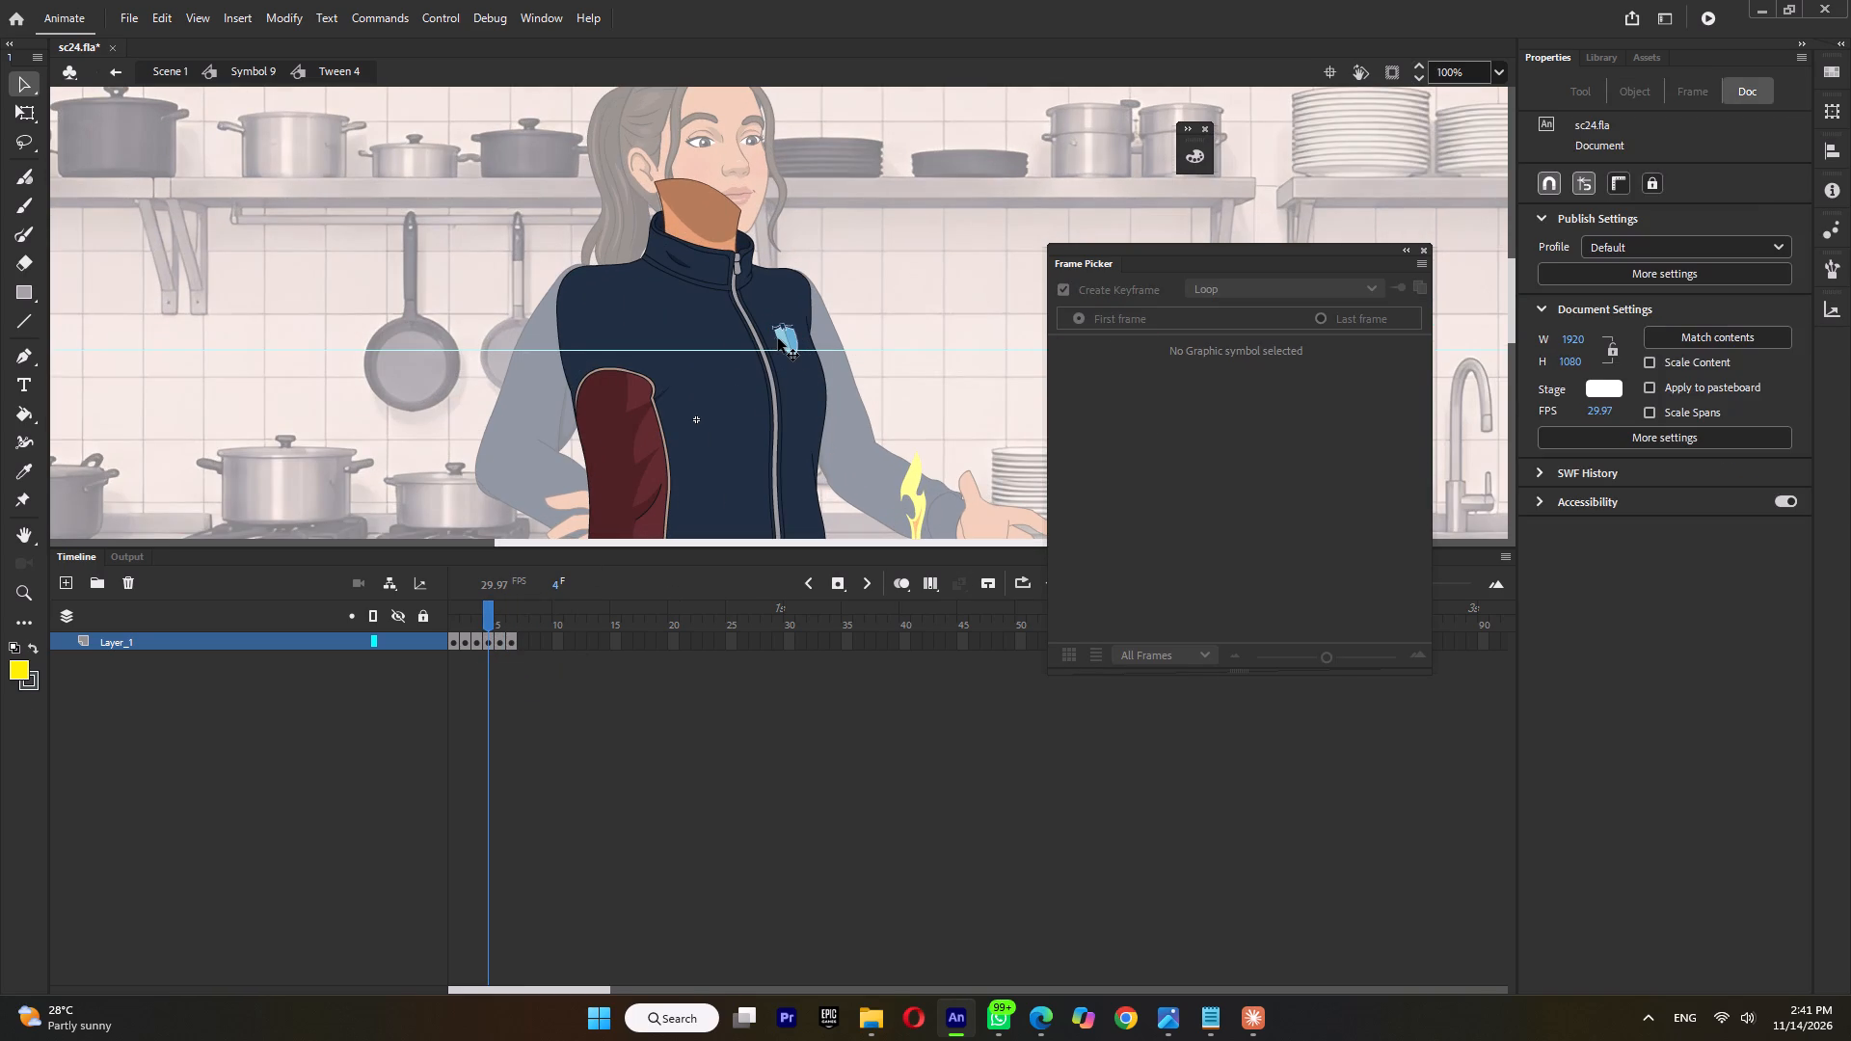
left_click(778, 338)
key("Delete")
Delete the blue shield badge from frames 3, 2 and 1 of the jacket torso symbol.
left_click(477, 615)
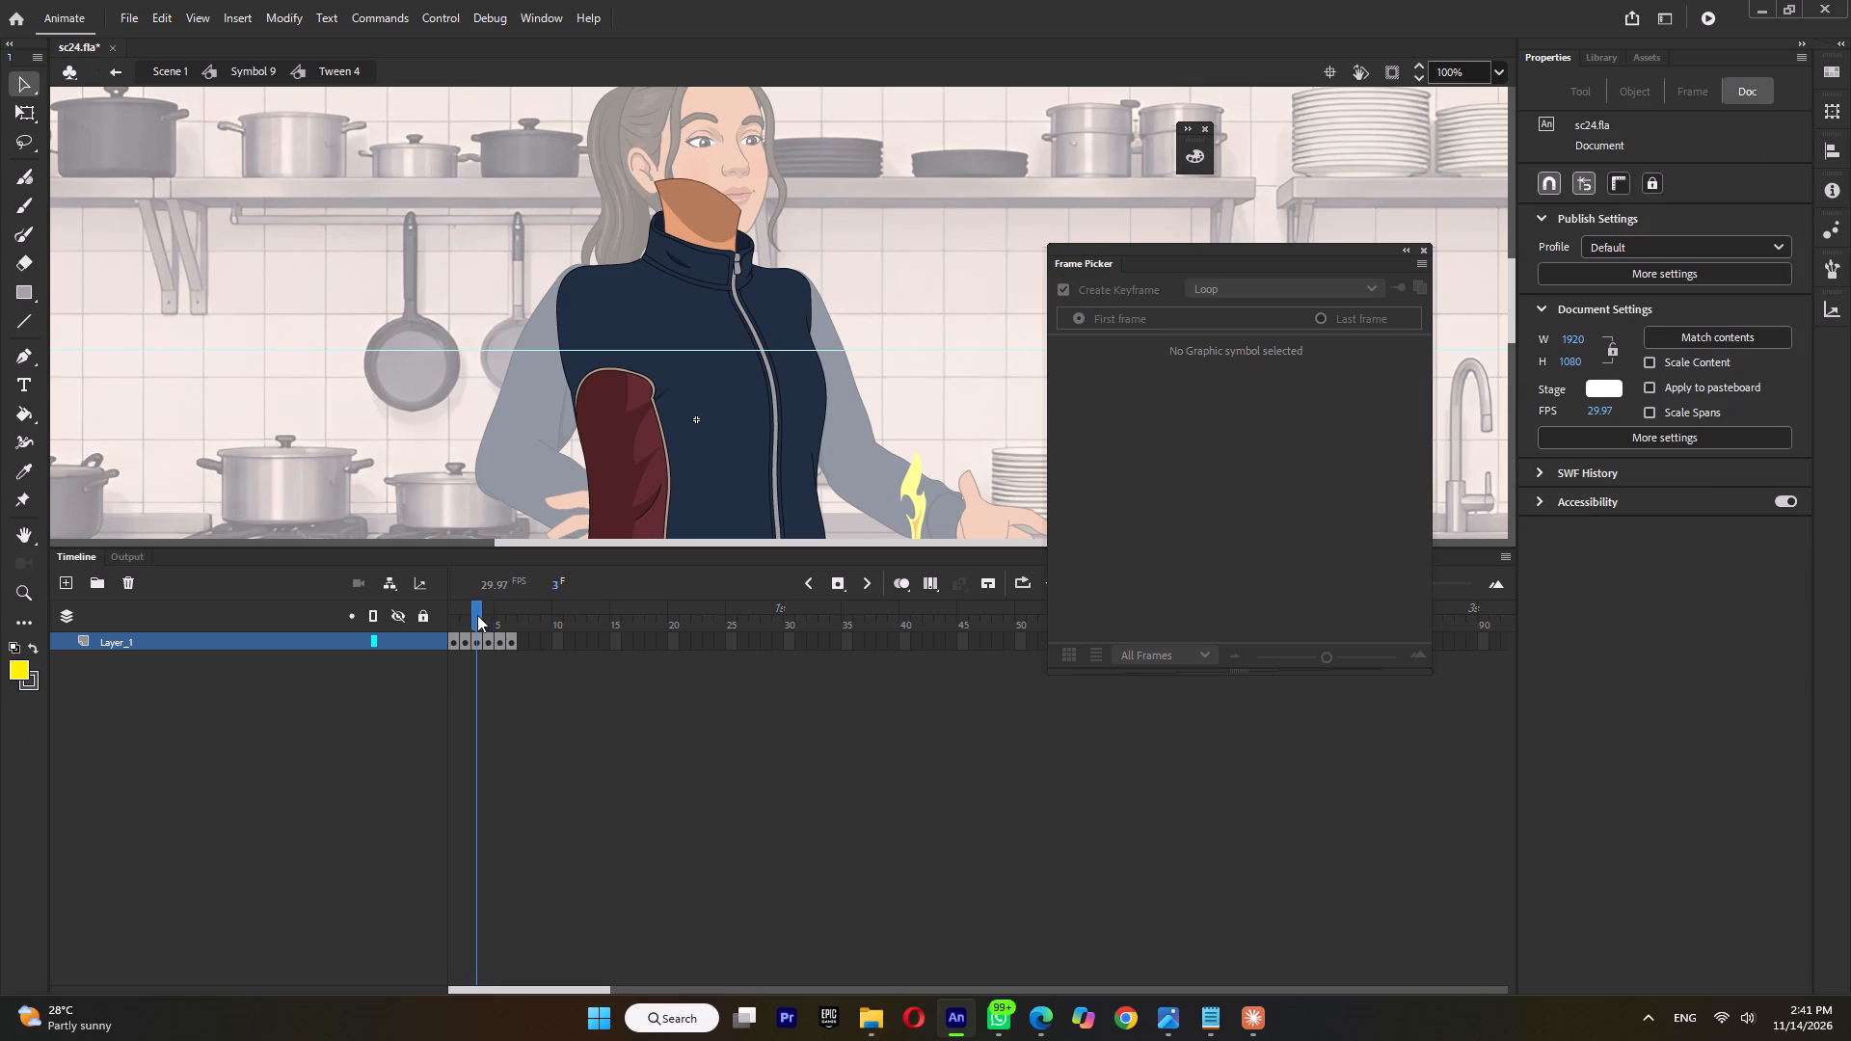
left_click(776, 330)
key("Delete")
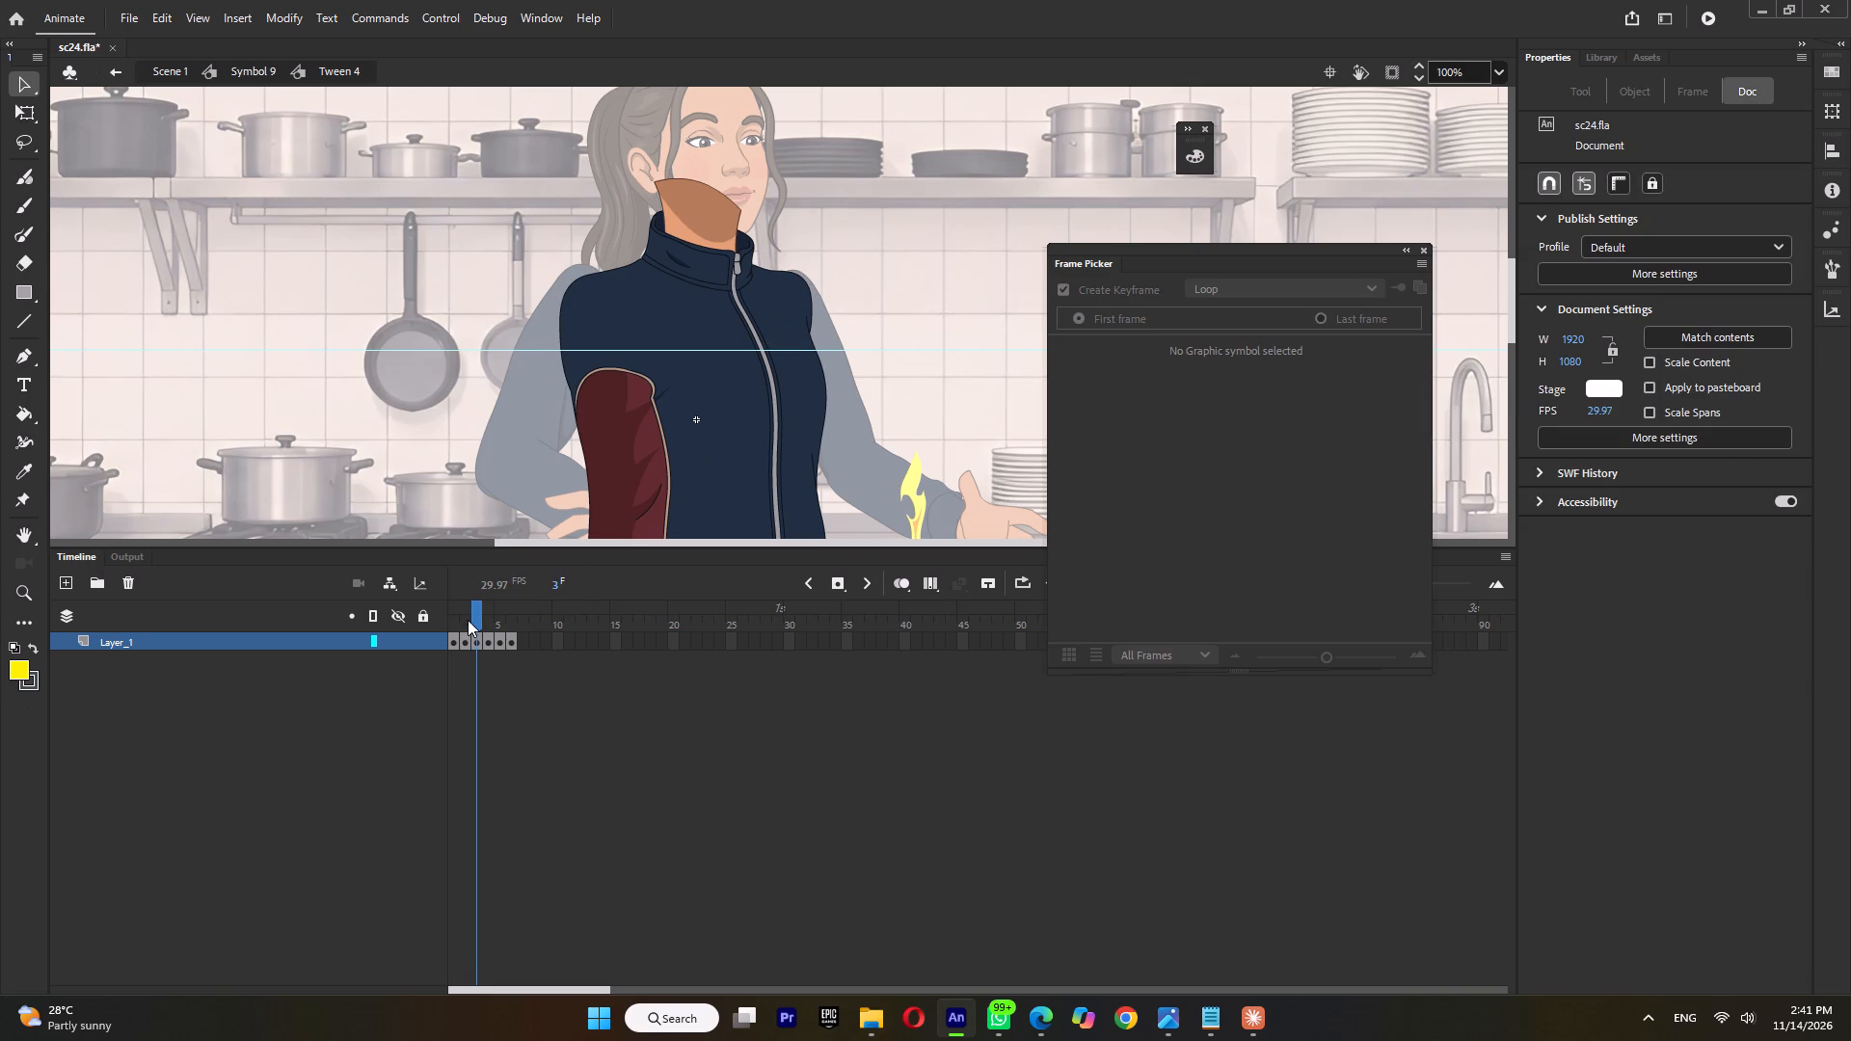
left_click(468, 620)
left_click(776, 321)
key("Delete")
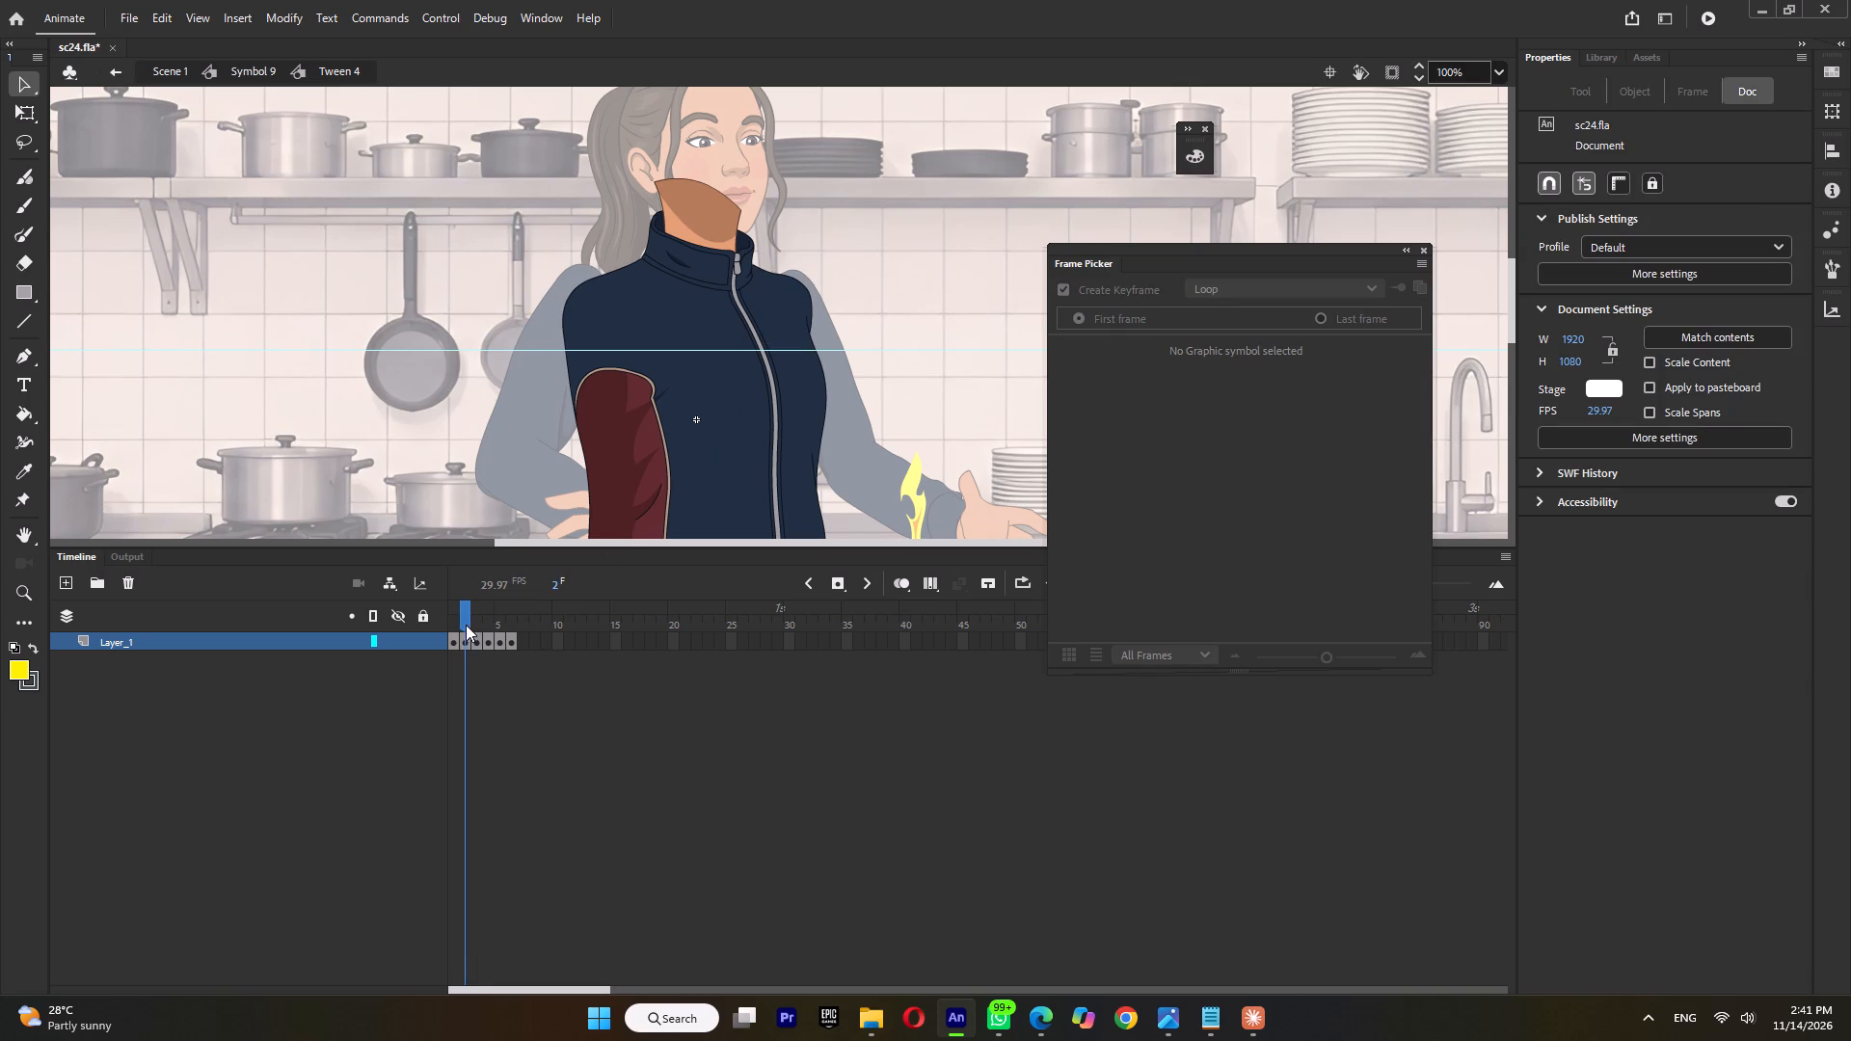
left_click(457, 626)
left_click(776, 339)
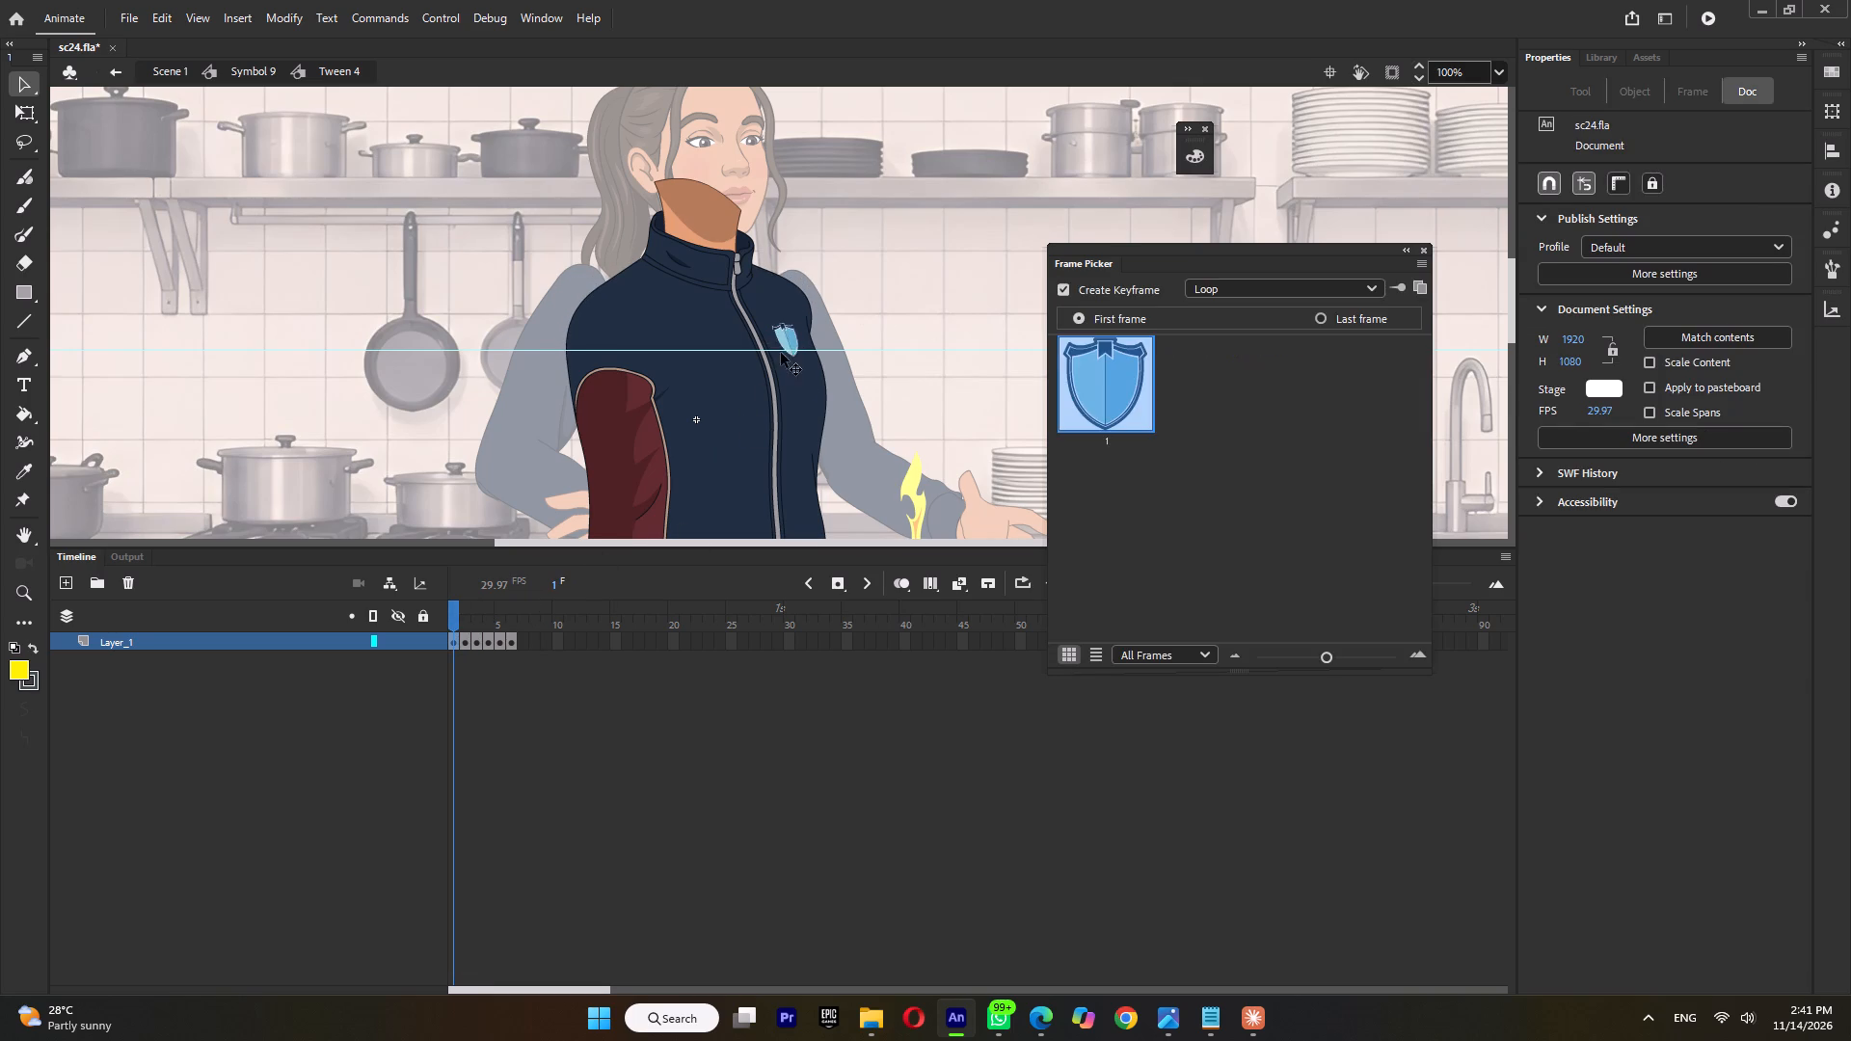
key("Delete")
Return to Scene 1, scrub the timeline to its end to check the jacket, then save and close sc24.fla.
left_click(168, 75)
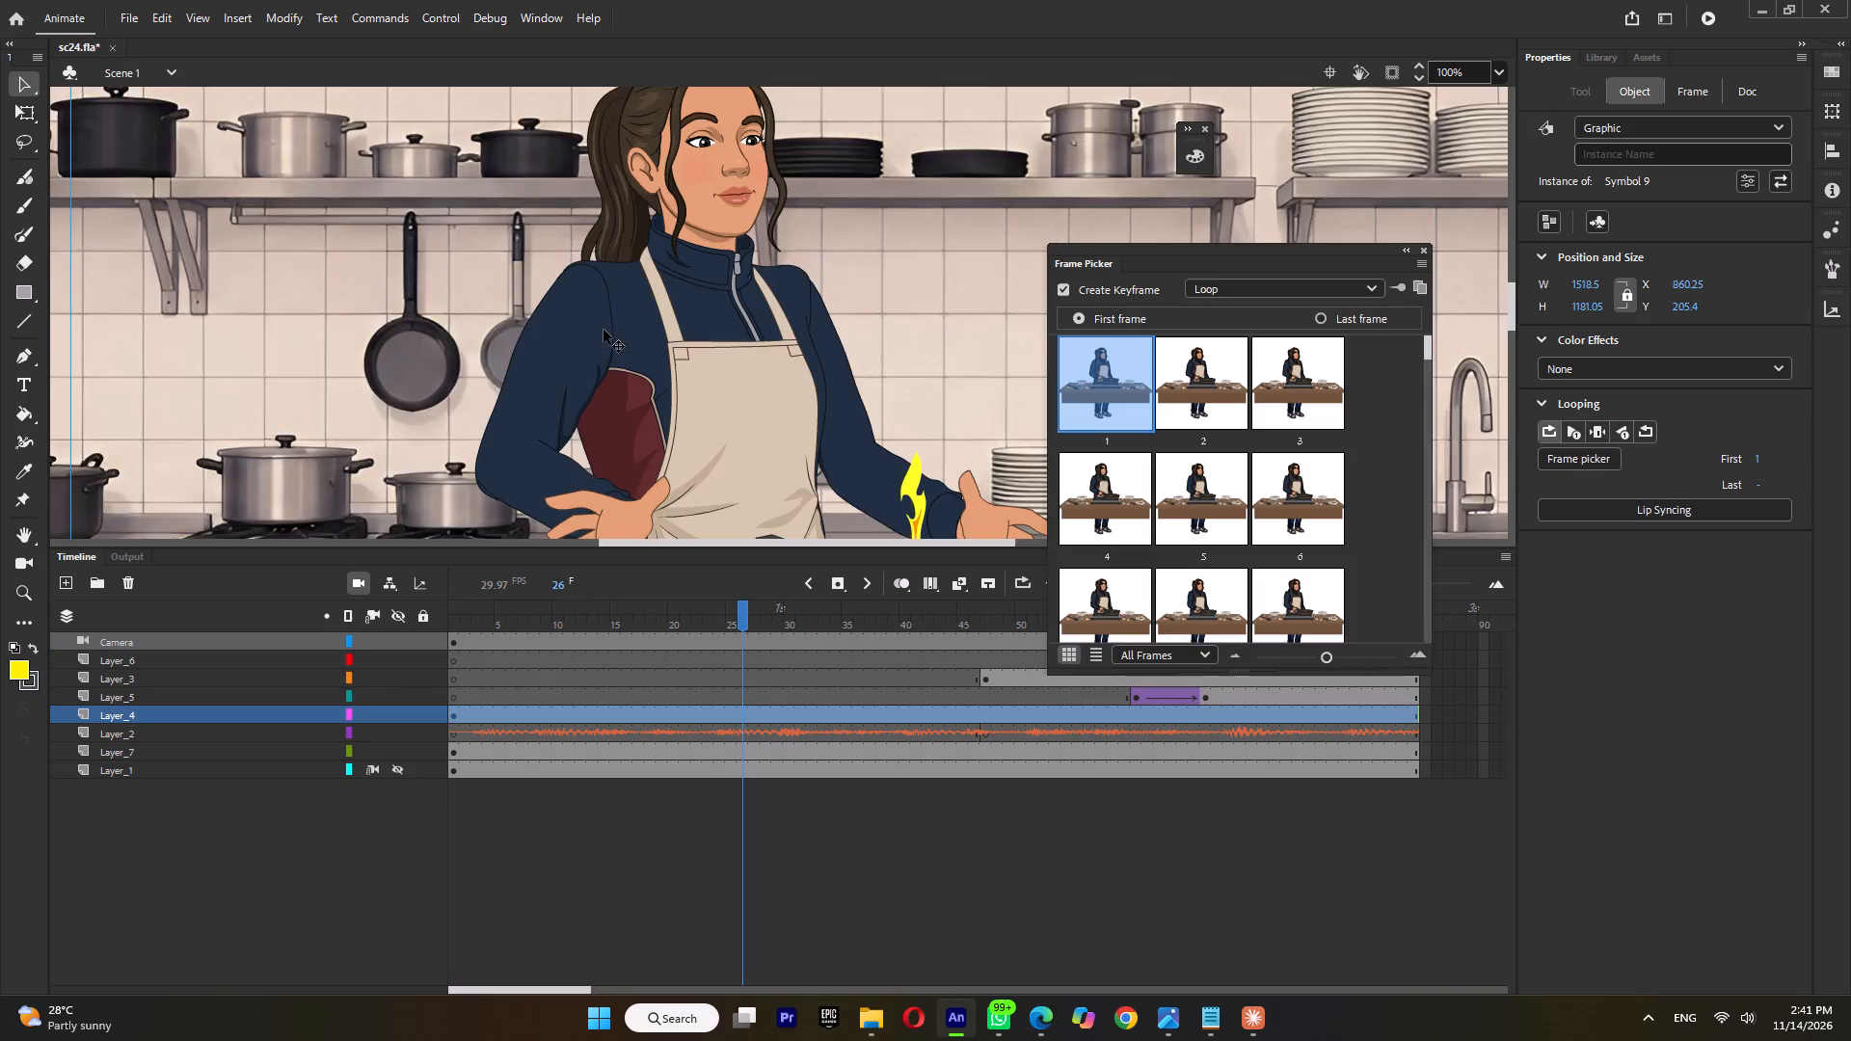
scroll(604, 330, "down", 4, "ctrl")
left_click_drag(480, 617, 1262, 668)
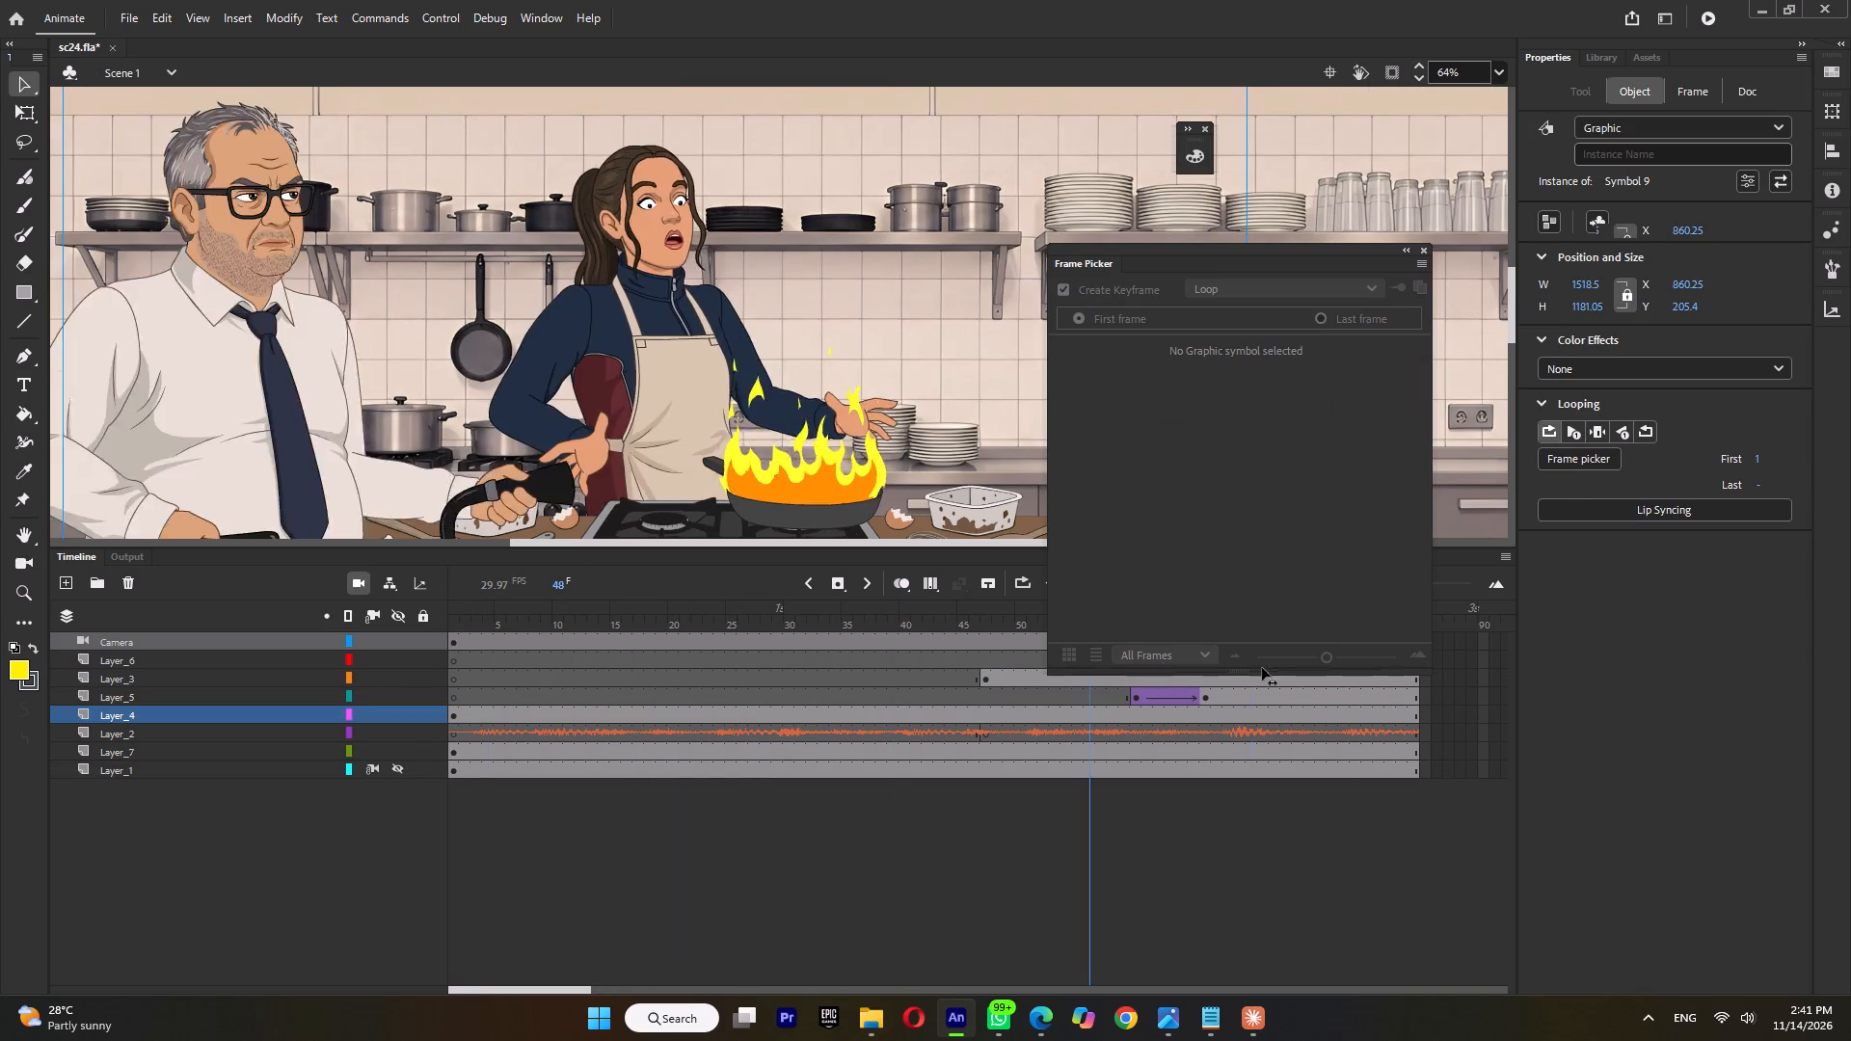
left_click_drag(1262, 668, 1438, 679)
key("ctrl+s")
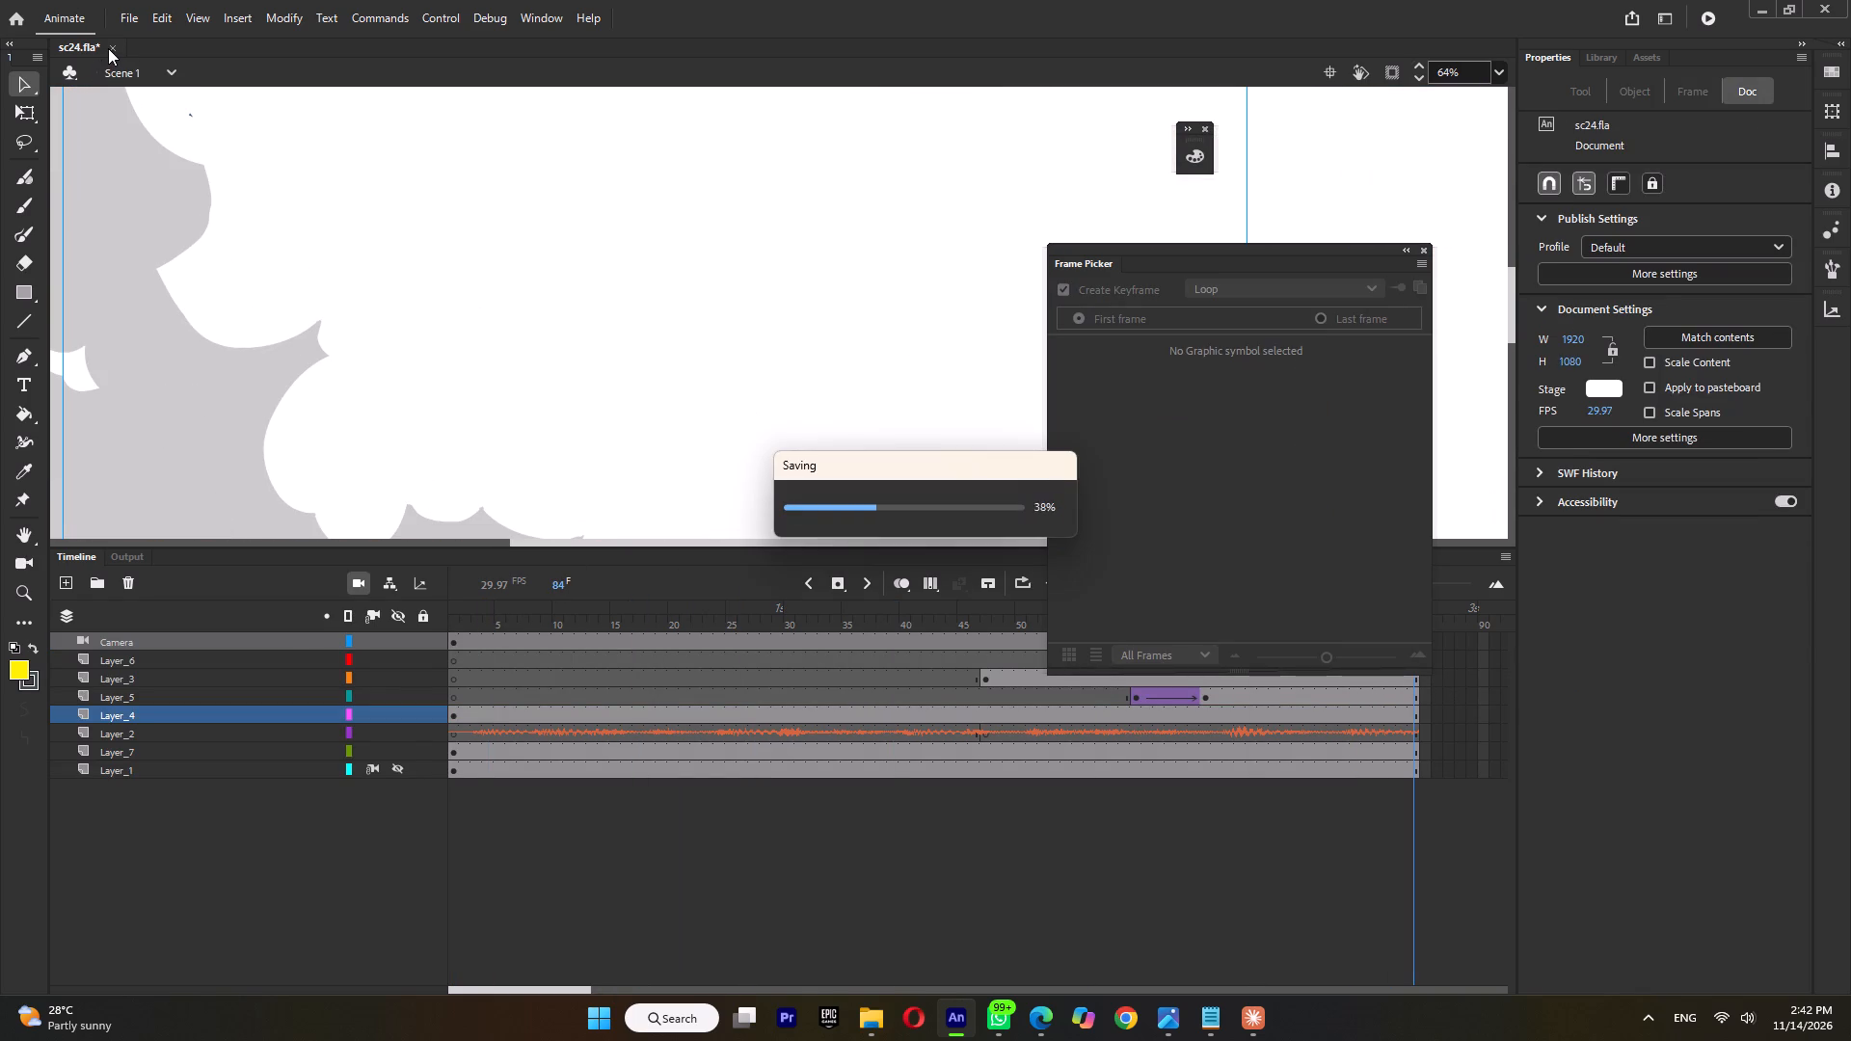
left_click(108, 46)
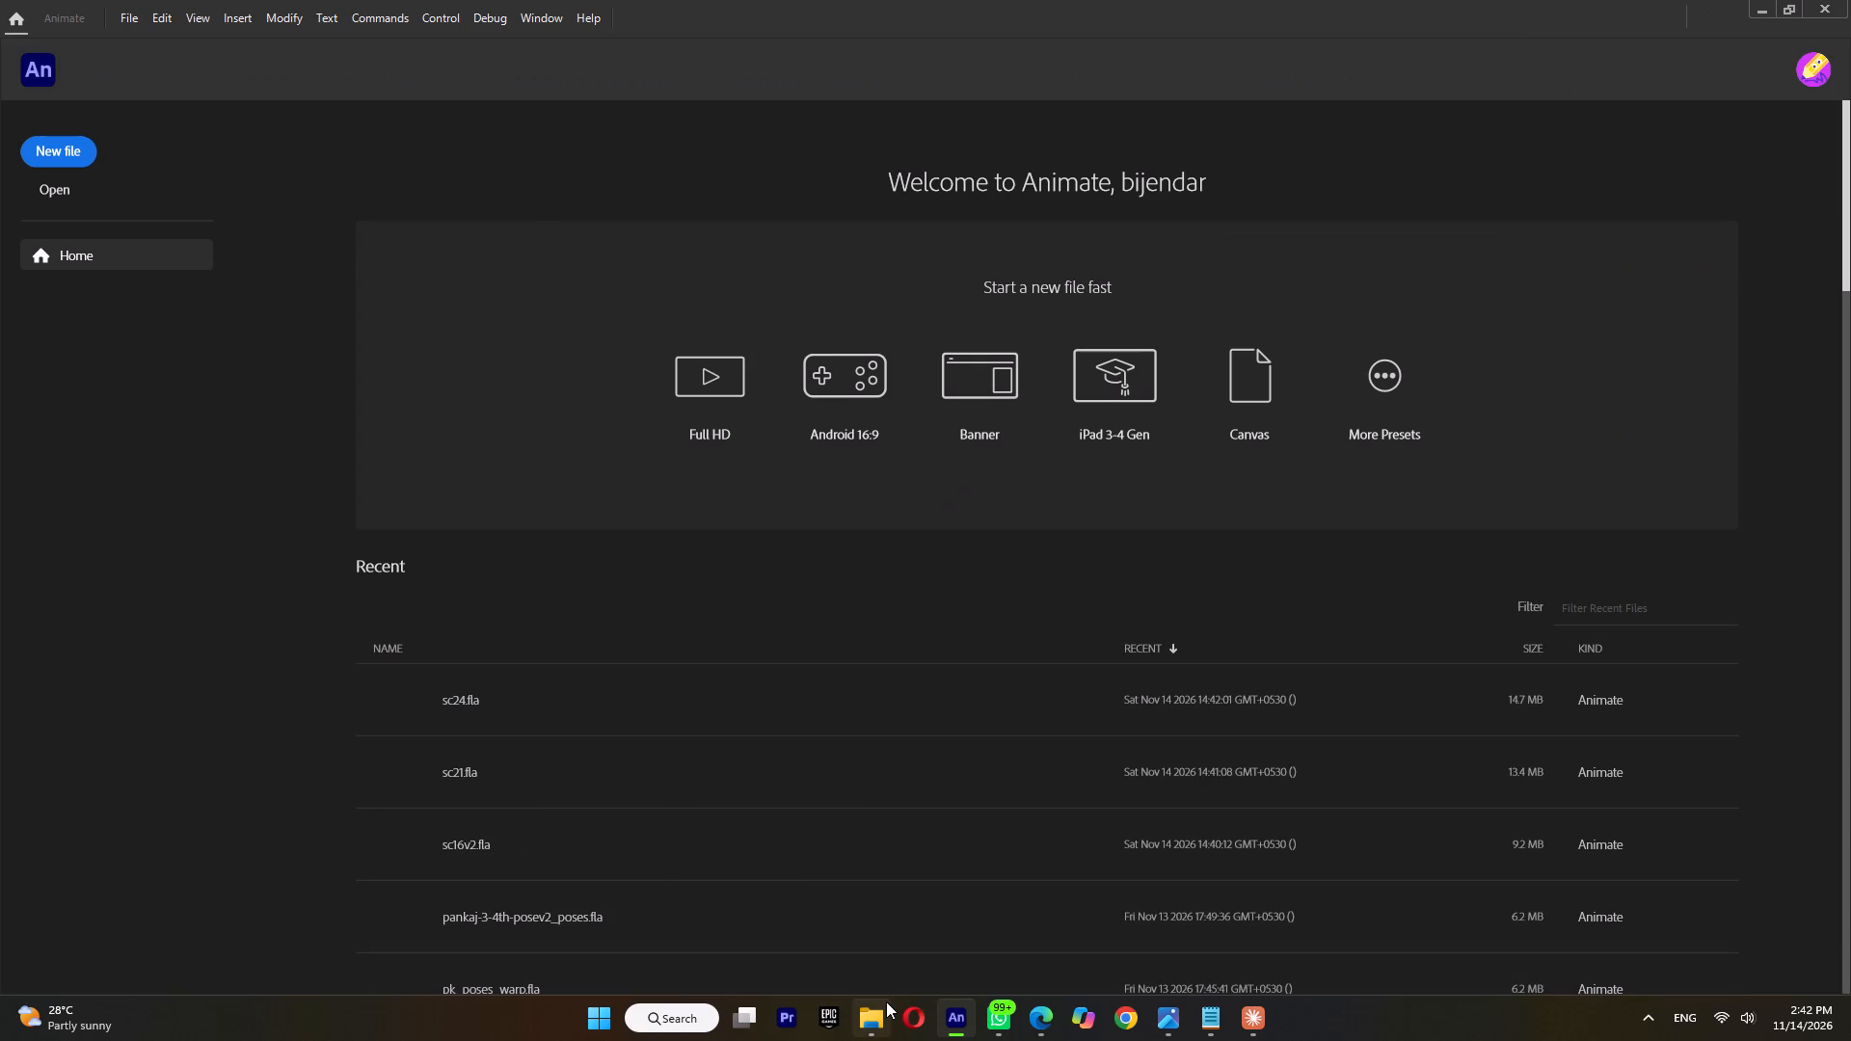
Open sc26.fla from the BIJENDER folder.
left_click(878, 1028)
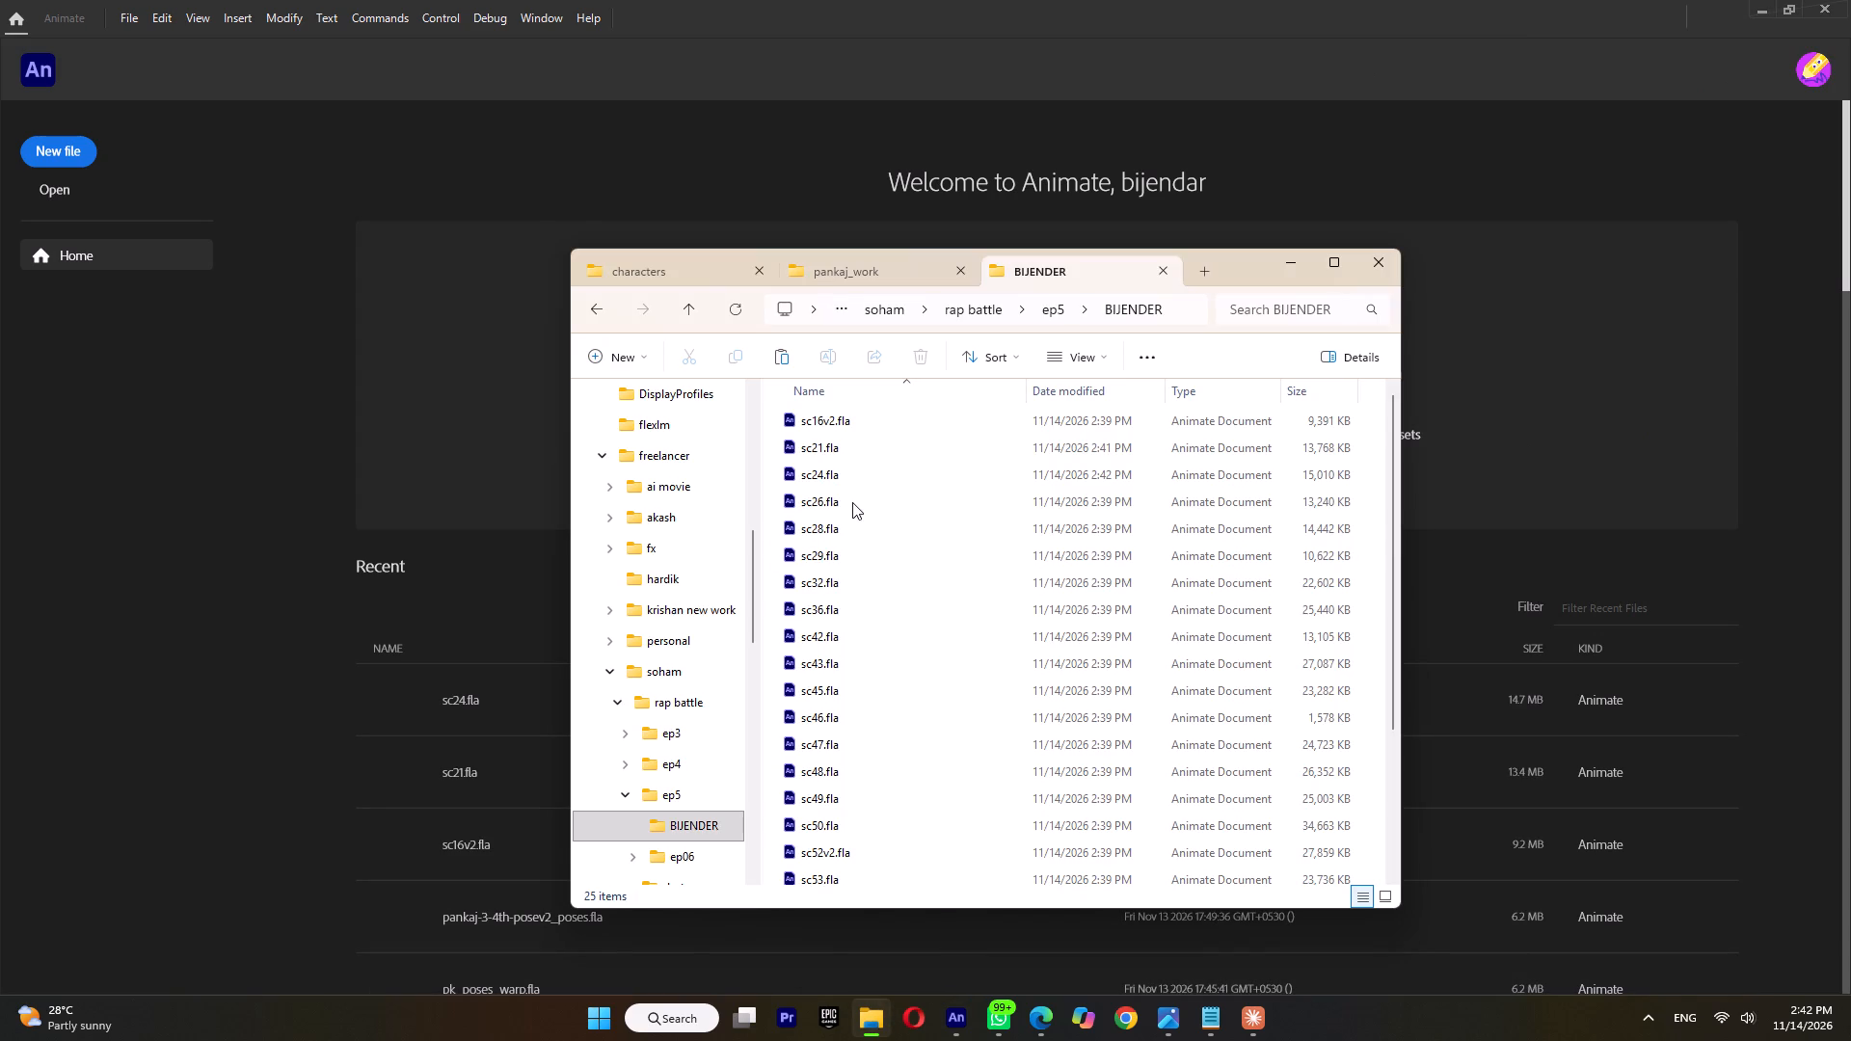
double_click(852, 502)
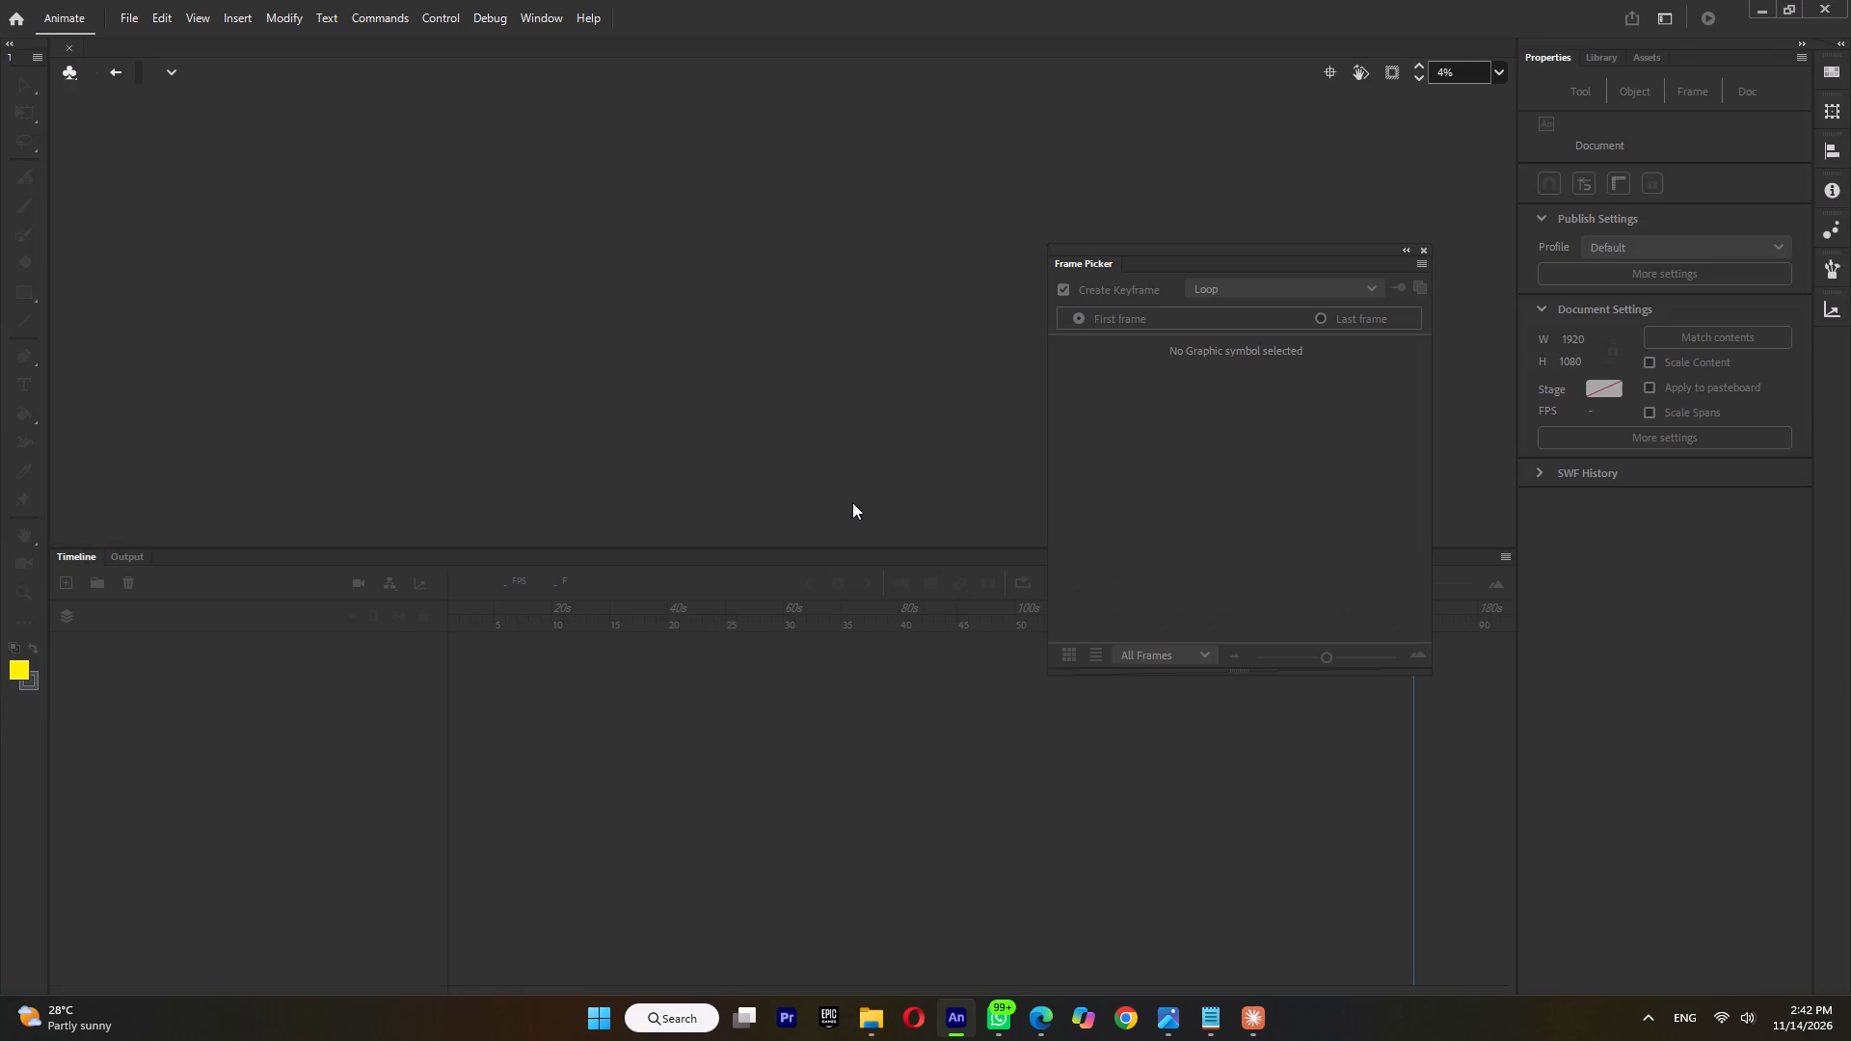
Enter the girl's nested symbols down to her jacket torso and delete the shield badge from frames 2 and 1.
scroll(688, 394, "down", 5, "ctrl")
double_click(794, 425)
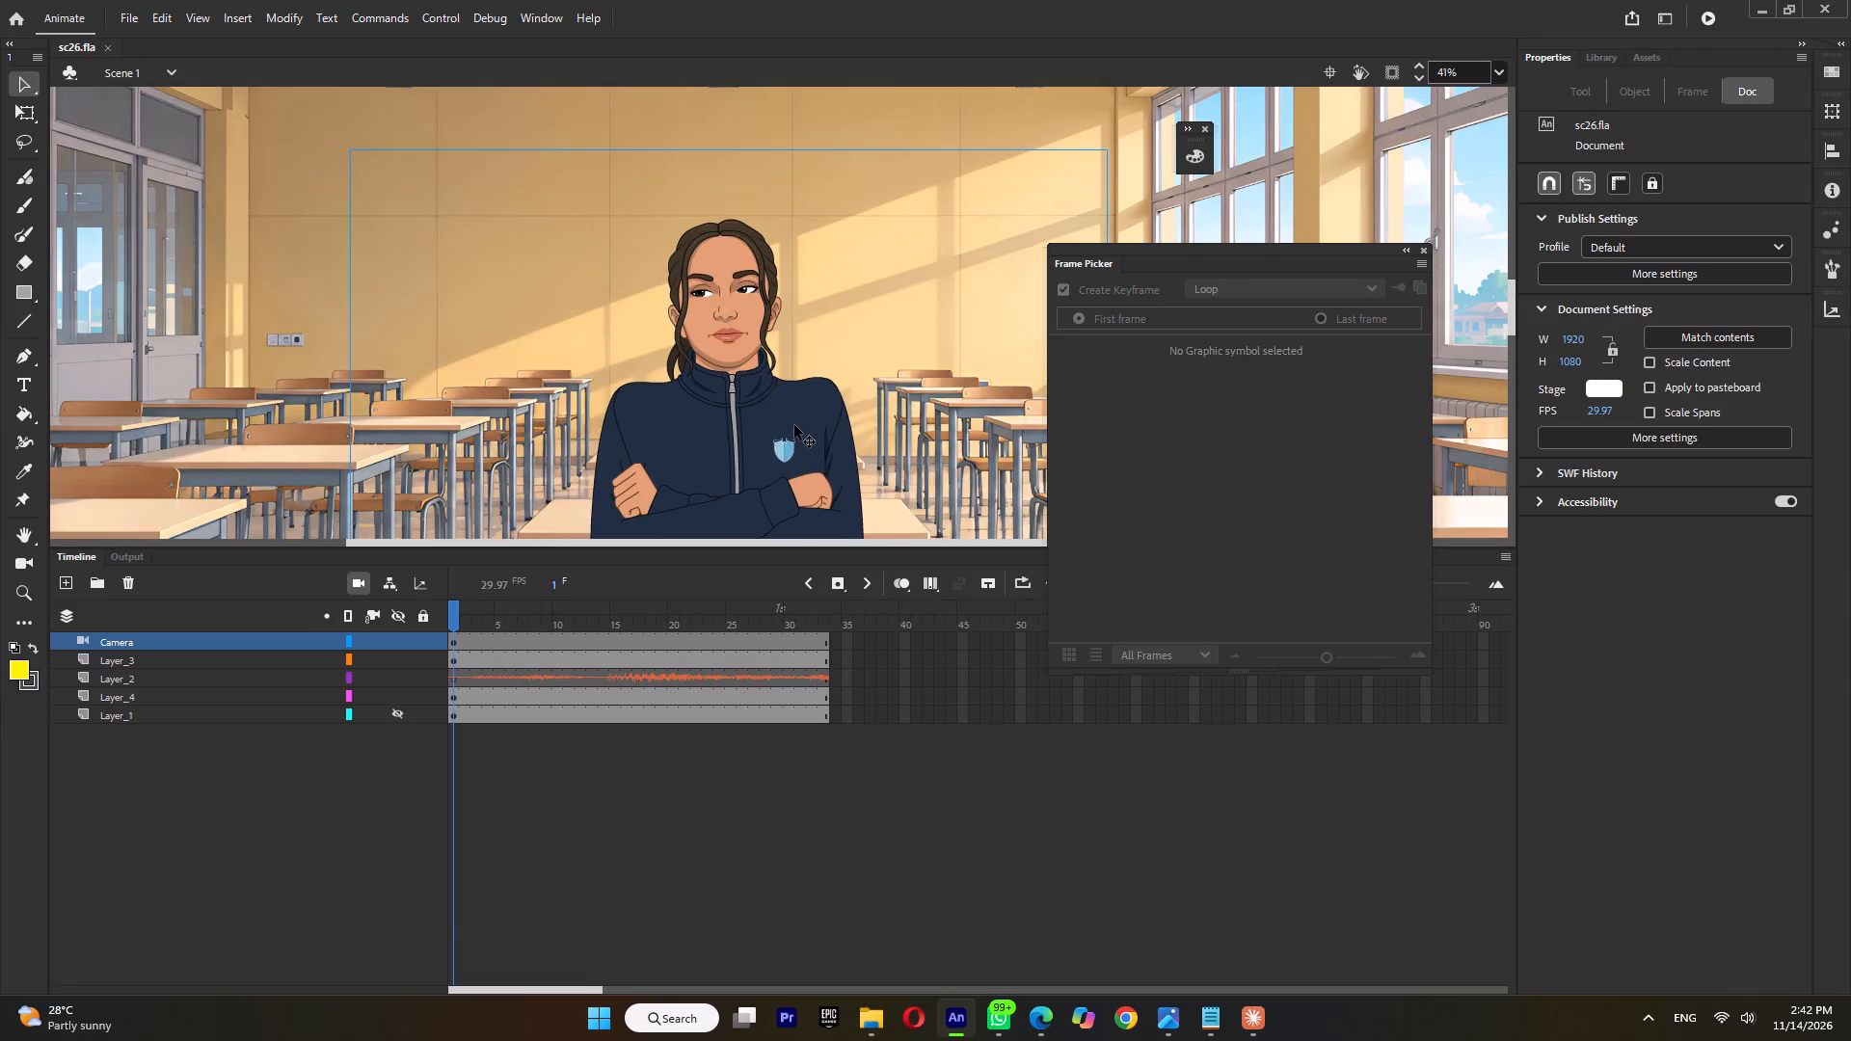
double_click(781, 443)
double_click(782, 449)
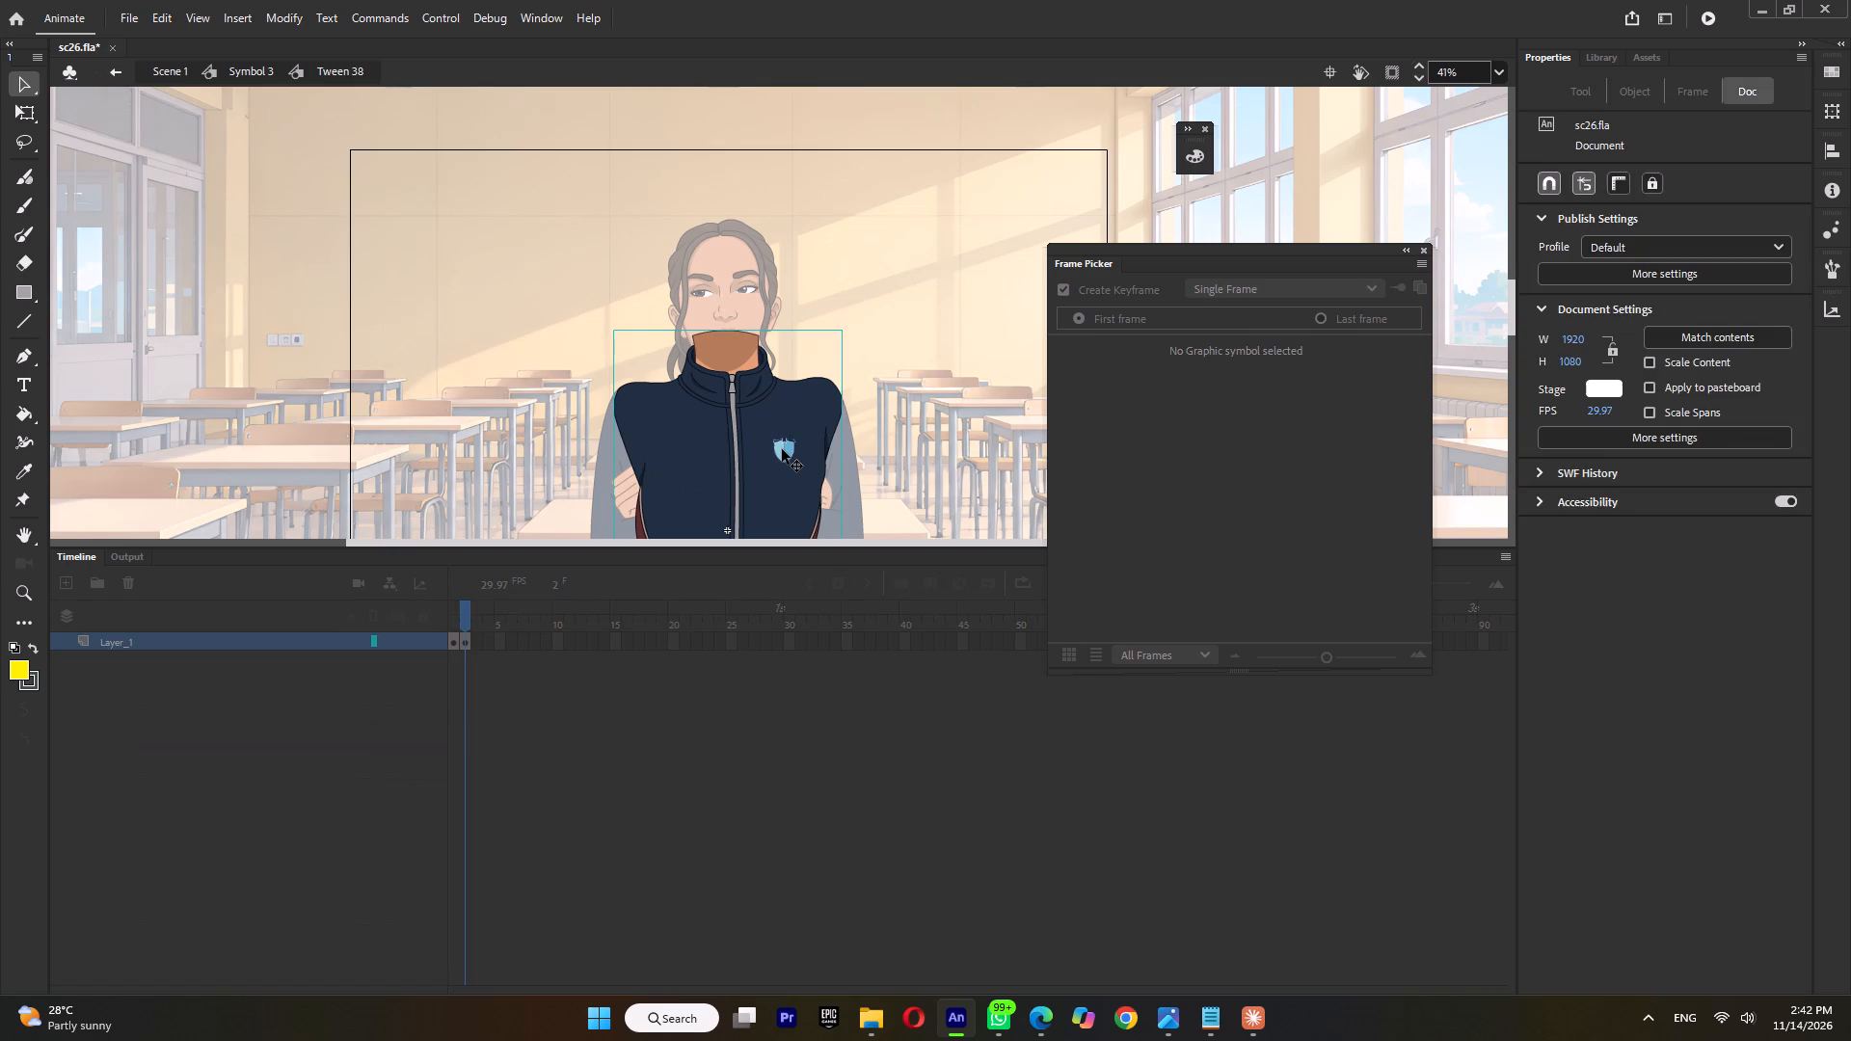
left_click(782, 449)
key("Delete")
double_click(852, 332)
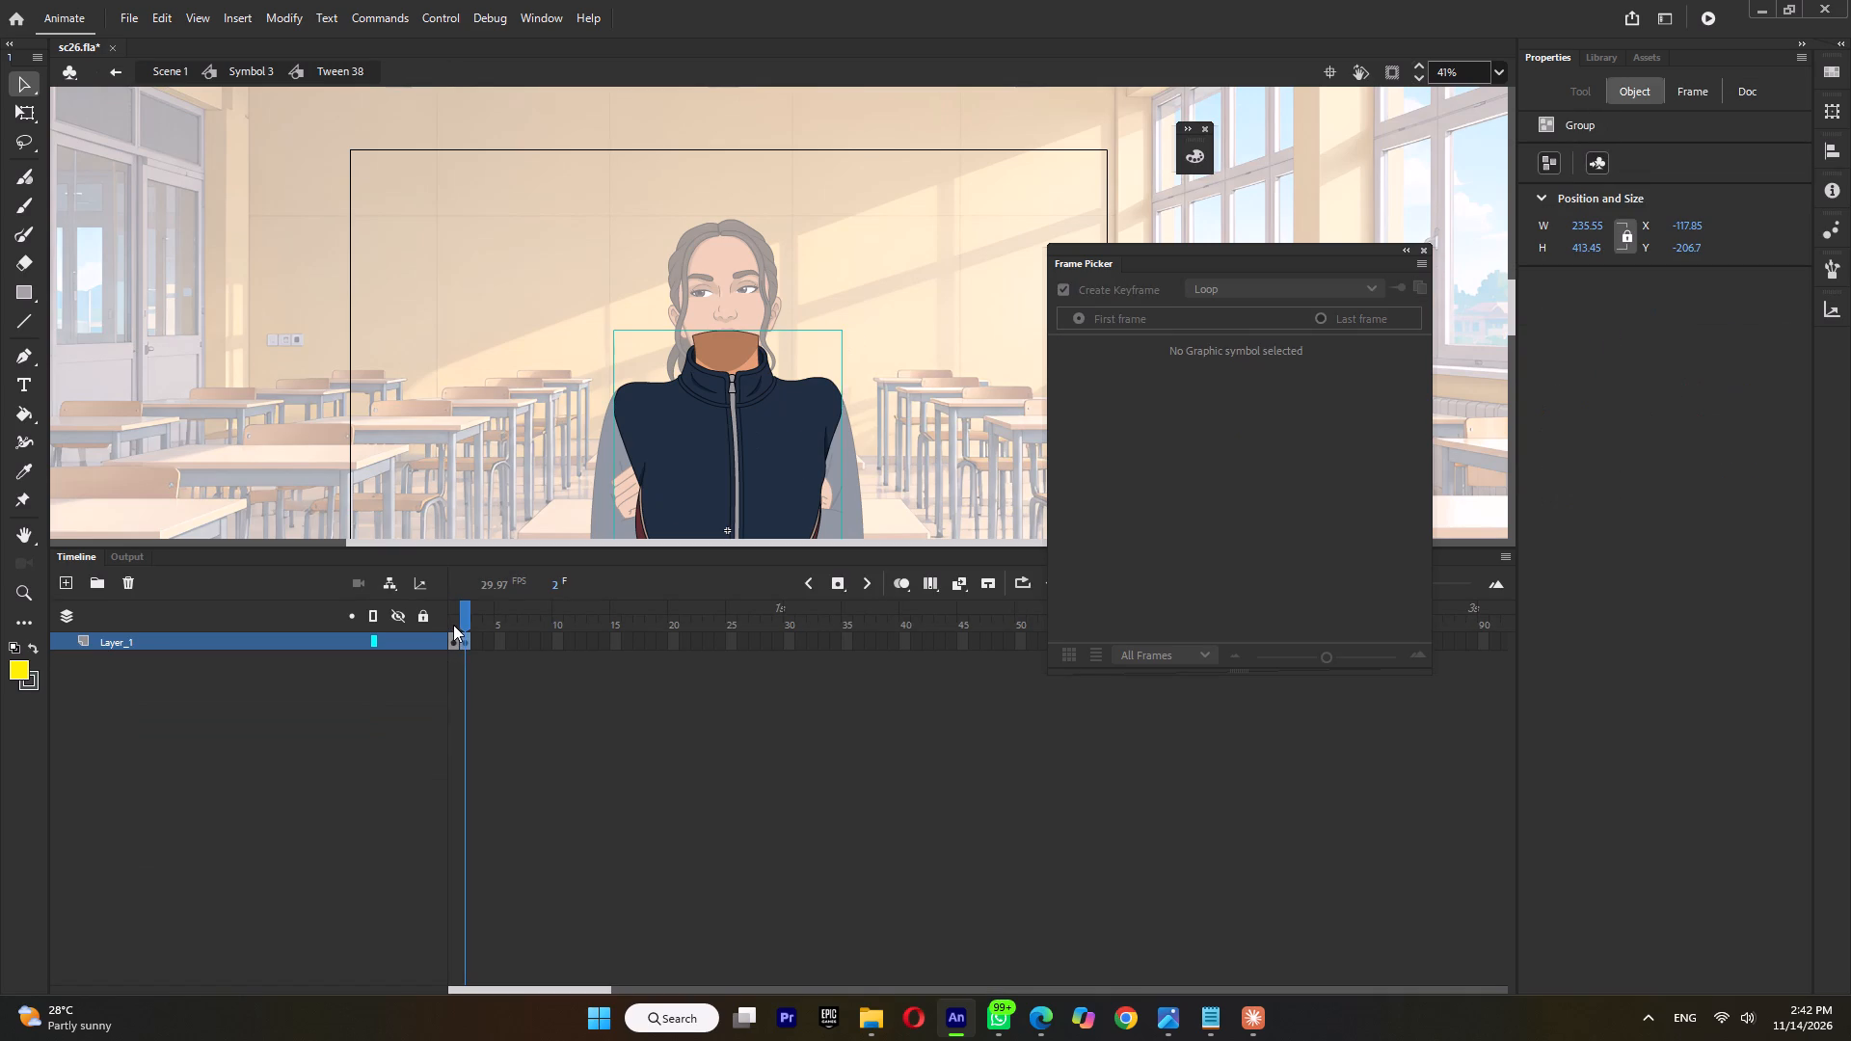
left_click(453, 625)
left_click(781, 442)
double_click(781, 442)
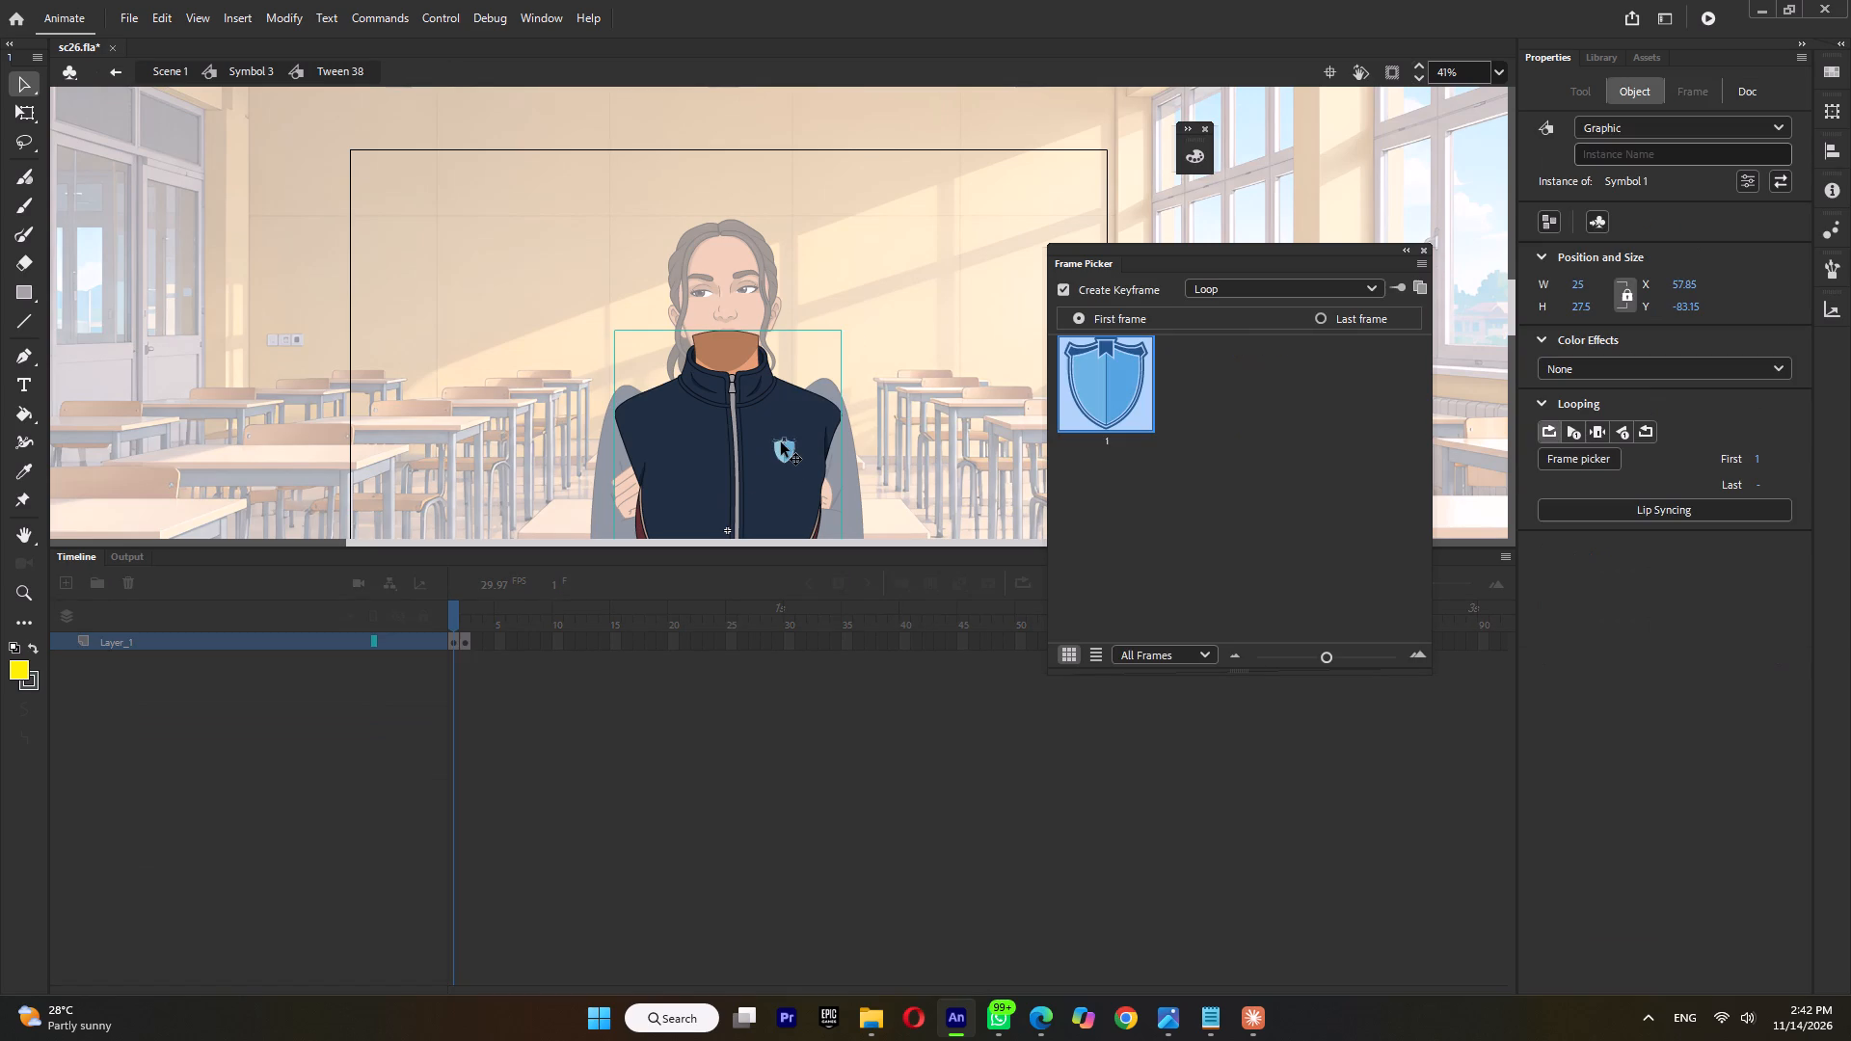
left_click(866, 308)
left_click(783, 447)
key("Delete")
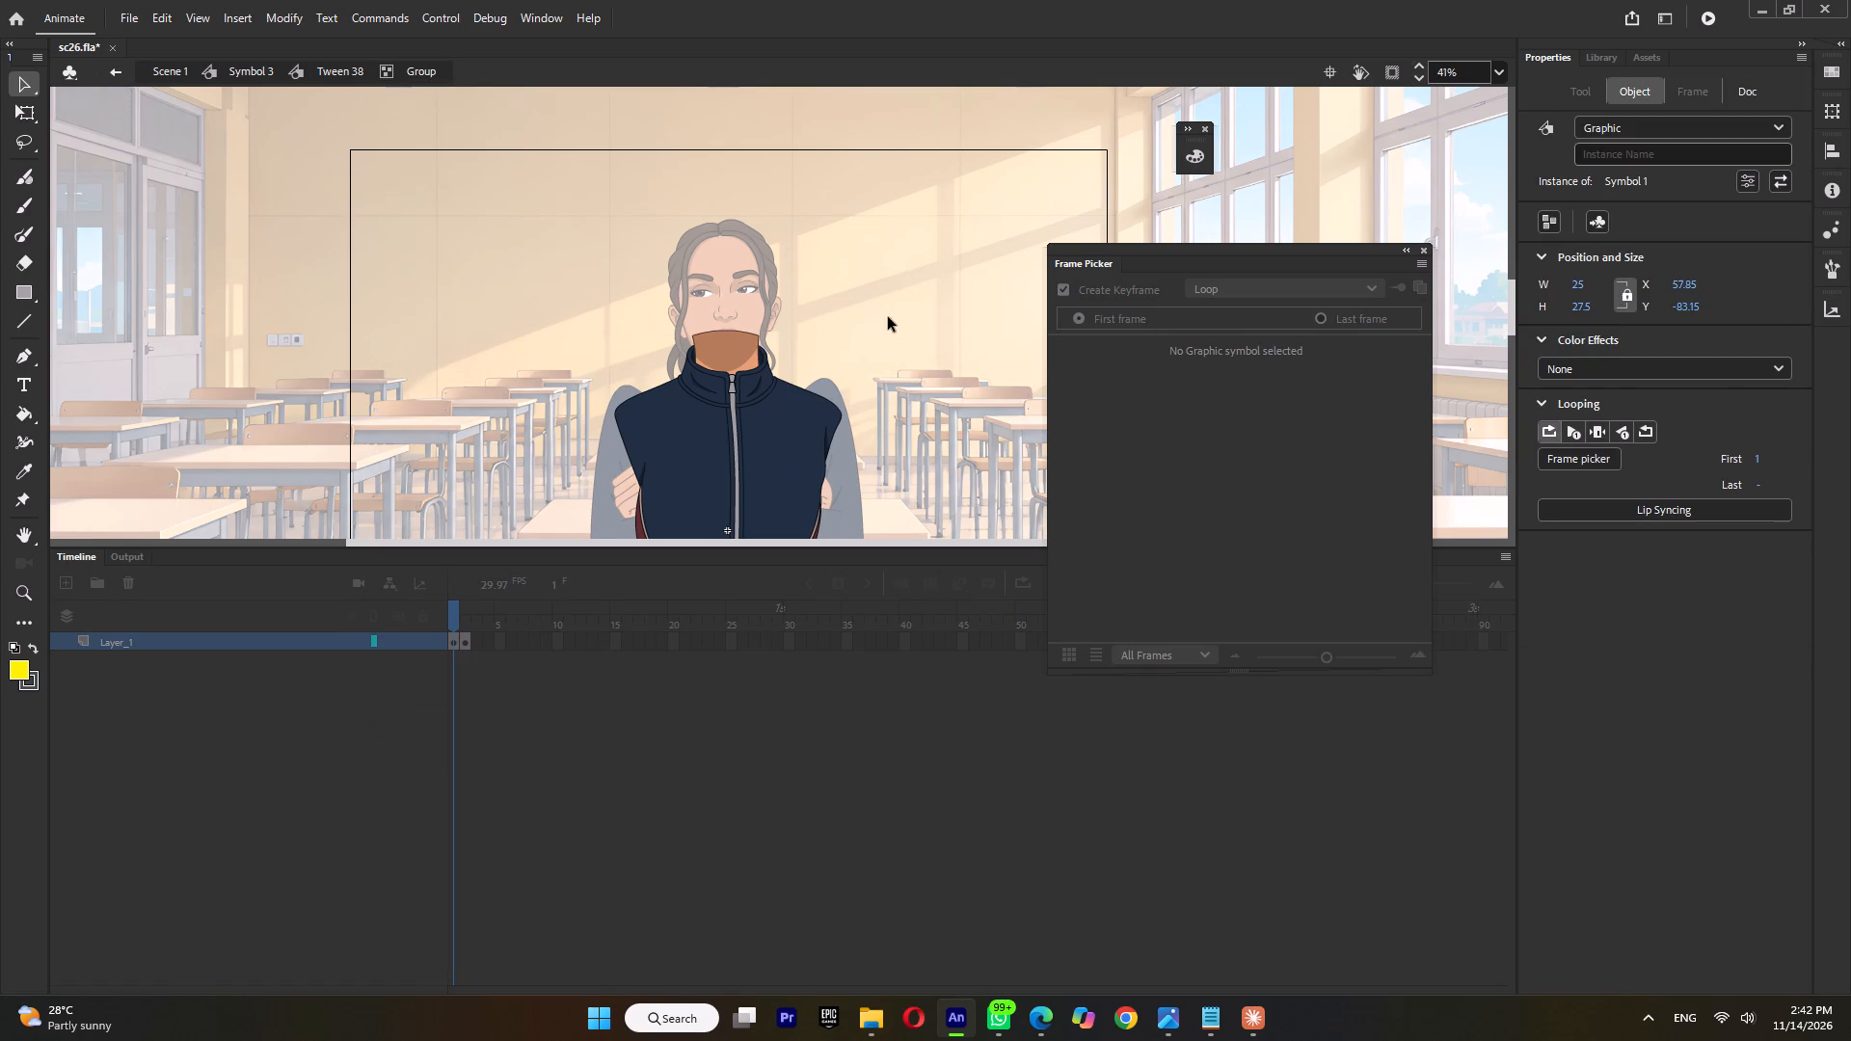
Return to Scene 1, then save and close sc26.fla.
left_click(169, 73)
key("ctrl+s")
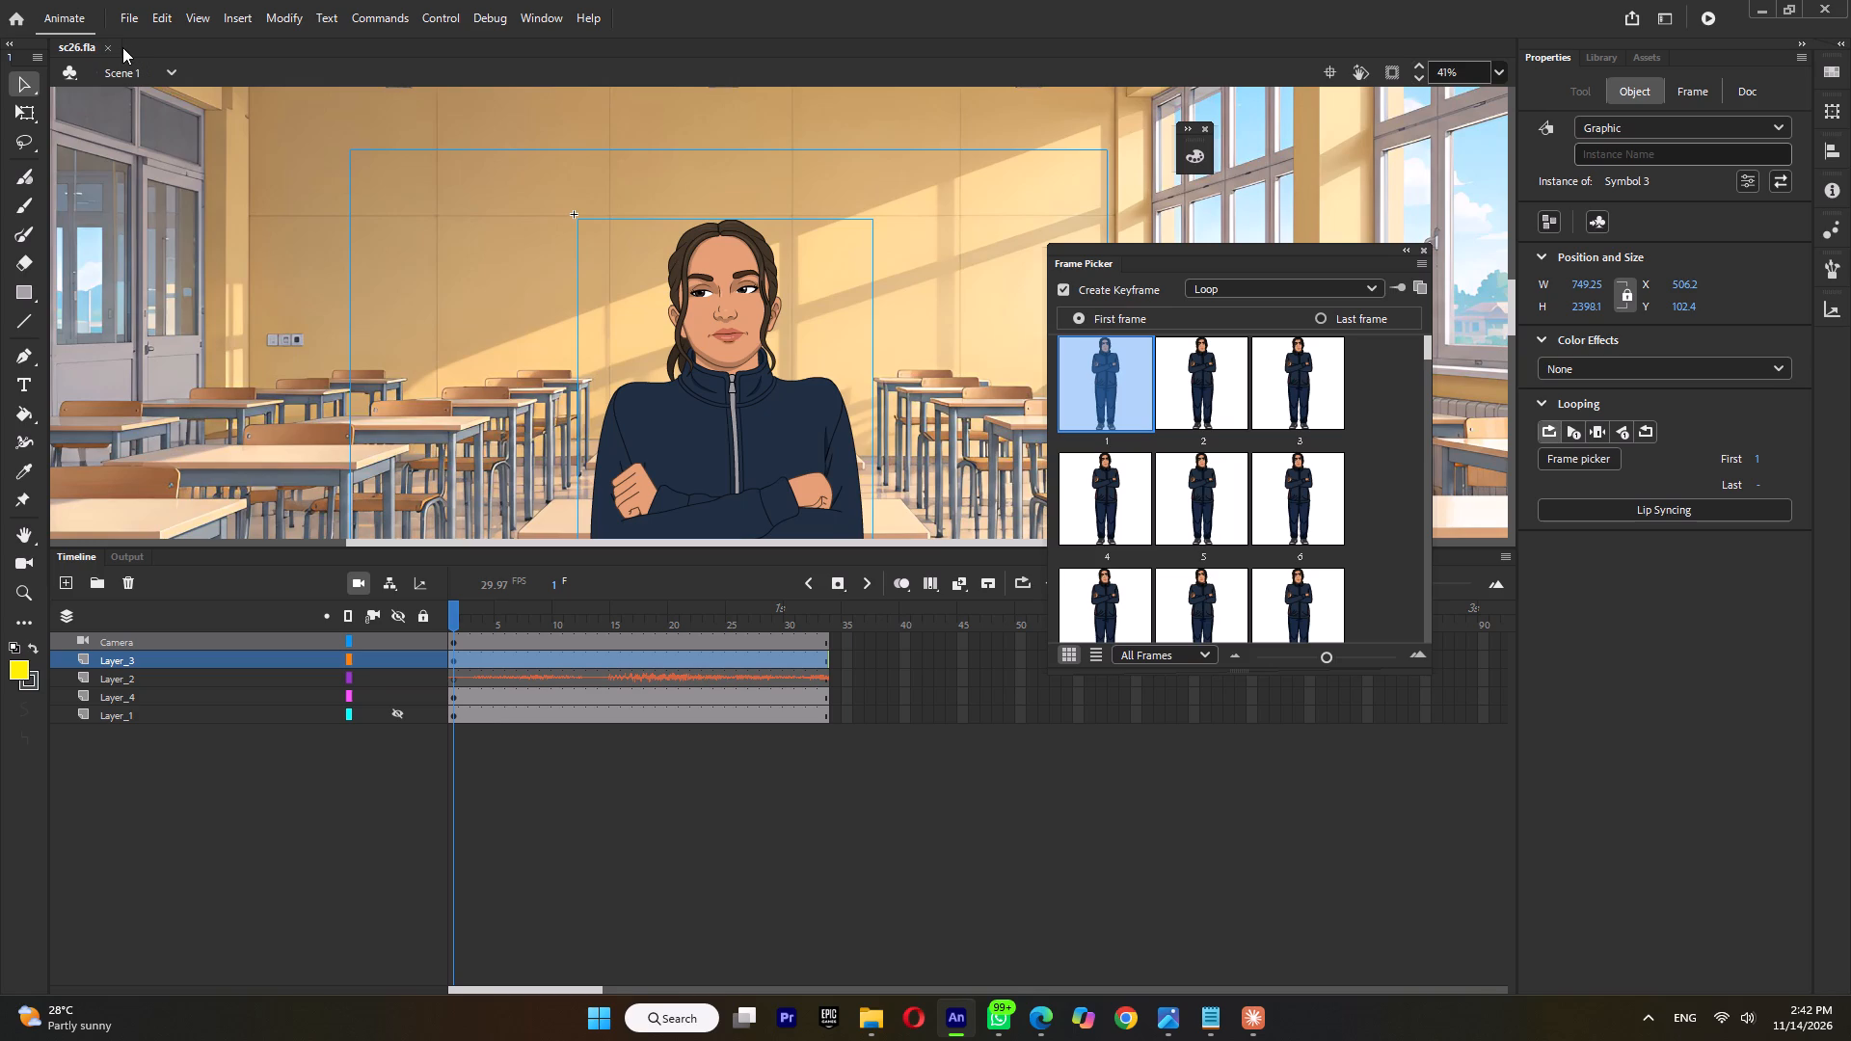
left_click(104, 47)
Open sc28.fla from the BIJENDER folder.
left_click(866, 1019)
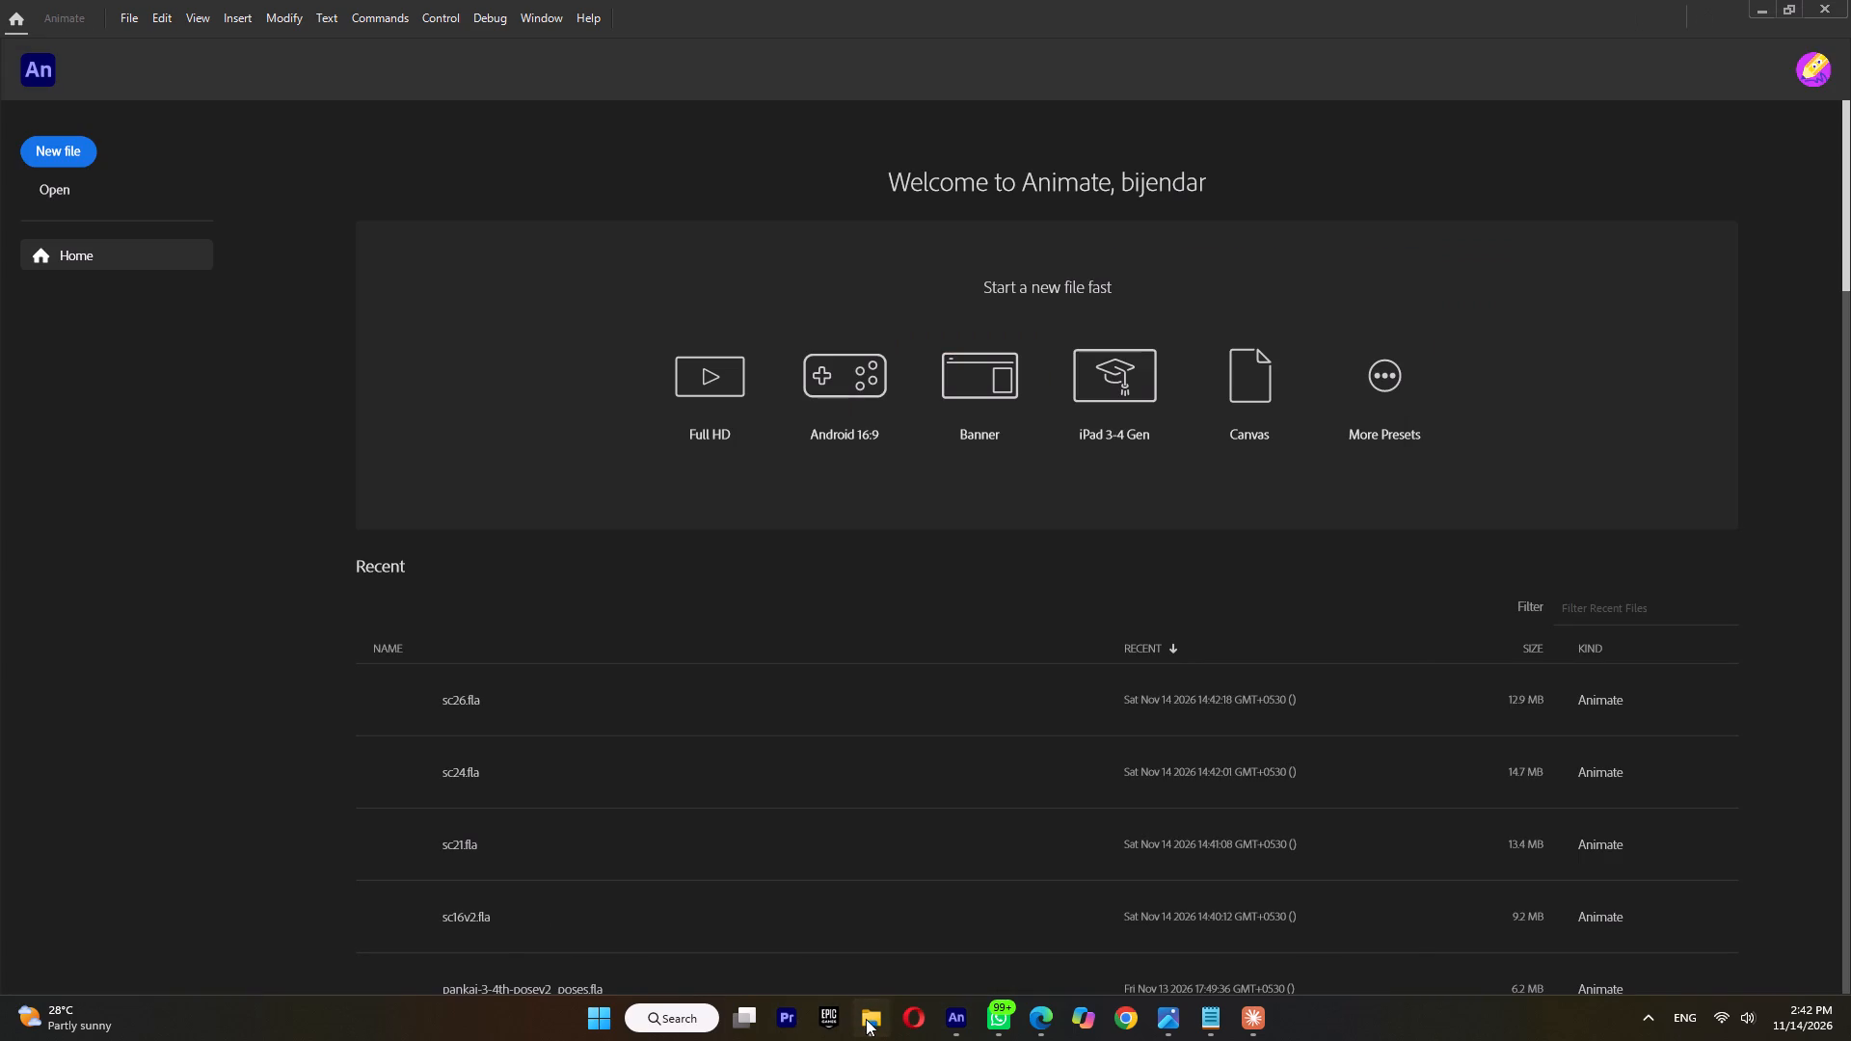
double_click(817, 530)
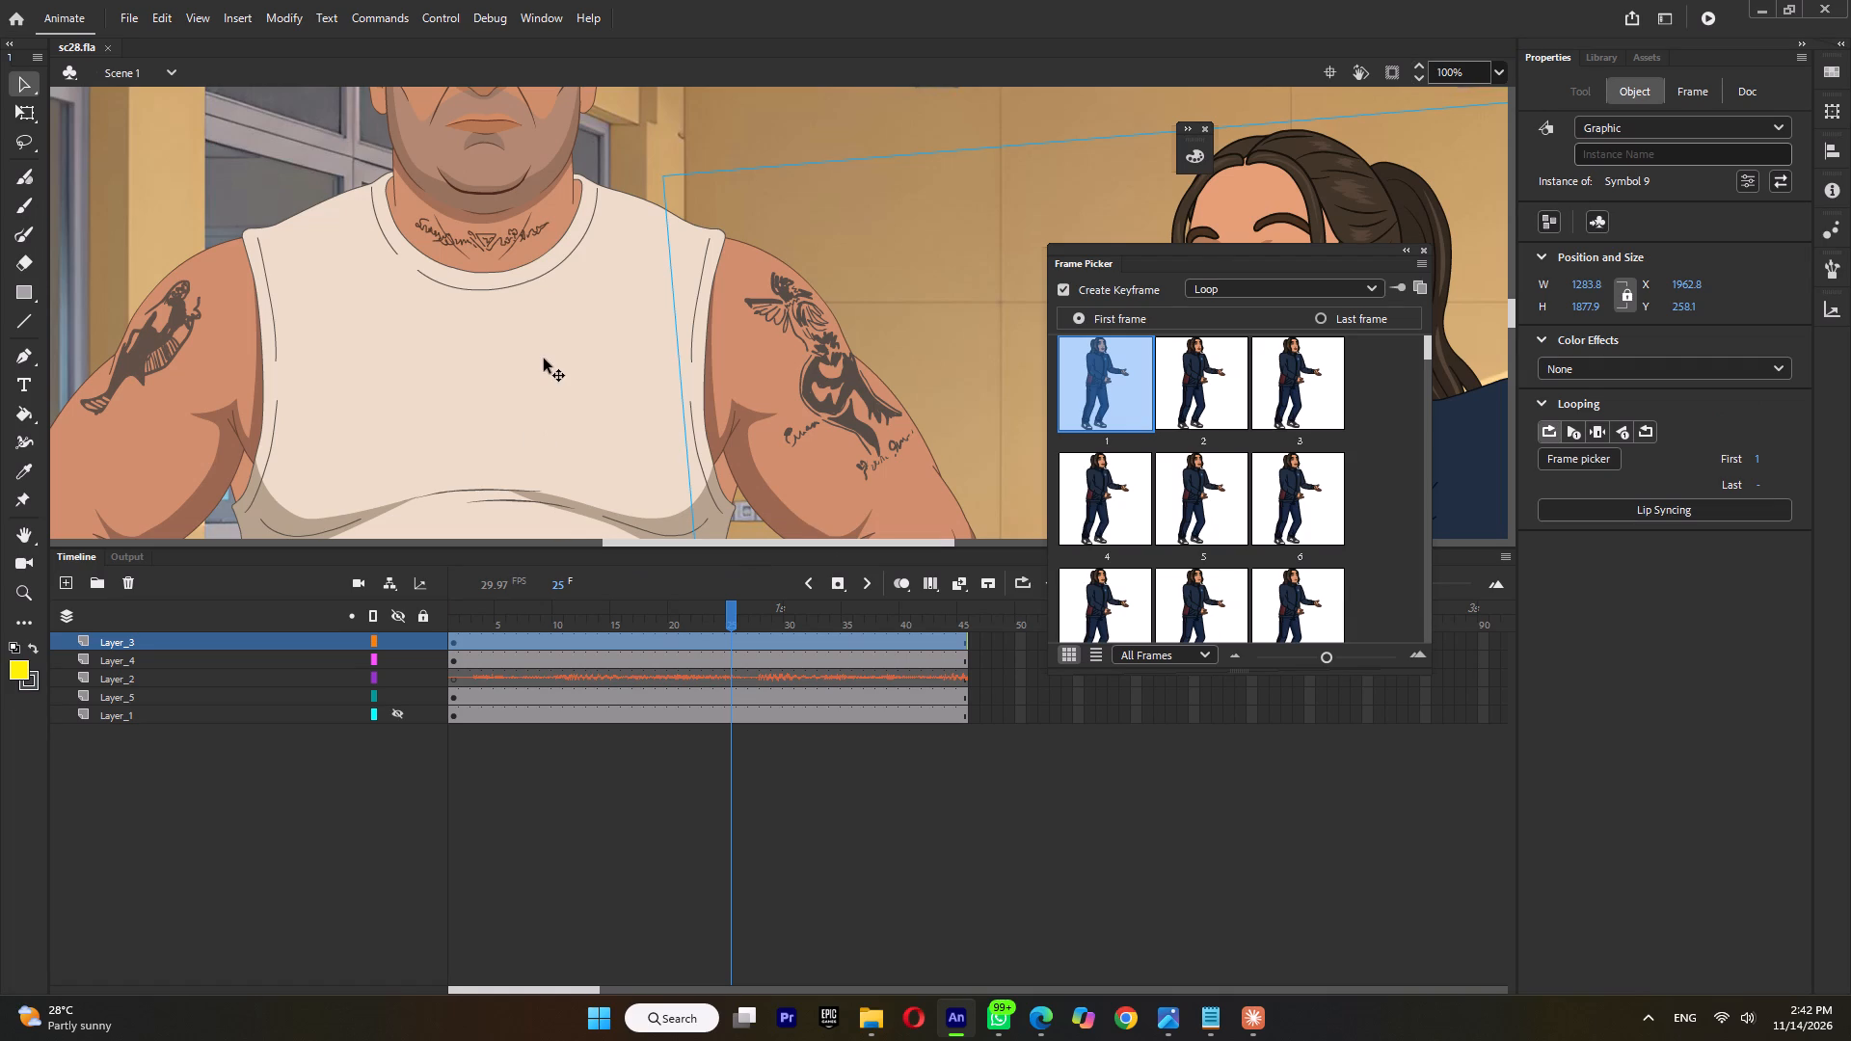
Enter the girl's nested symbols down to her jacket torso and delete the lettered shield badge from frames 6 and 5.
scroll(544, 364, "down", 7, "ctrl")
scroll(843, 466, "up", 3, "ctrl")
left_click(793, 354)
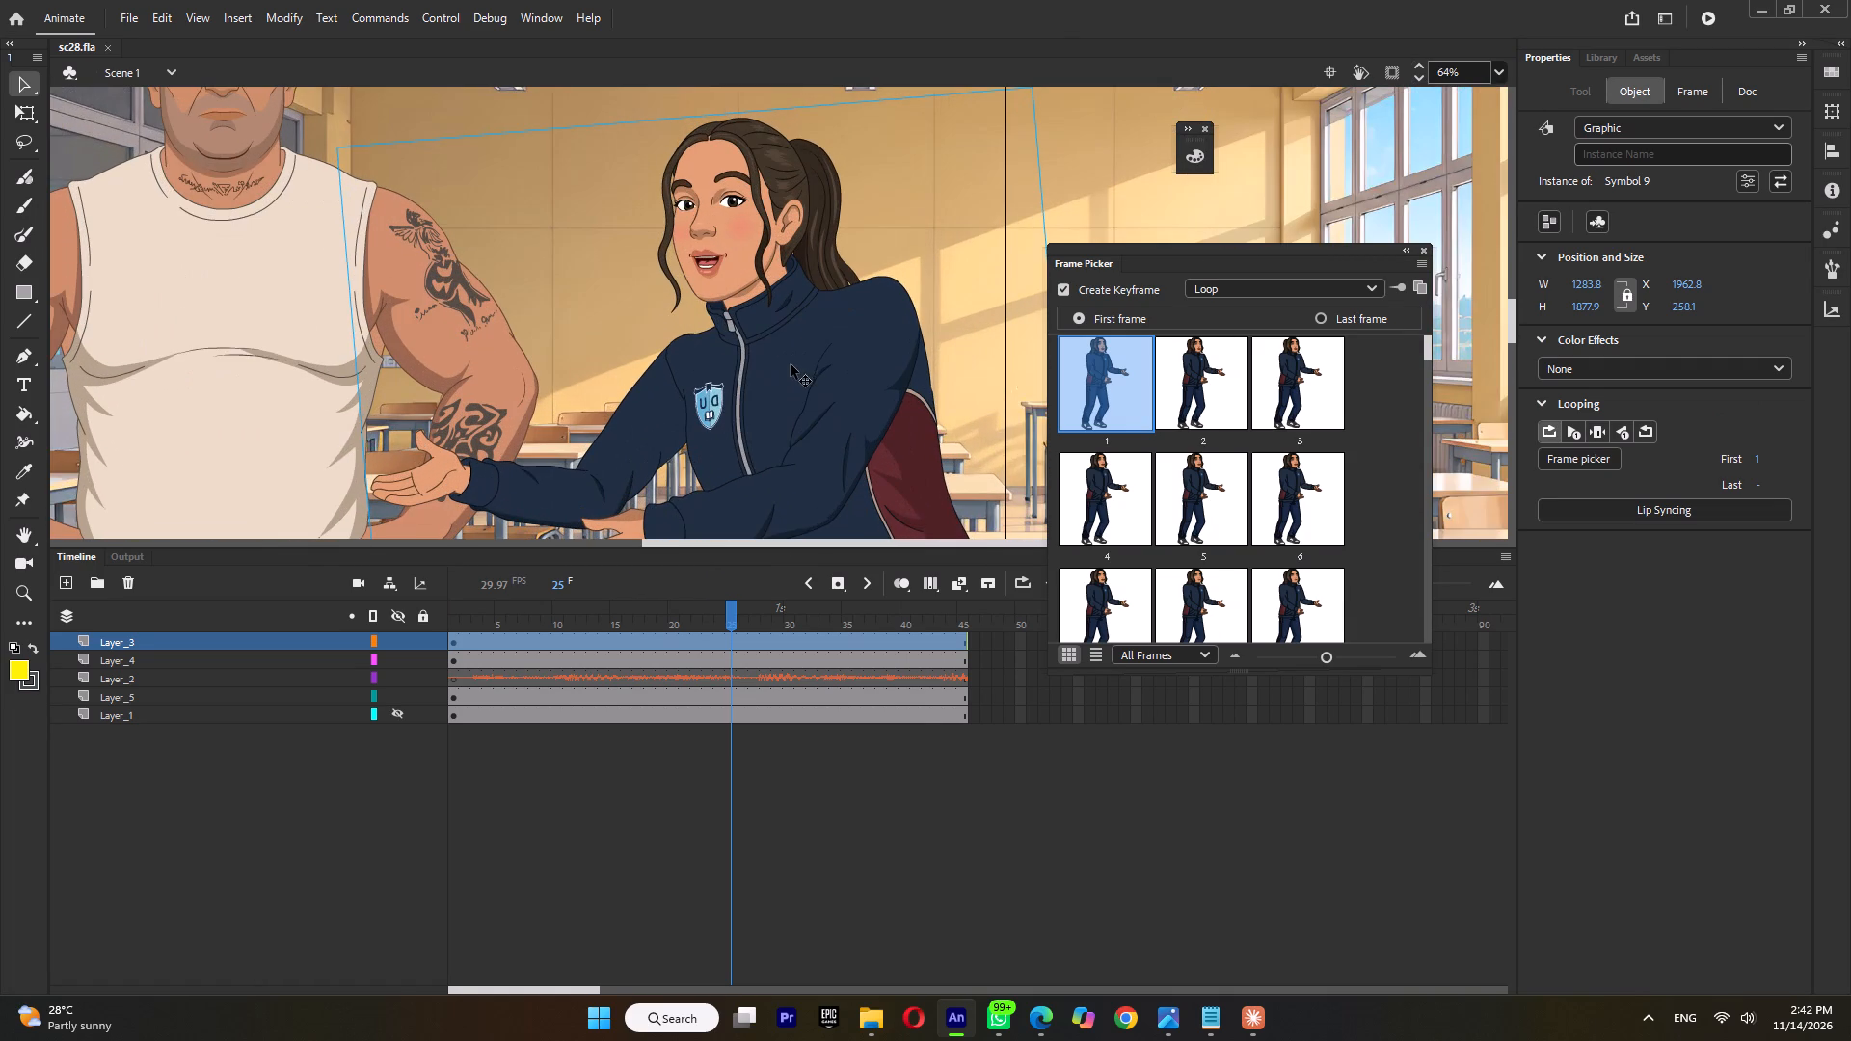
left_click(791, 364)
double_click(738, 385)
double_click(738, 385)
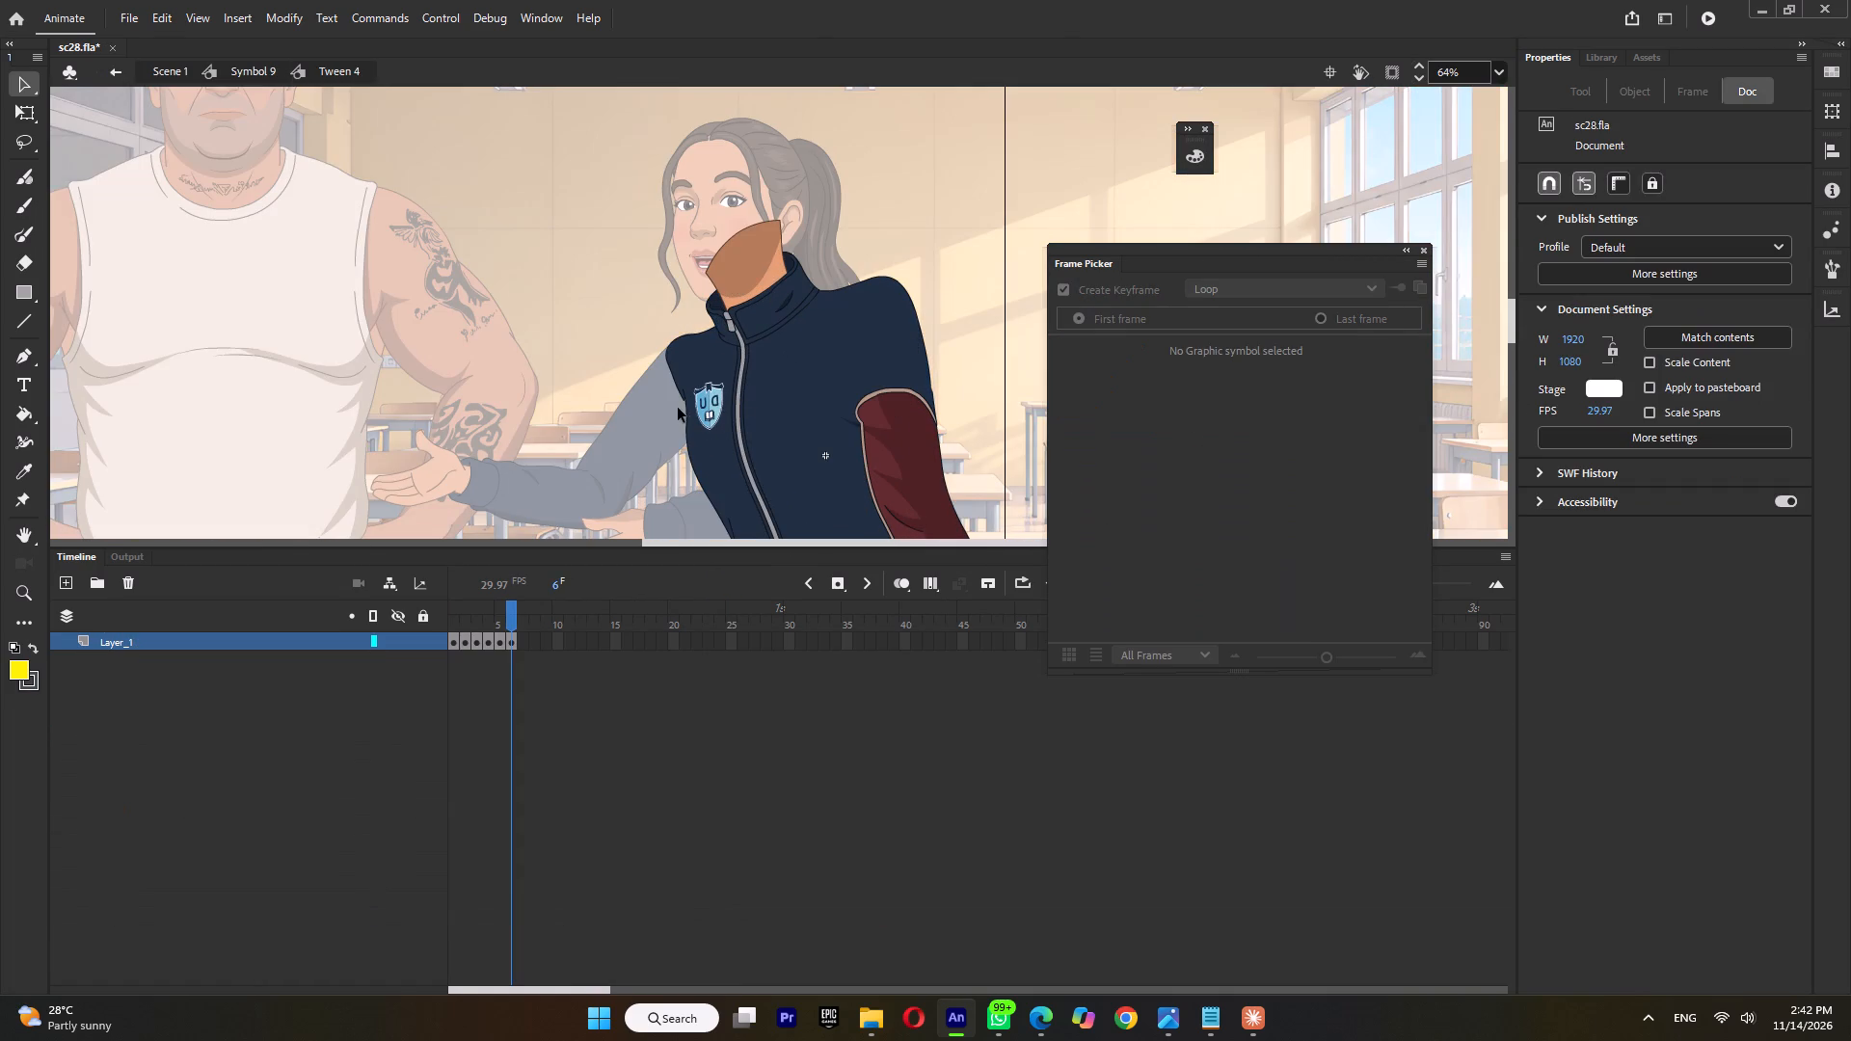
left_click(688, 403)
left_click(702, 403)
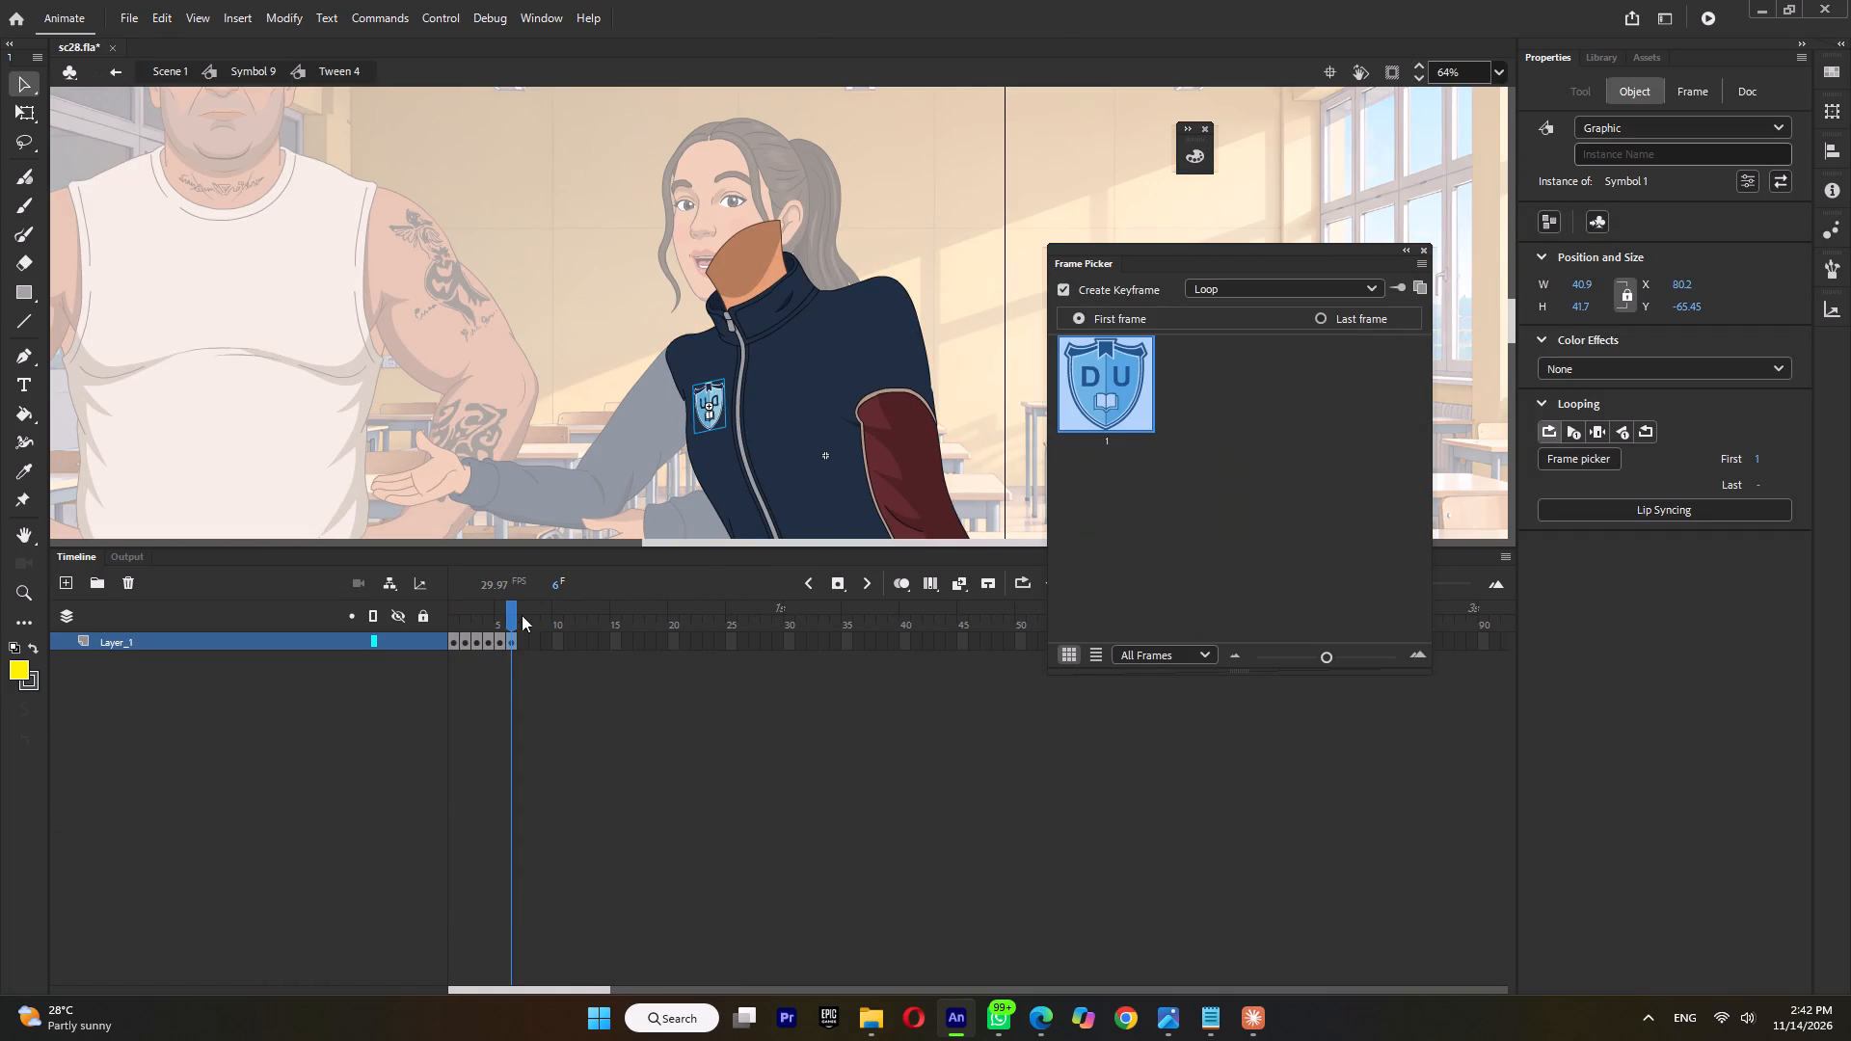
key("Delete")
left_click(499, 622)
left_click(718, 399)
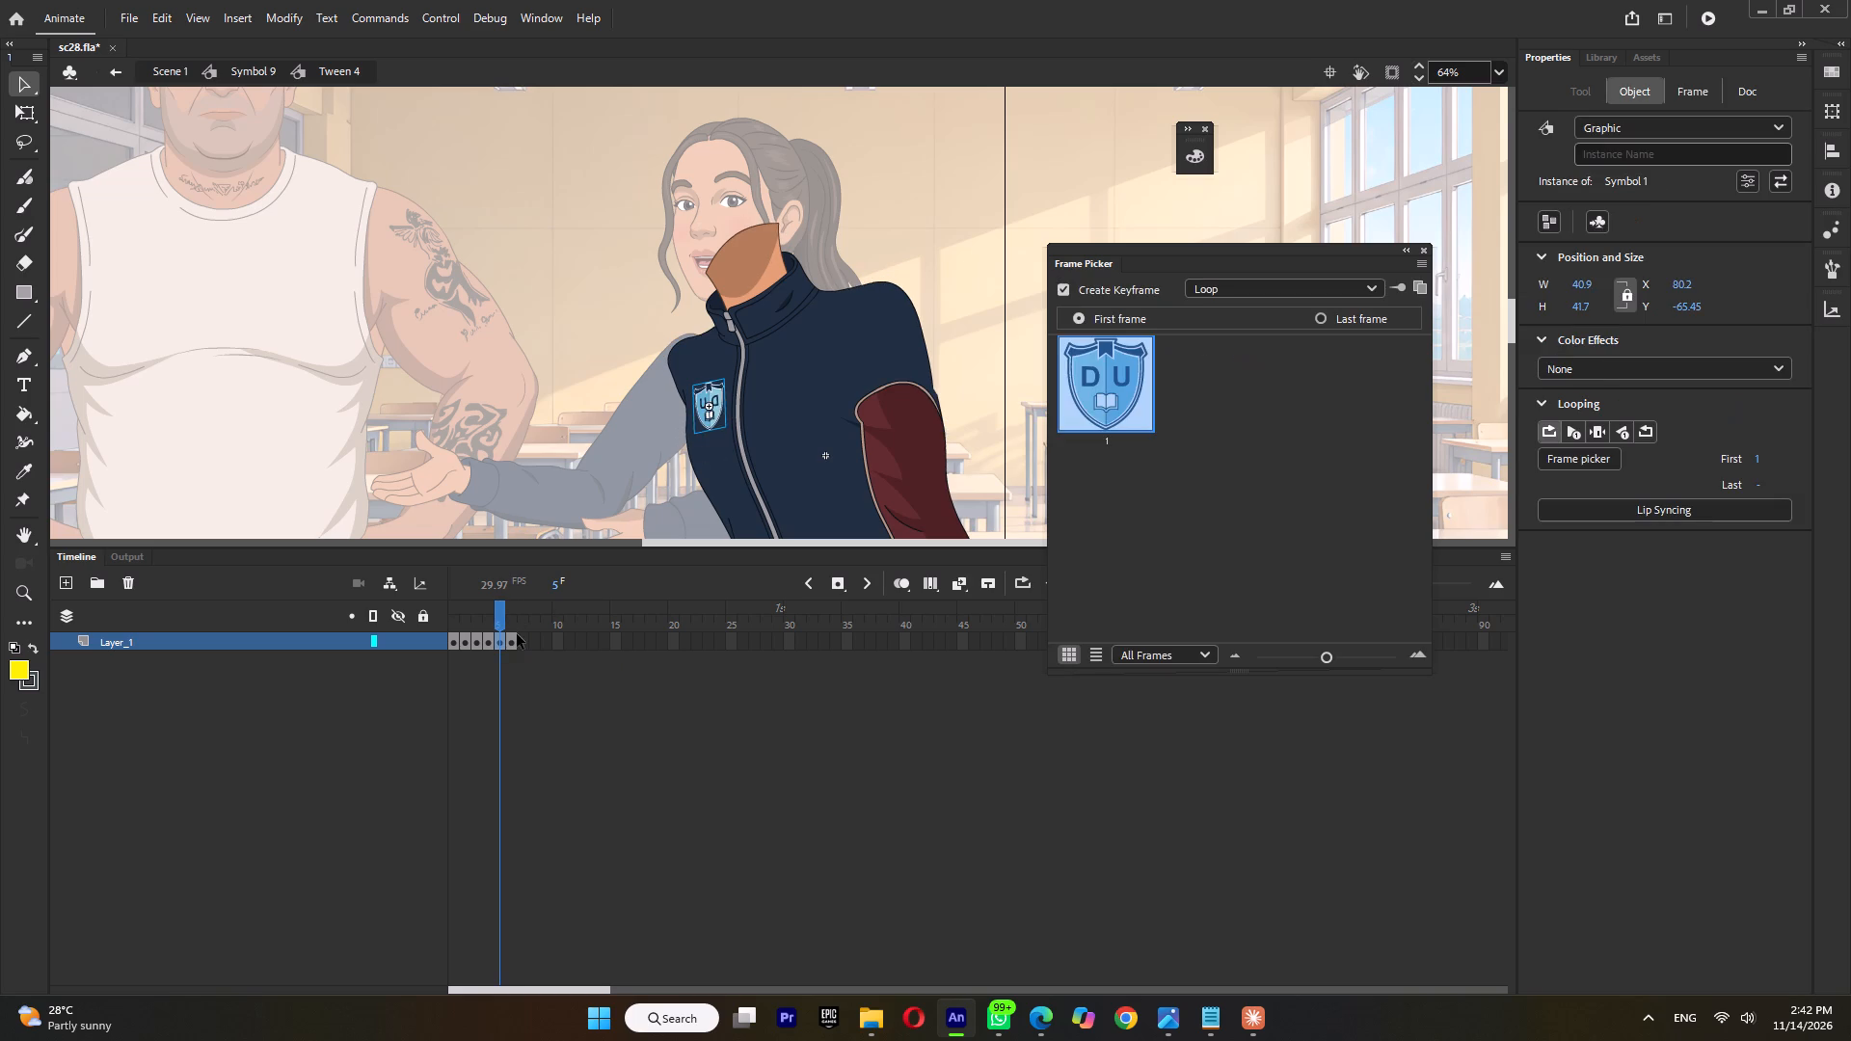
key("Delete")
Delete the lettered shield badge from frames 4, 3, 2 and 1 of the girl's jacket torso symbol.
left_click(490, 621)
left_click(711, 403)
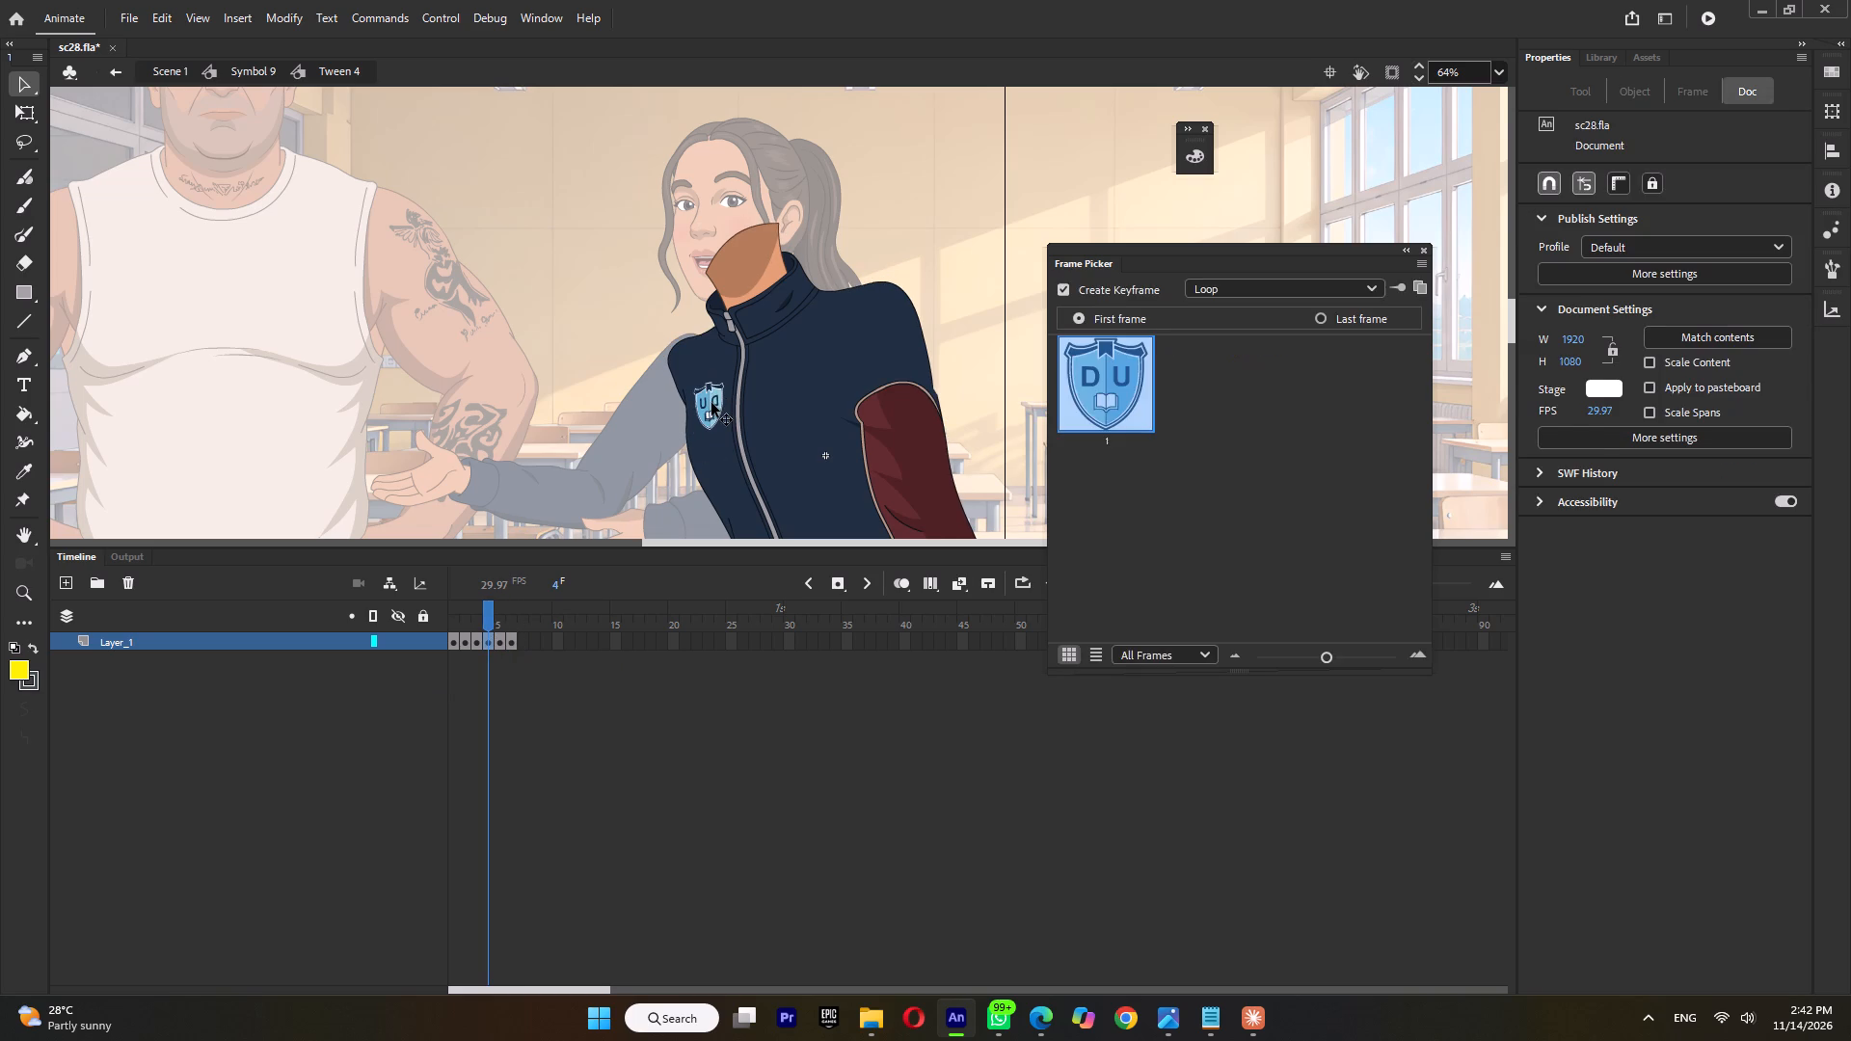
key("Delete")
left_click(478, 620)
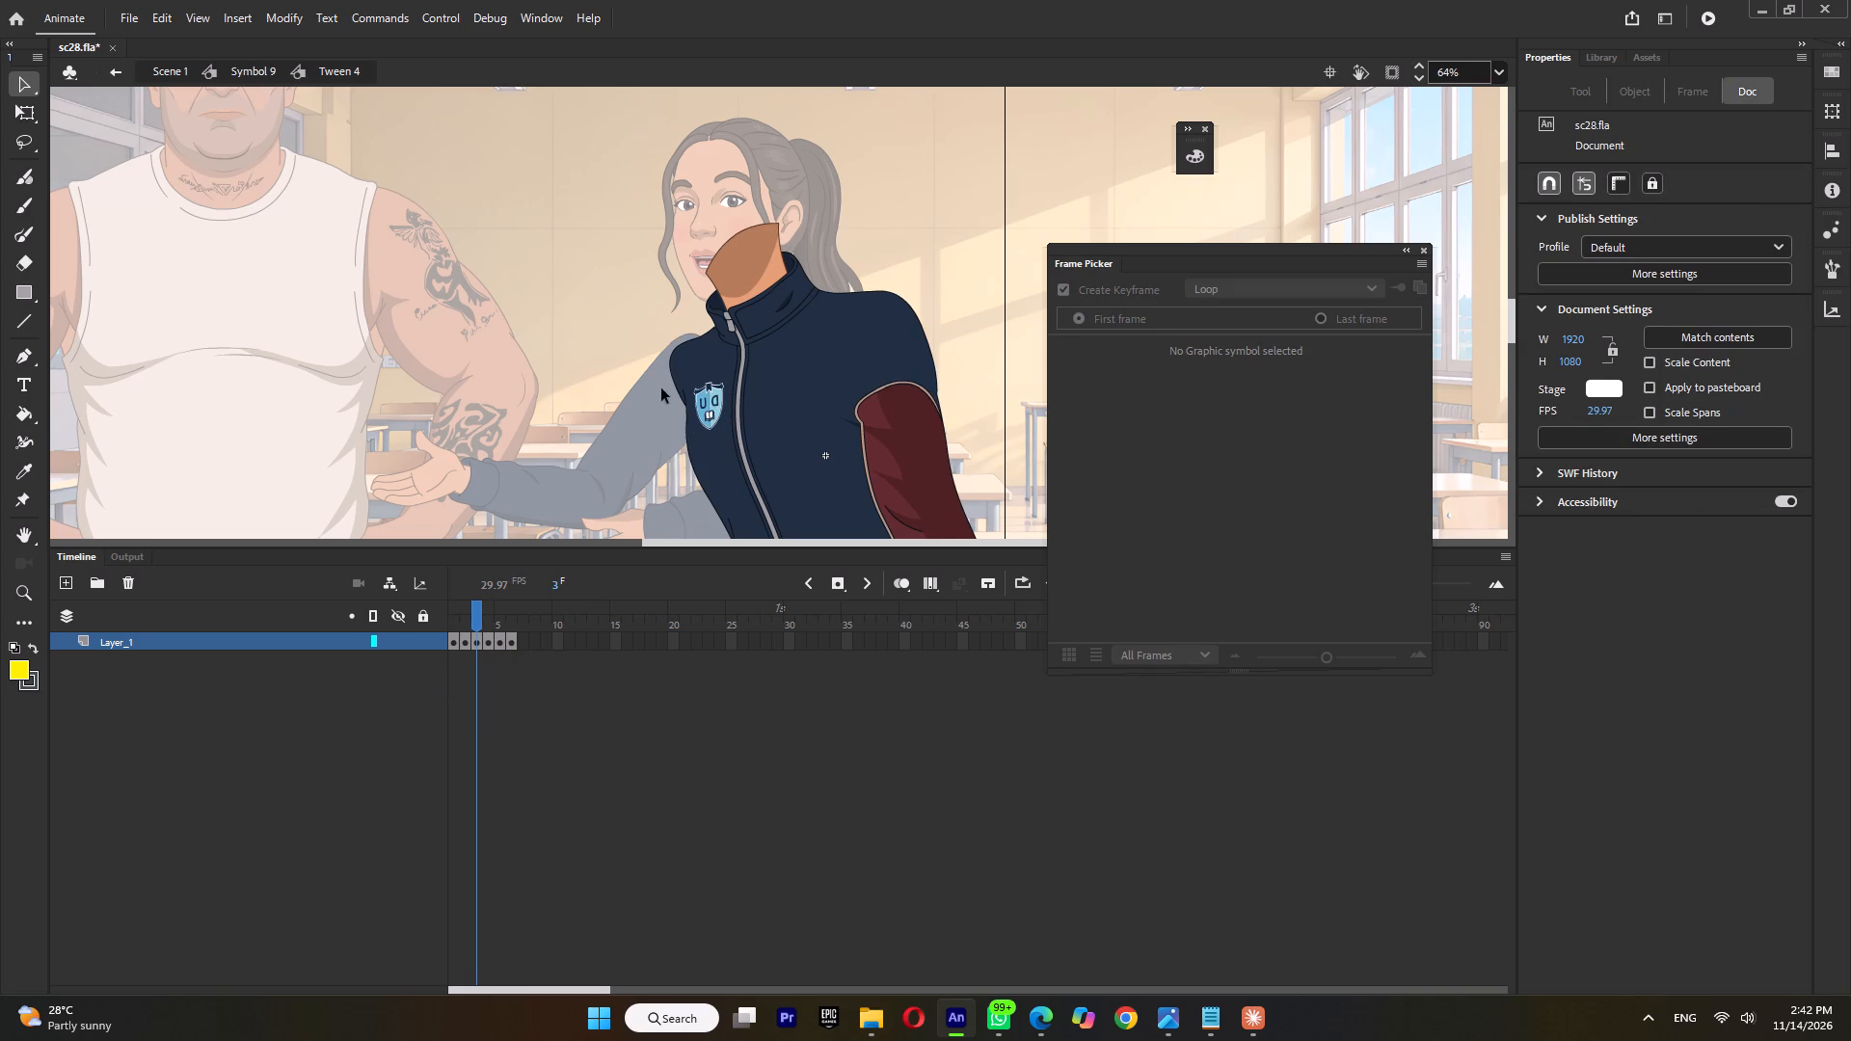
left_click(709, 401)
key("Delete")
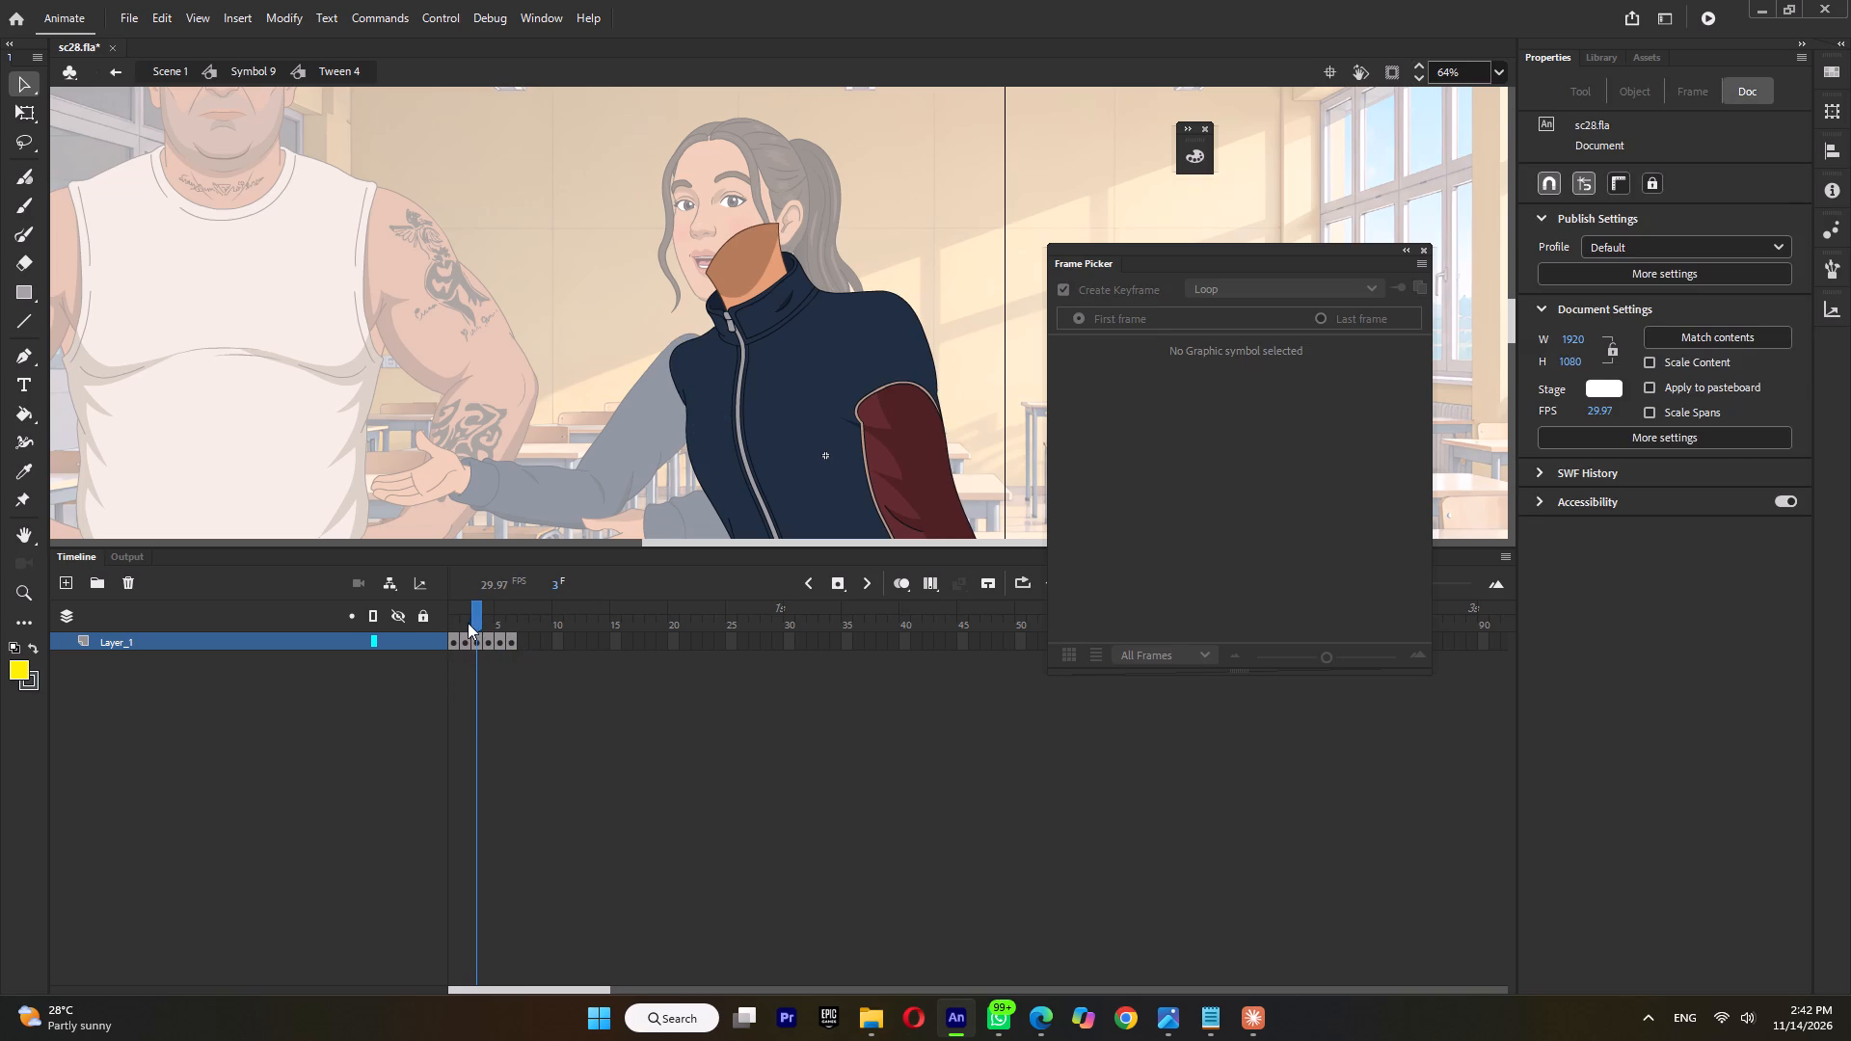
left_click(468, 623)
left_click(706, 400)
key("Delete")
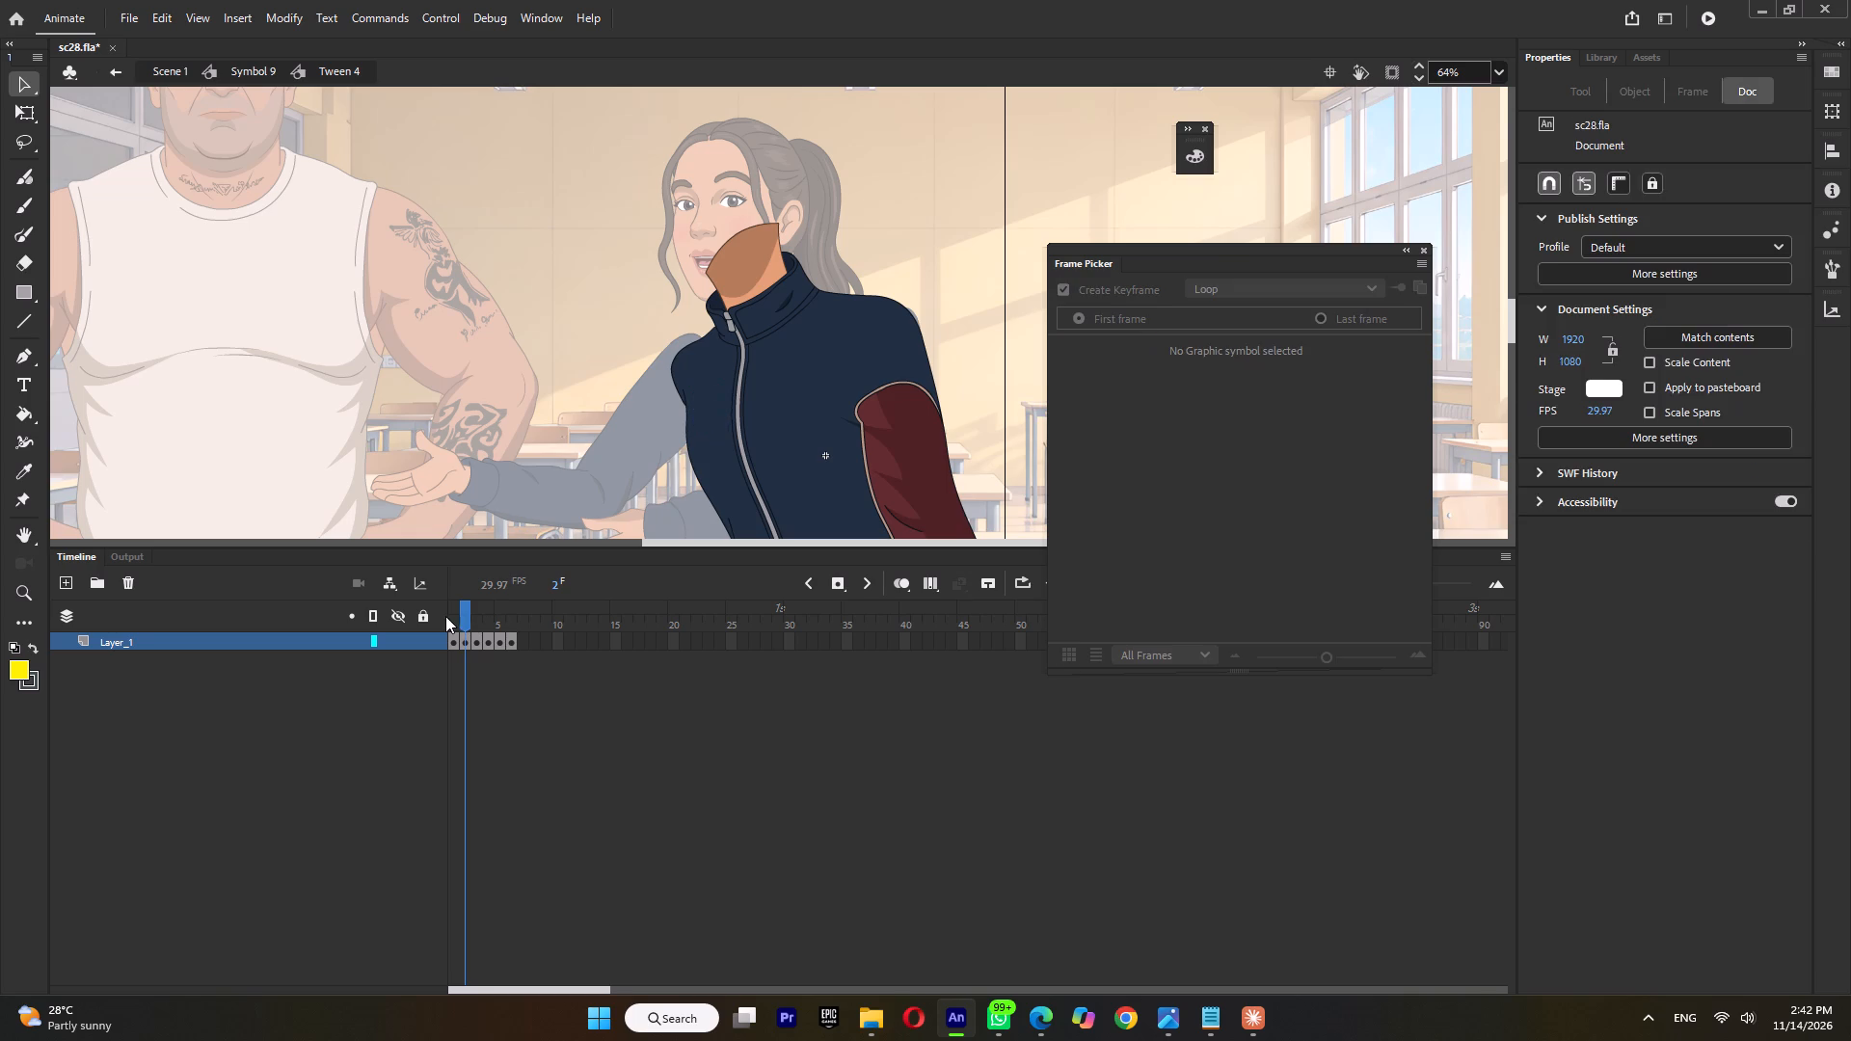
left_click(455, 616)
left_click(718, 402)
key("Delete")
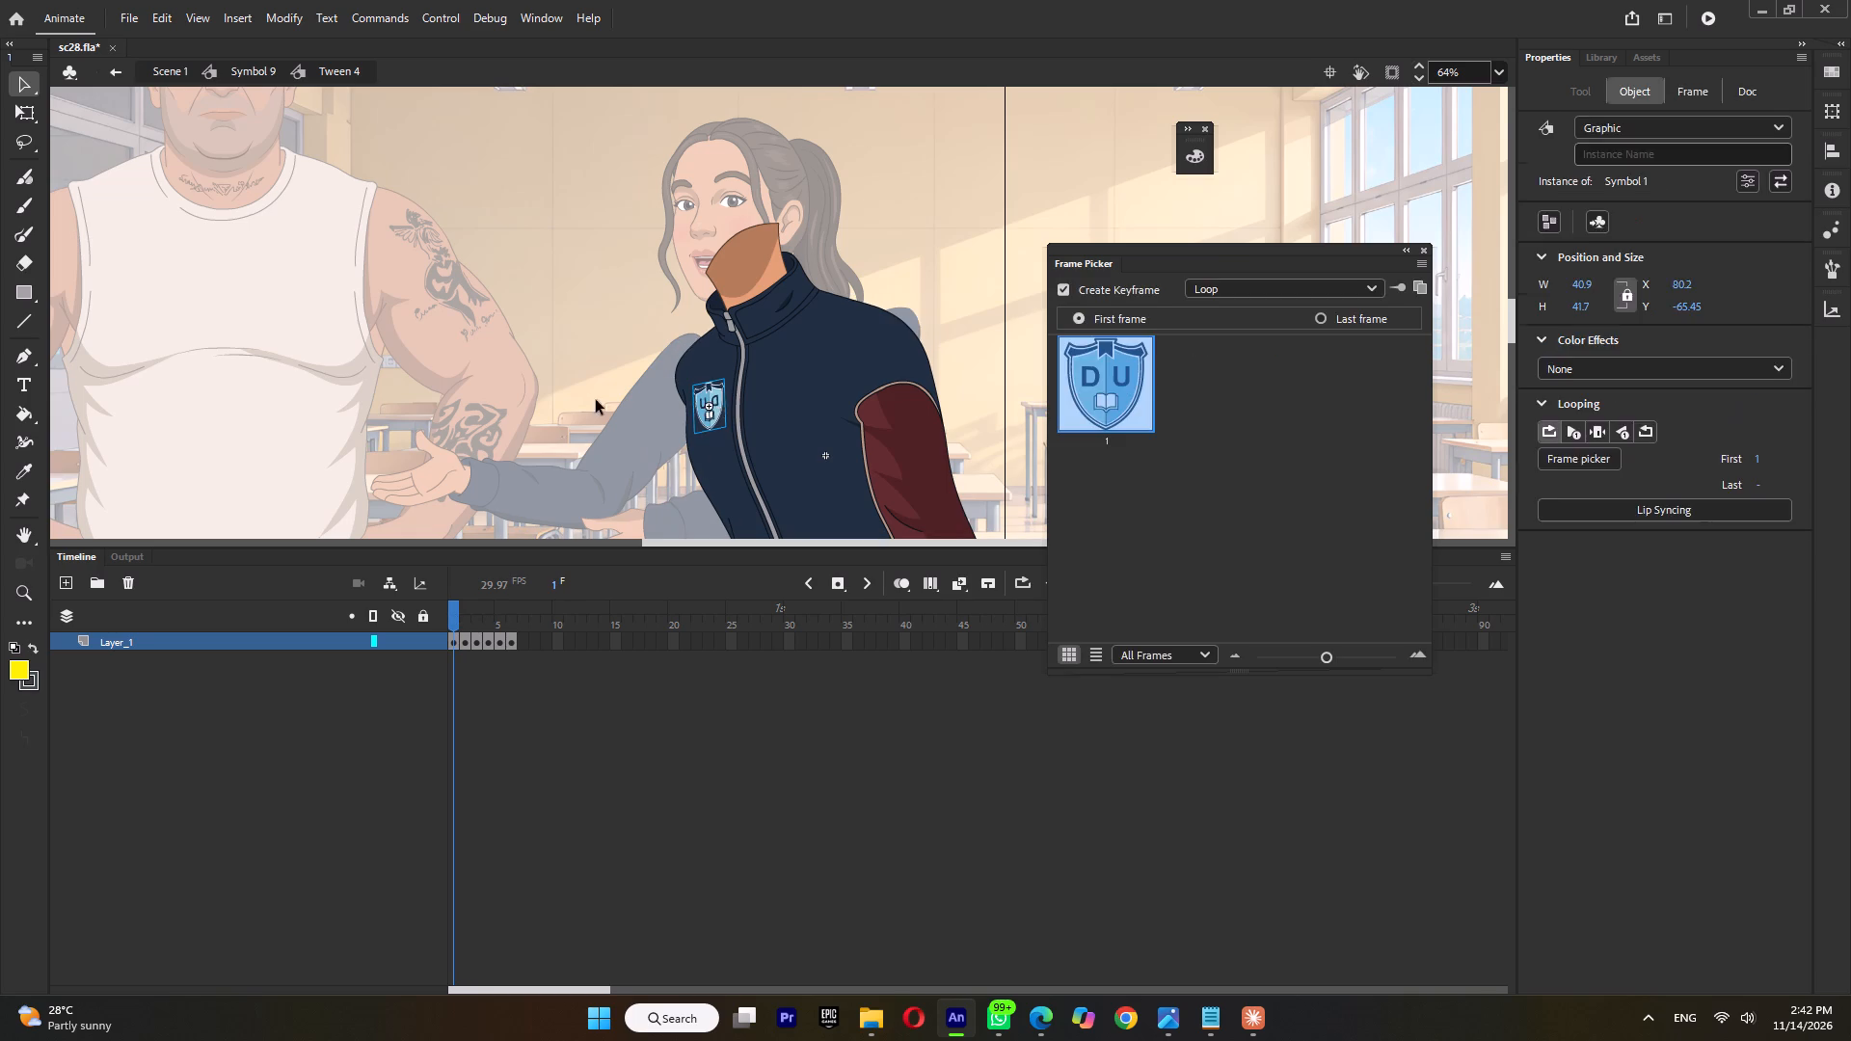
Return to Symbol 9, play its animation as a check, then save and close sc28.fla.
double_click(585, 365)
left_click(535, 625)
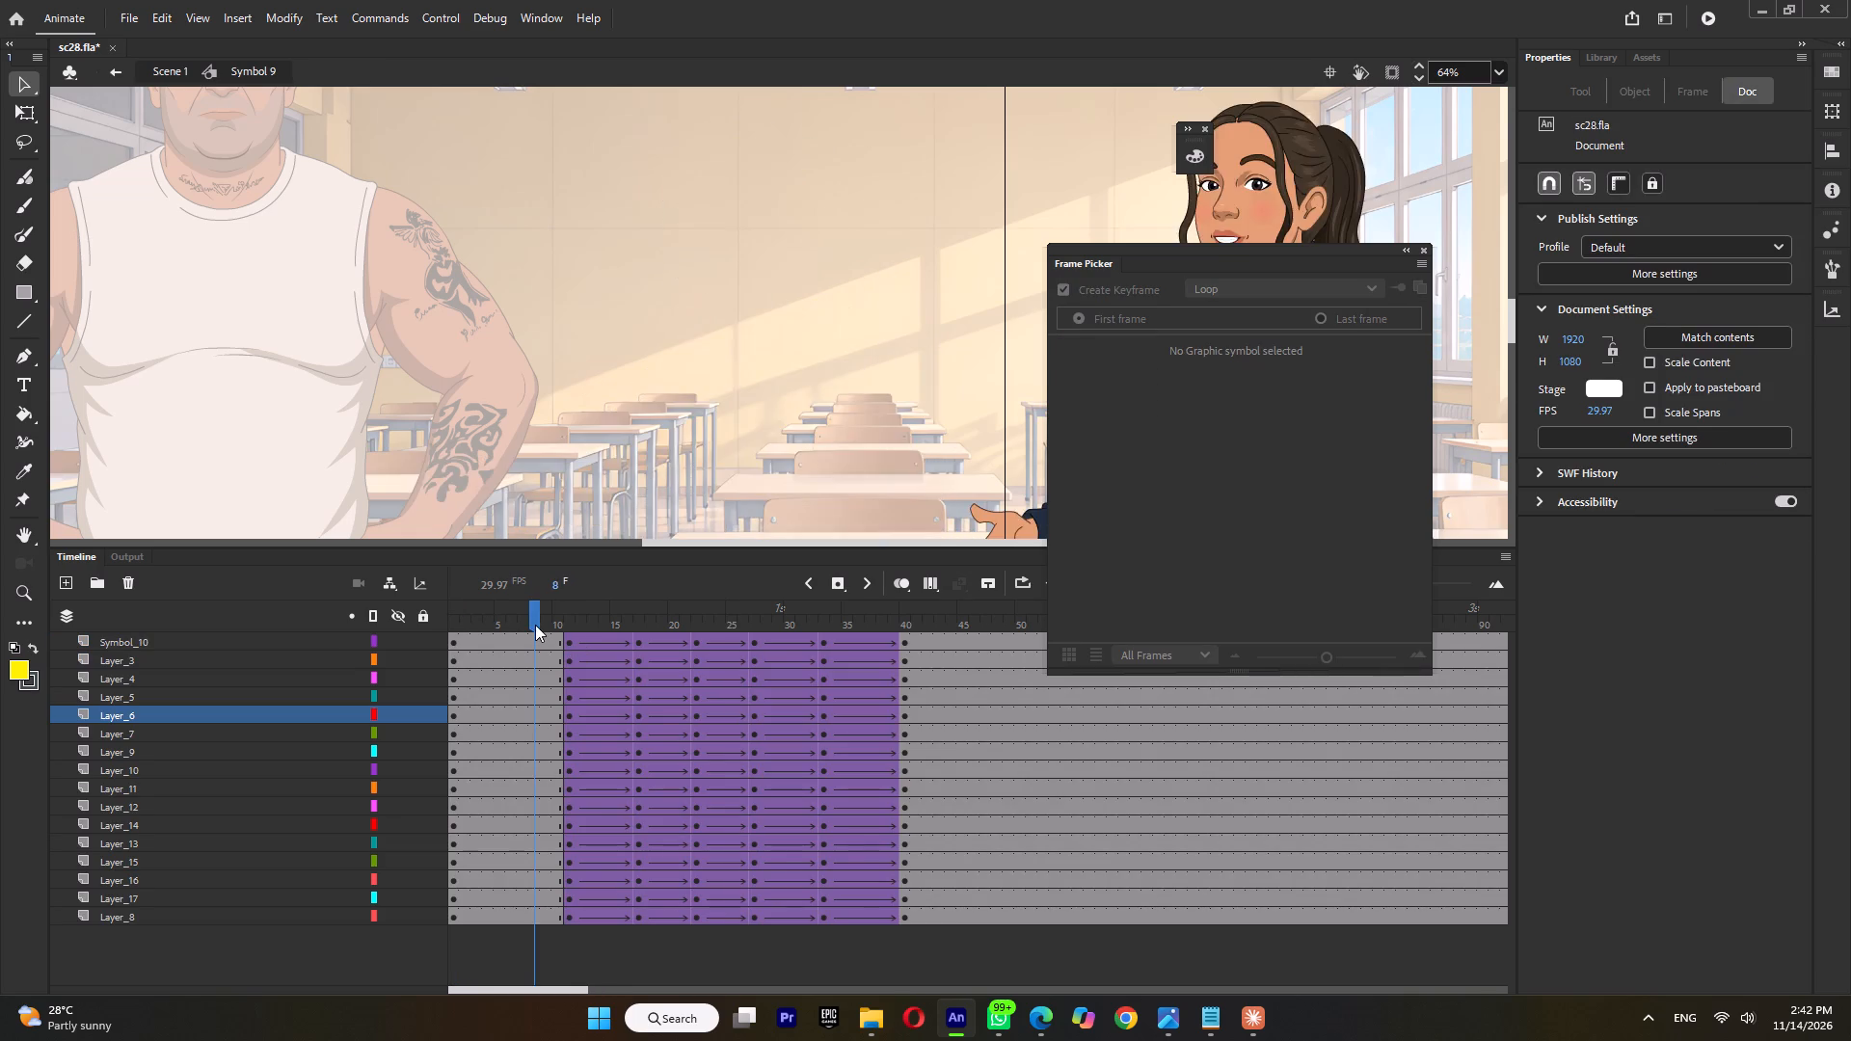
key("Return")
key("Return")
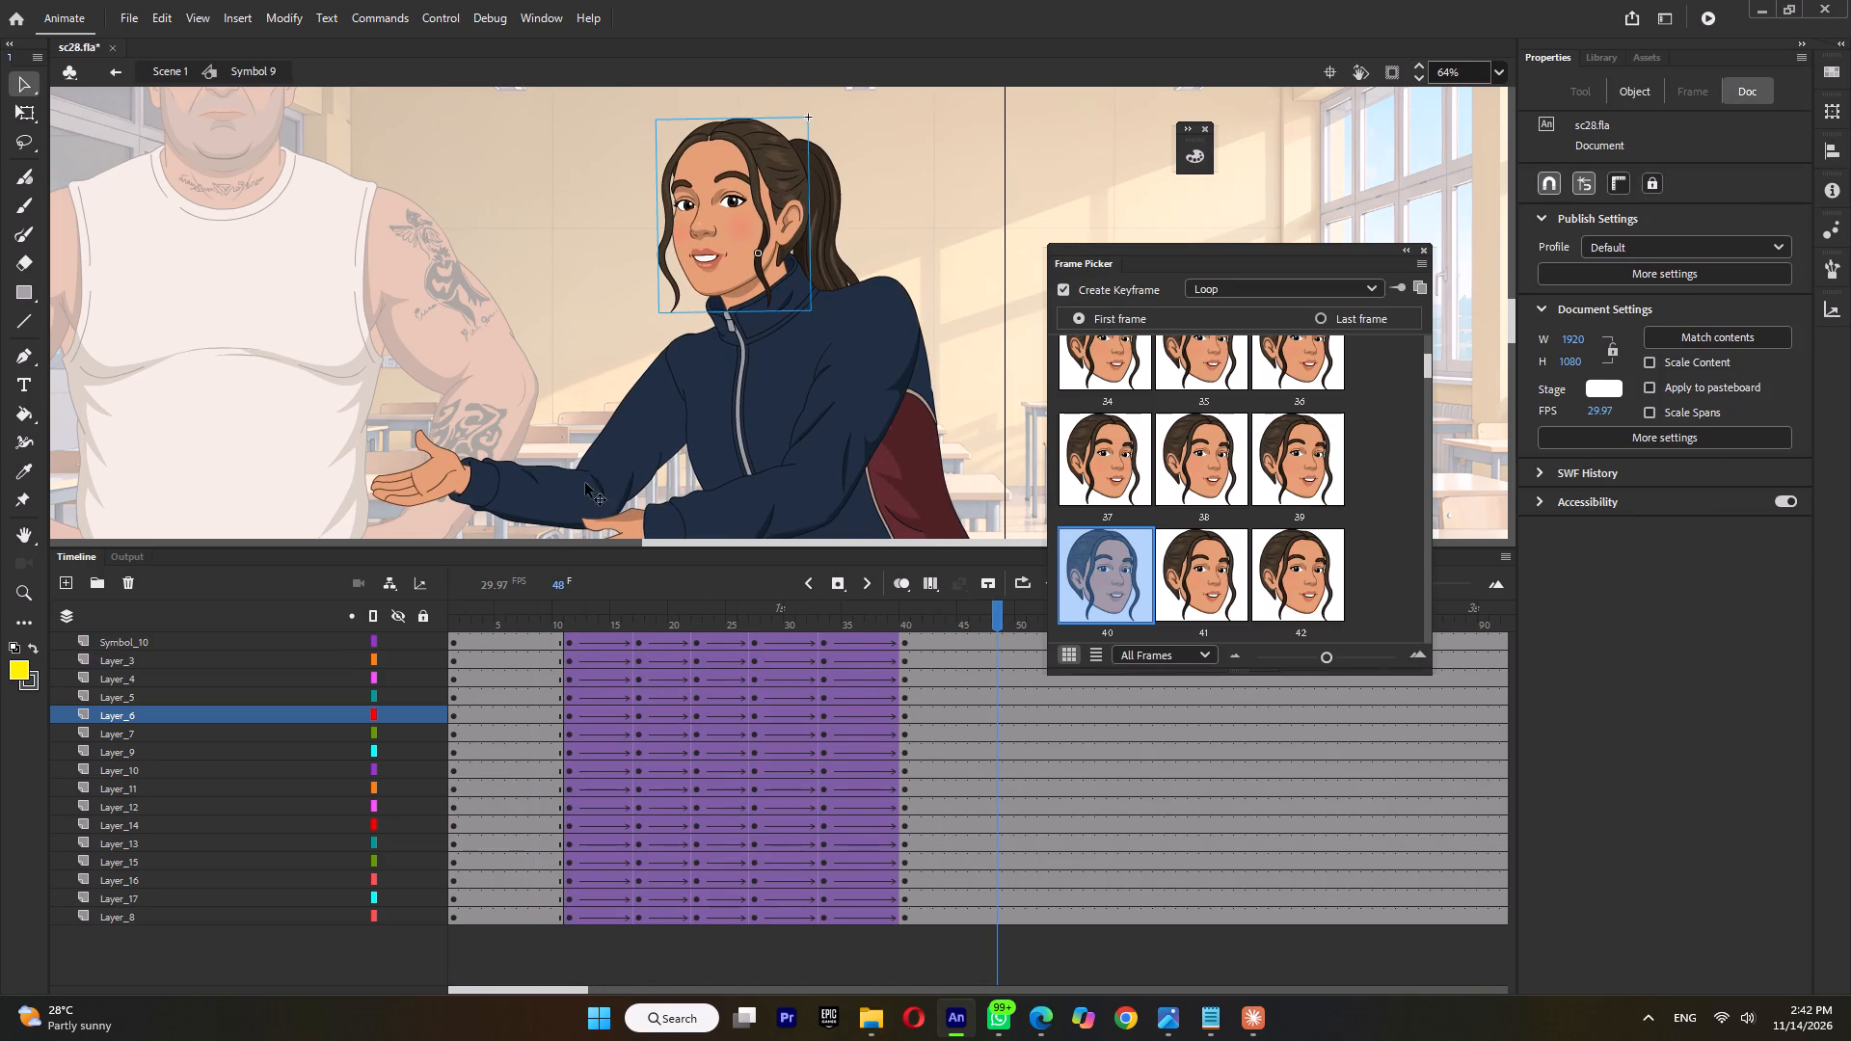
key("ctrl+s")
left_click(104, 47)
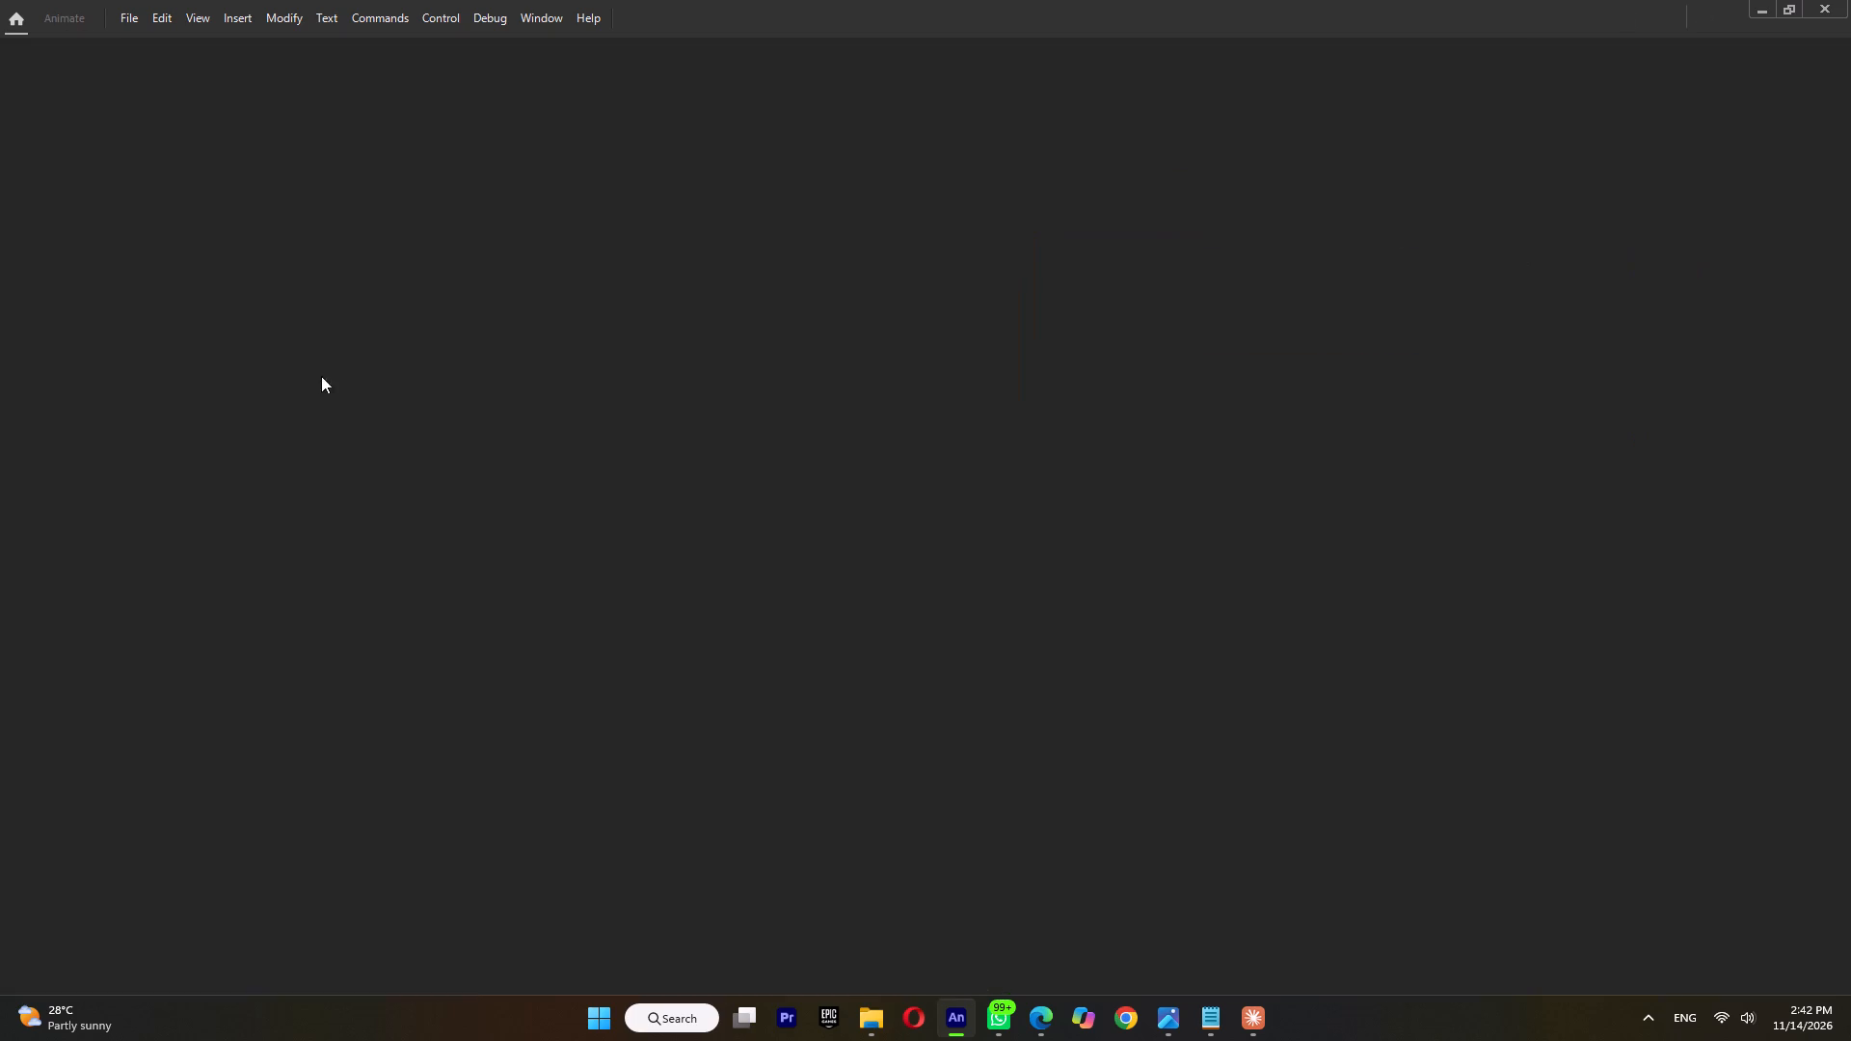
Open sc29.fla from the BIJENDER folder, accepting the default mapping for the missing font.
left_click(865, 1034)
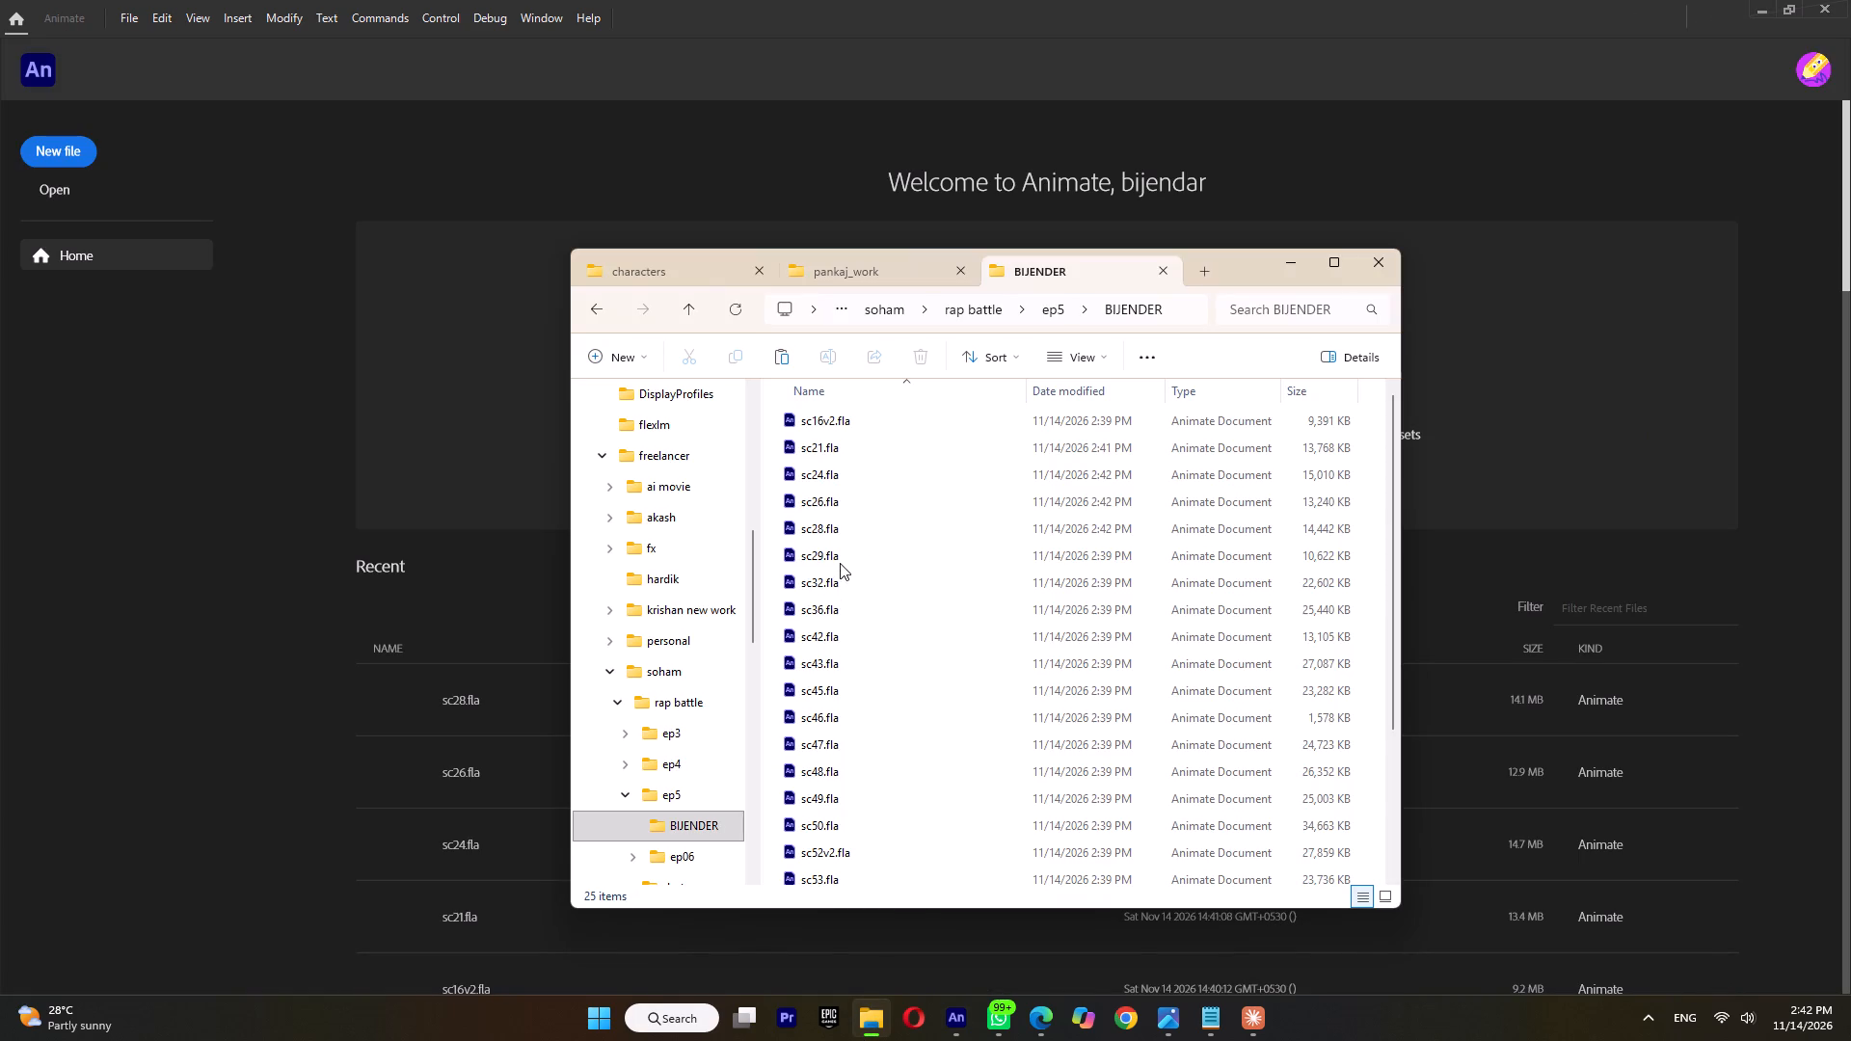
double_click(840, 563)
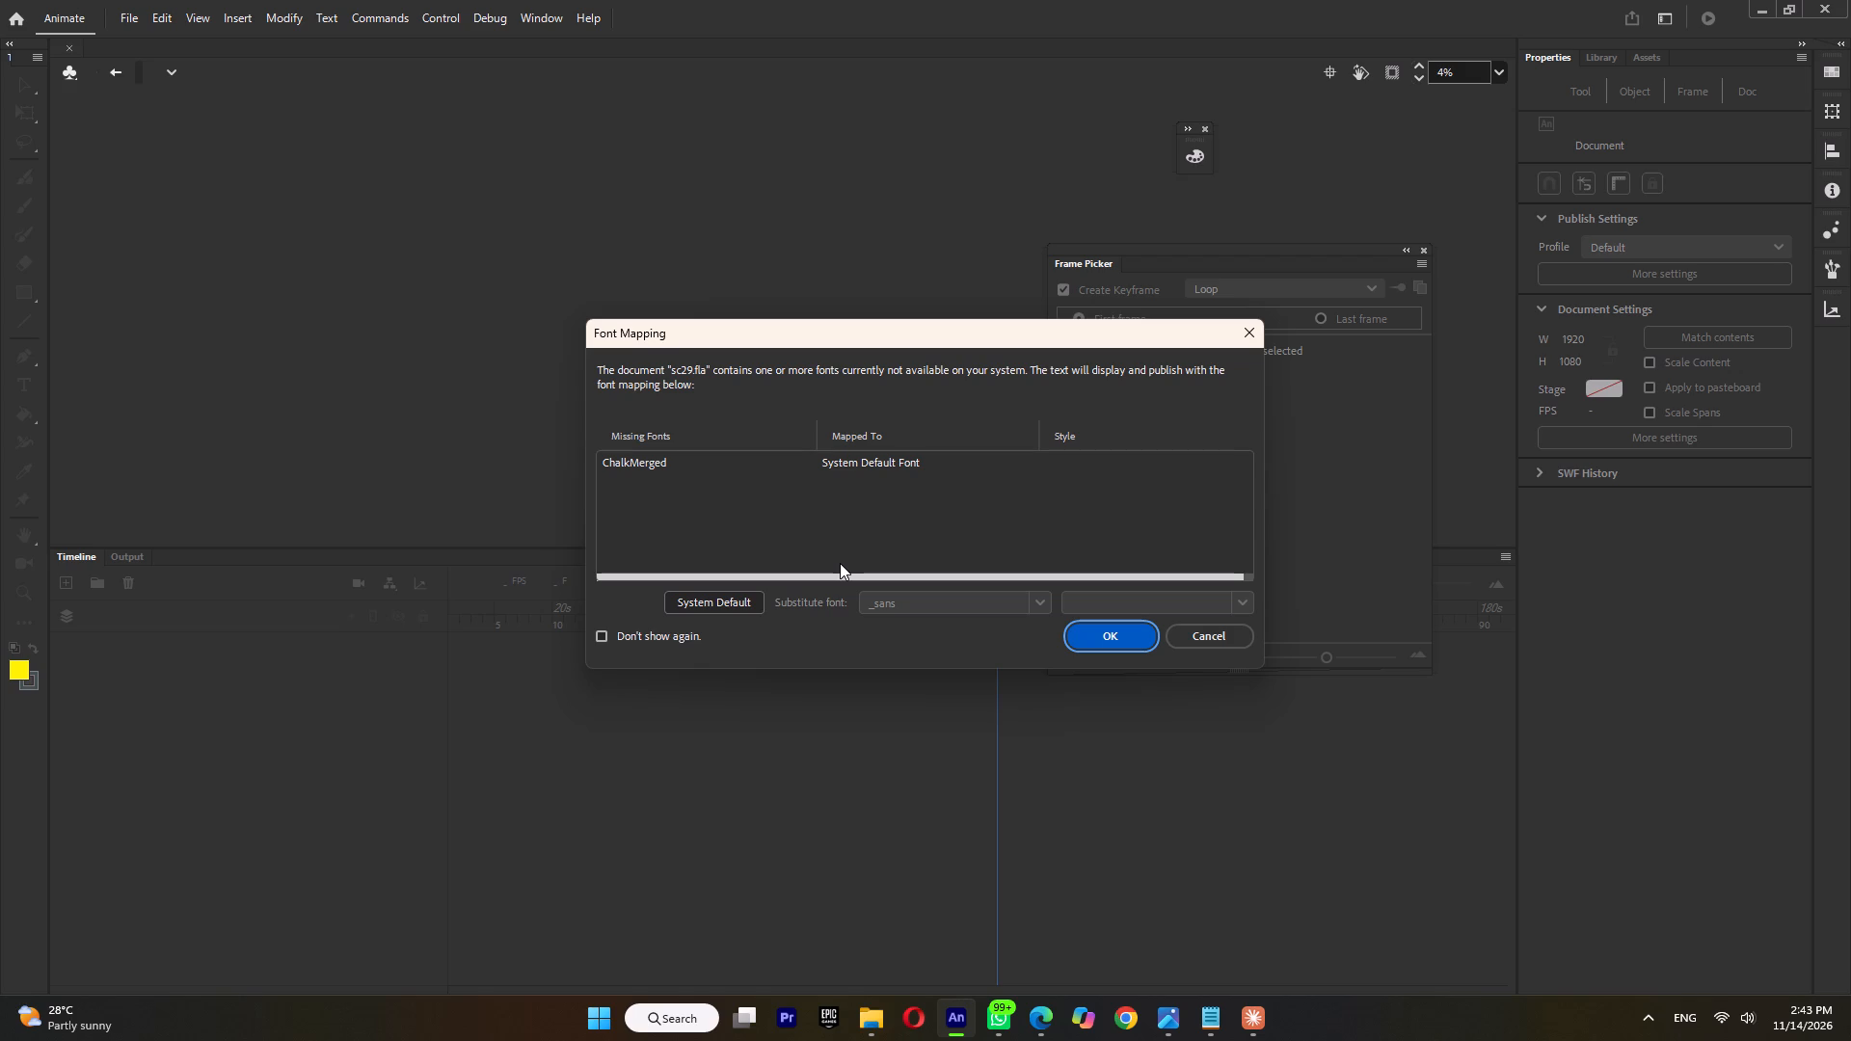
left_click(1129, 620)
left_click(1123, 627)
Zoom out and scrub sc29.fla's timeline to check for the girl's badge, then close the file.
scroll(687, 375, "down", 4, "ctrl")
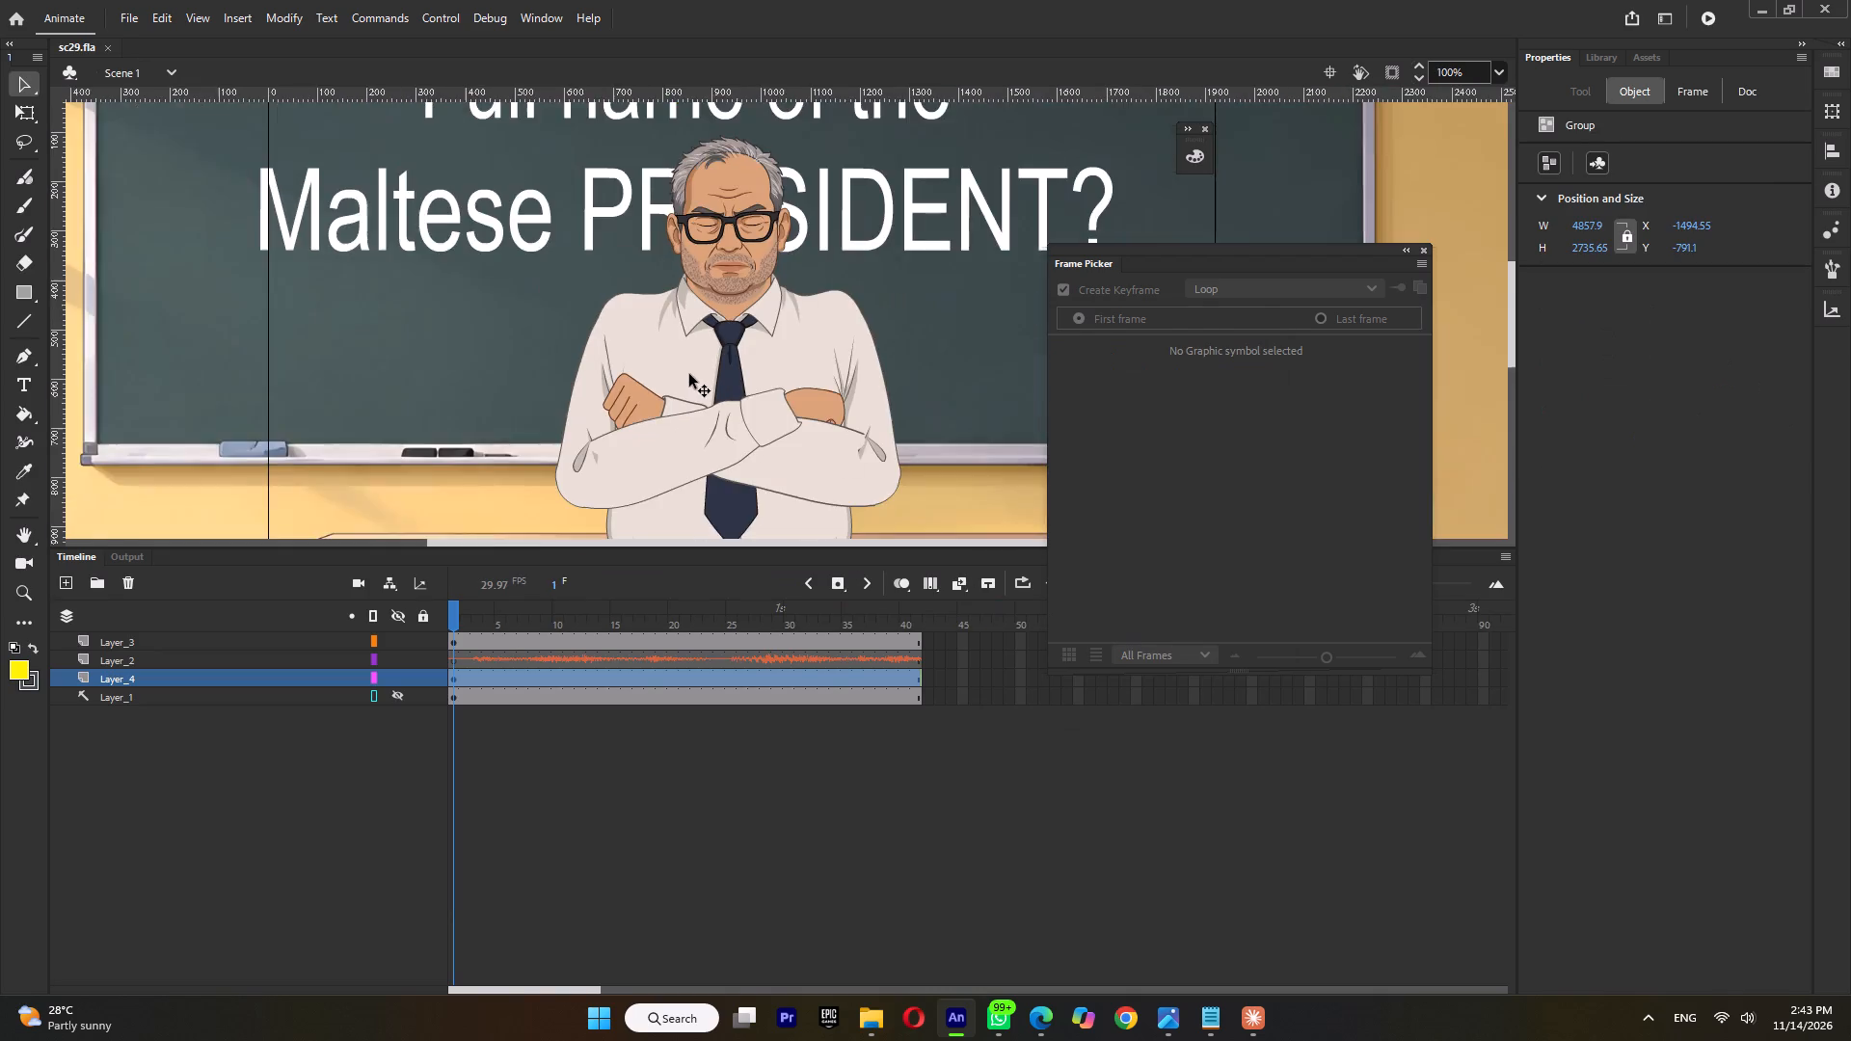
scroll(690, 374, "down", 3, "ctrl")
left_click_drag(470, 616, 821, 642)
left_click(102, 43)
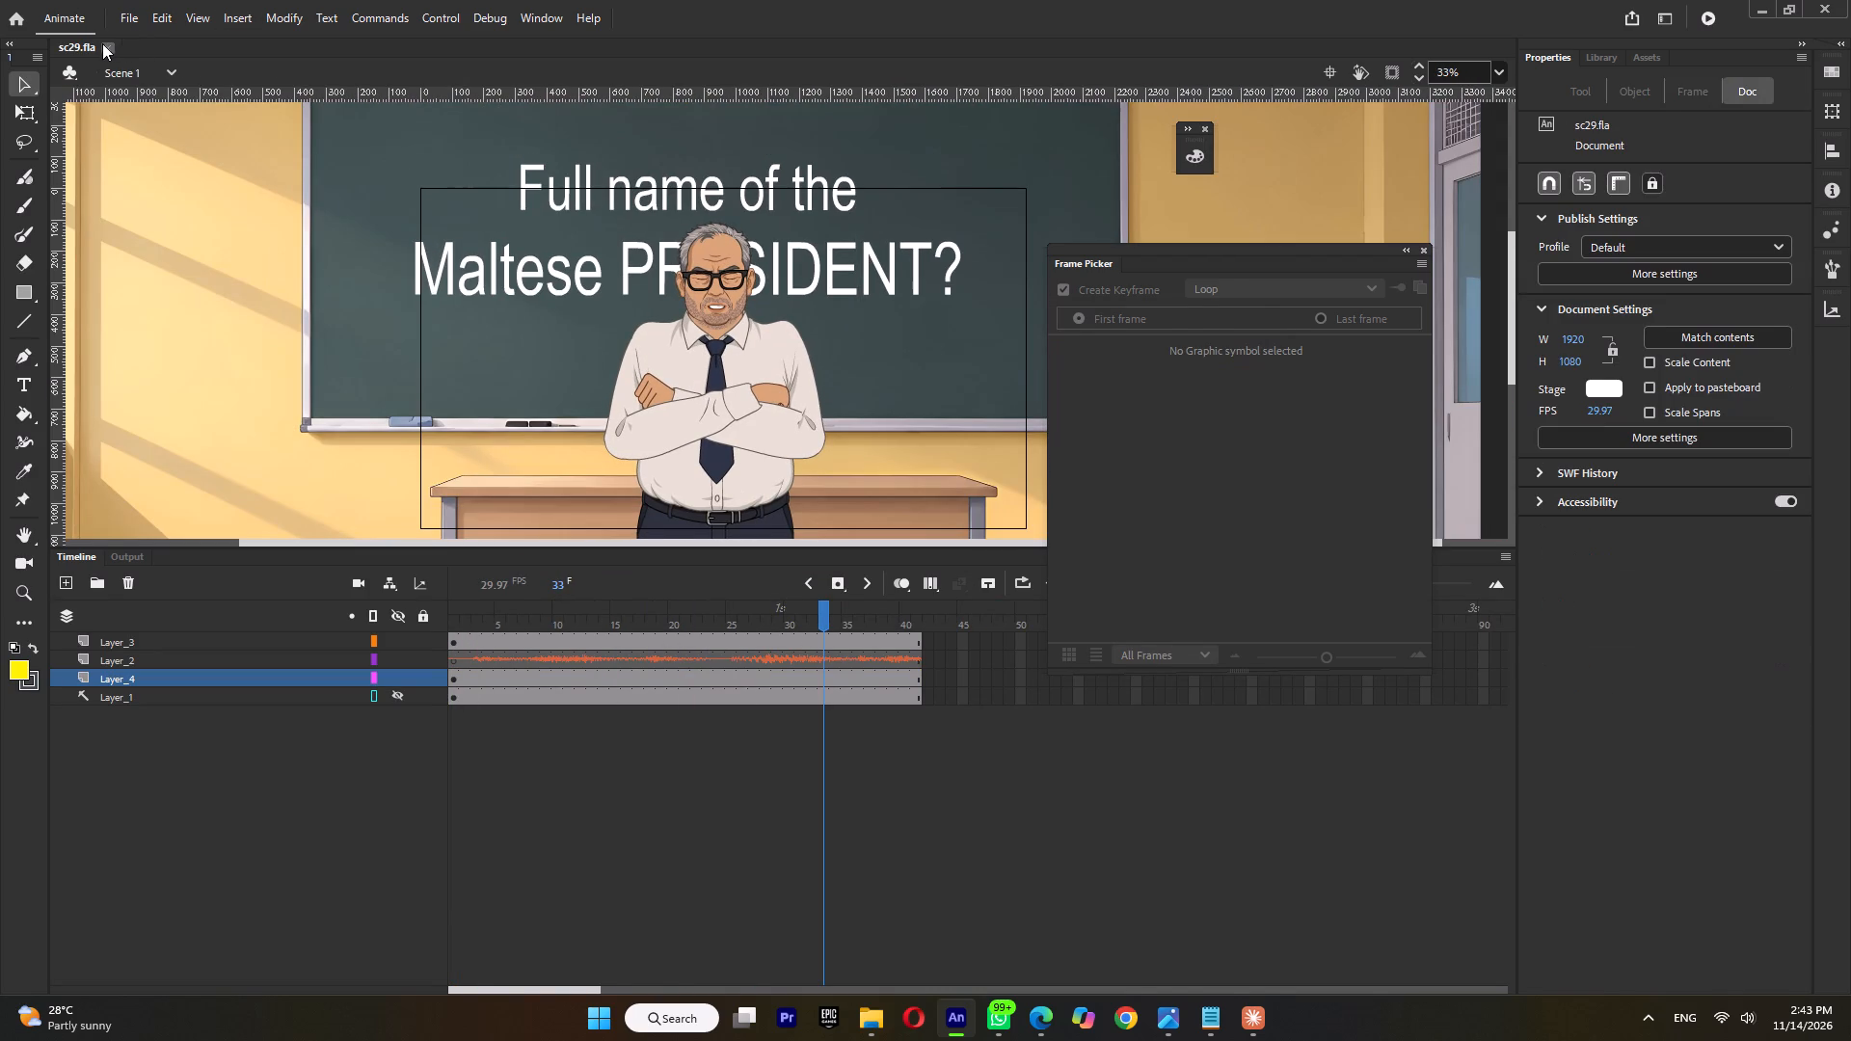
Open sc32.fla from the BIJENDER folder.
left_click(873, 1022)
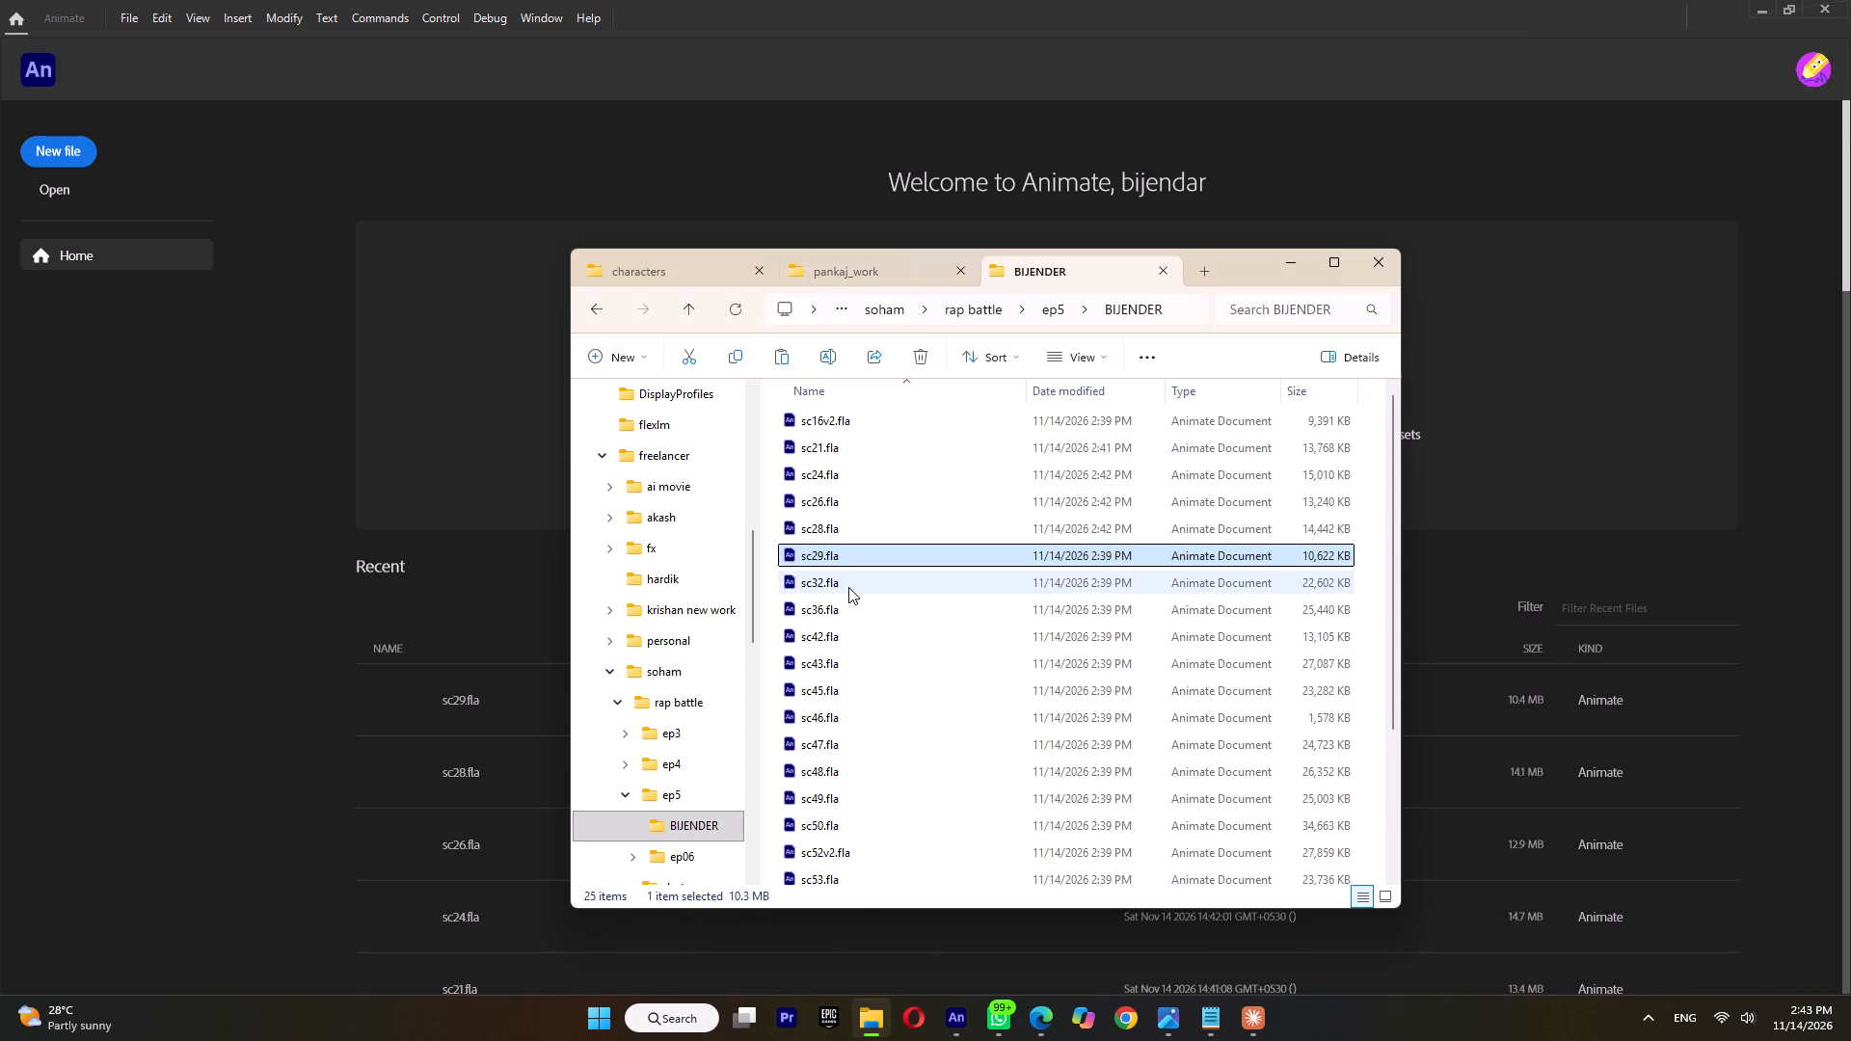
double_click(848, 584)
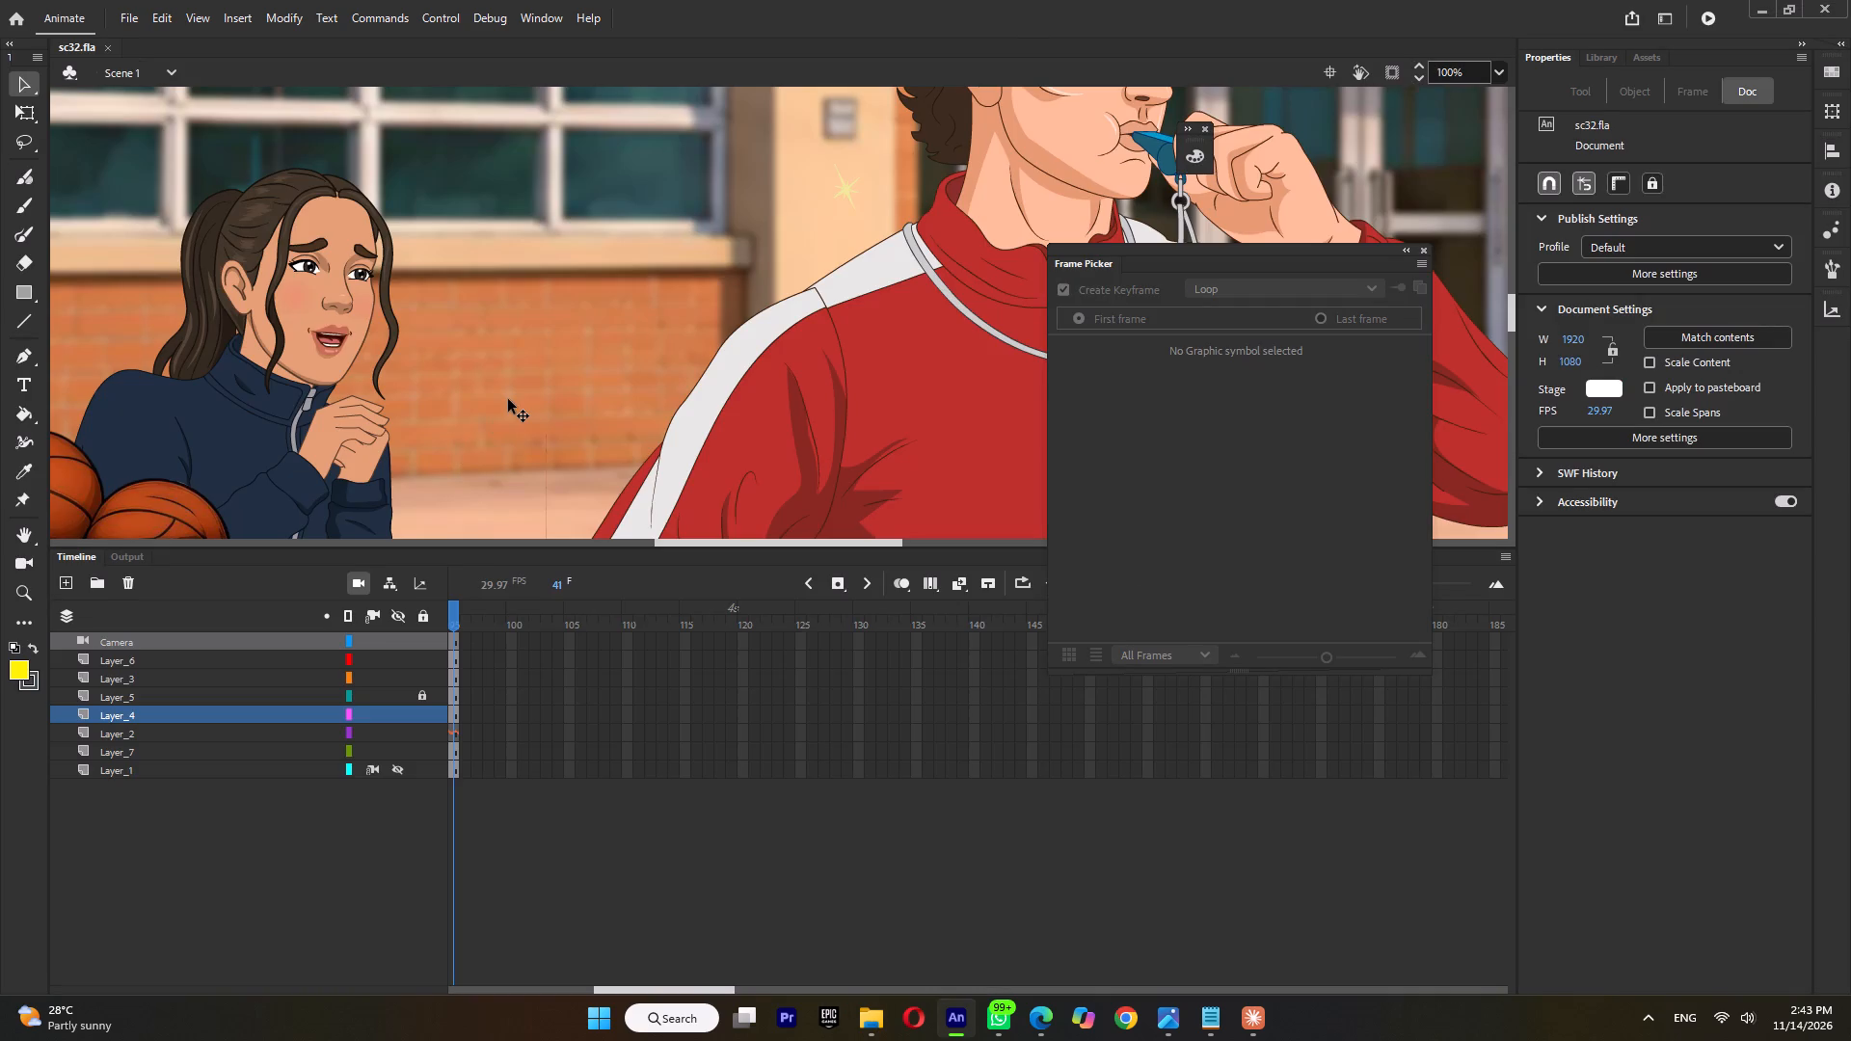
Enter the girl's nested symbols down to her jacket torso and check its frames for the shield badge.
scroll(508, 399, "down", 8, "ctrl")
left_click_drag(469, 612, 318, 628)
double_click(441, 360)
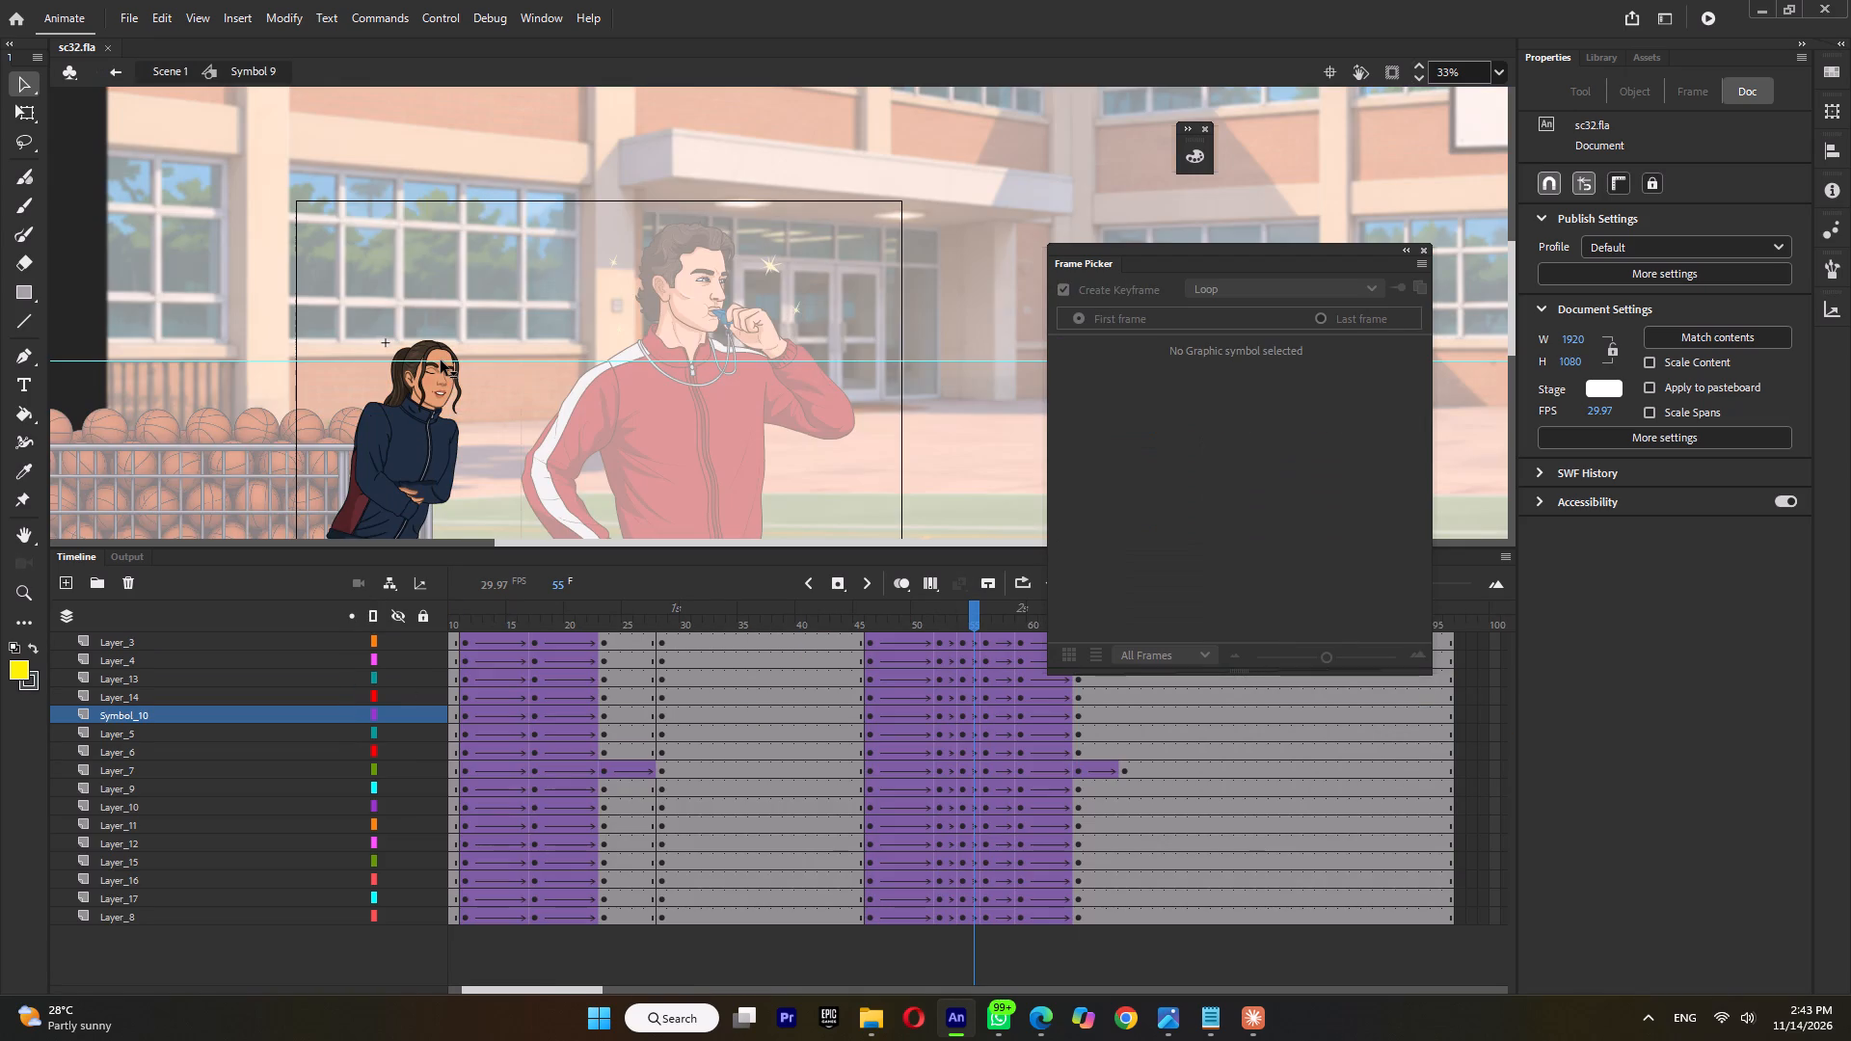
left_click(441, 360)
left_click(404, 420)
double_click(421, 444)
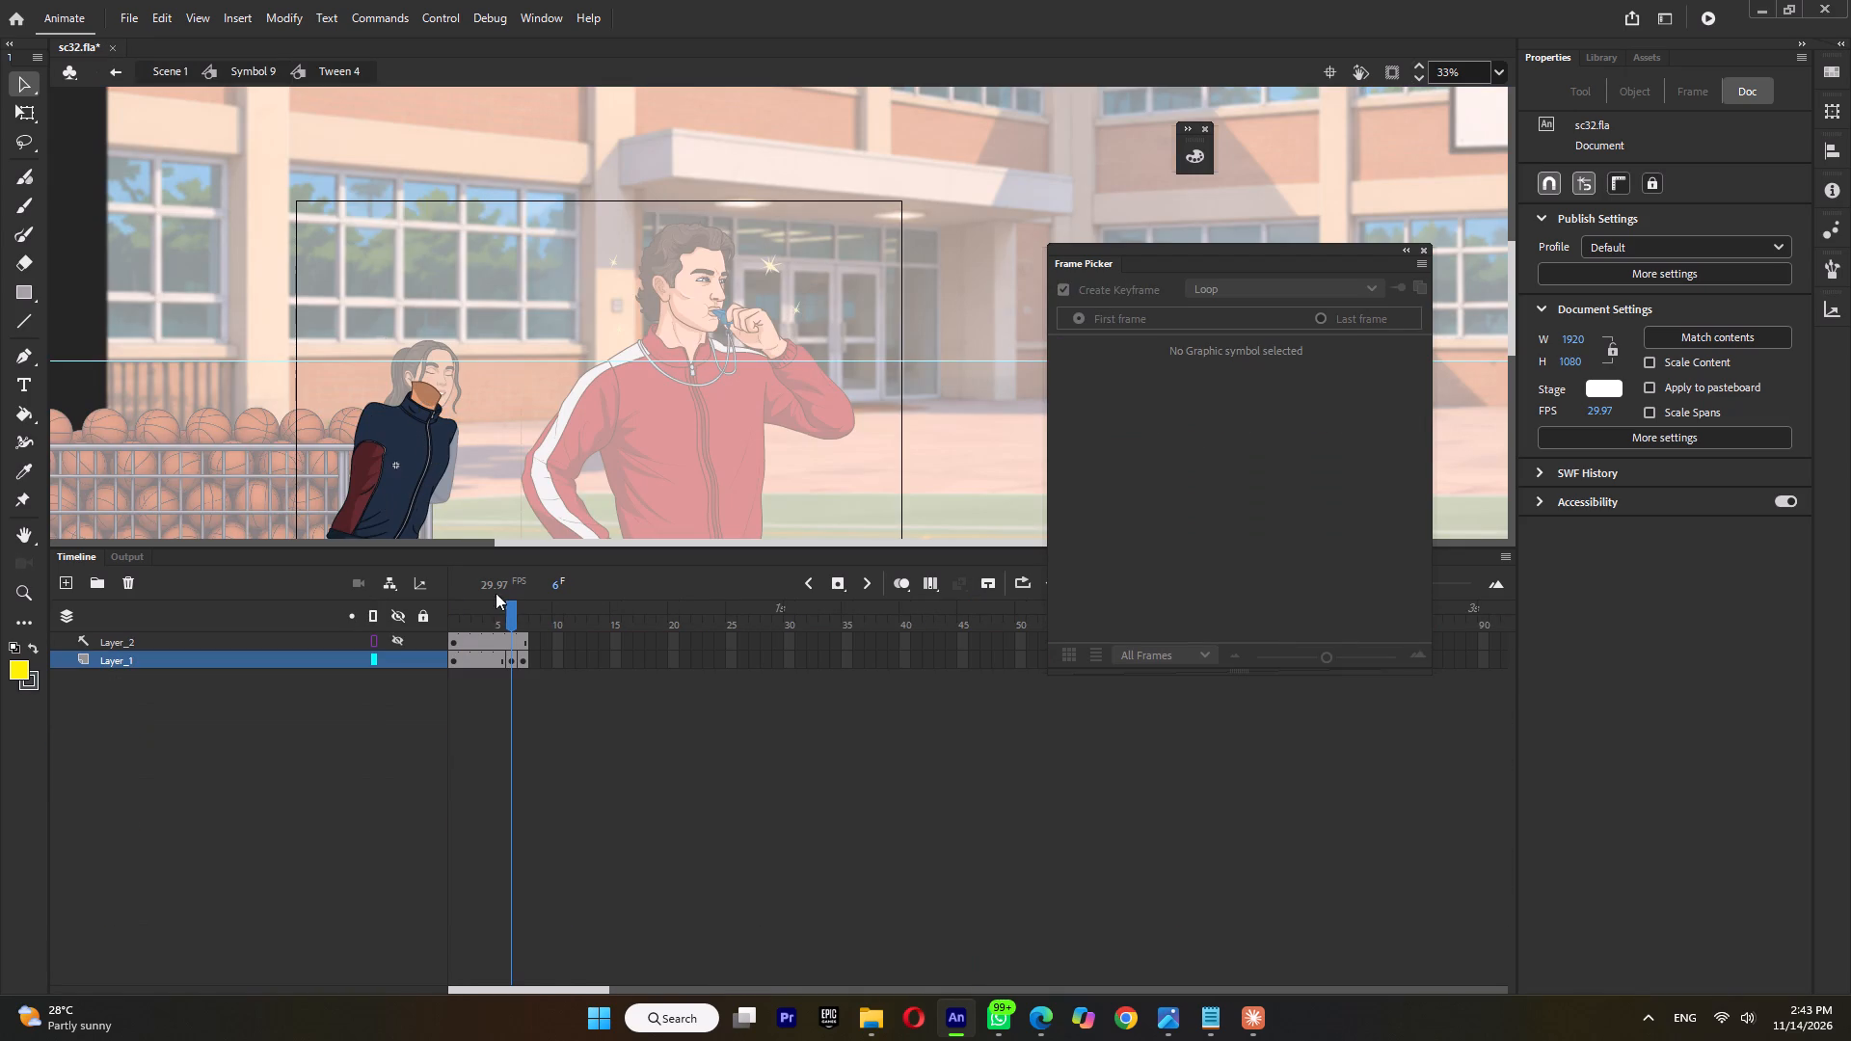
left_click_drag(504, 617, 431, 642)
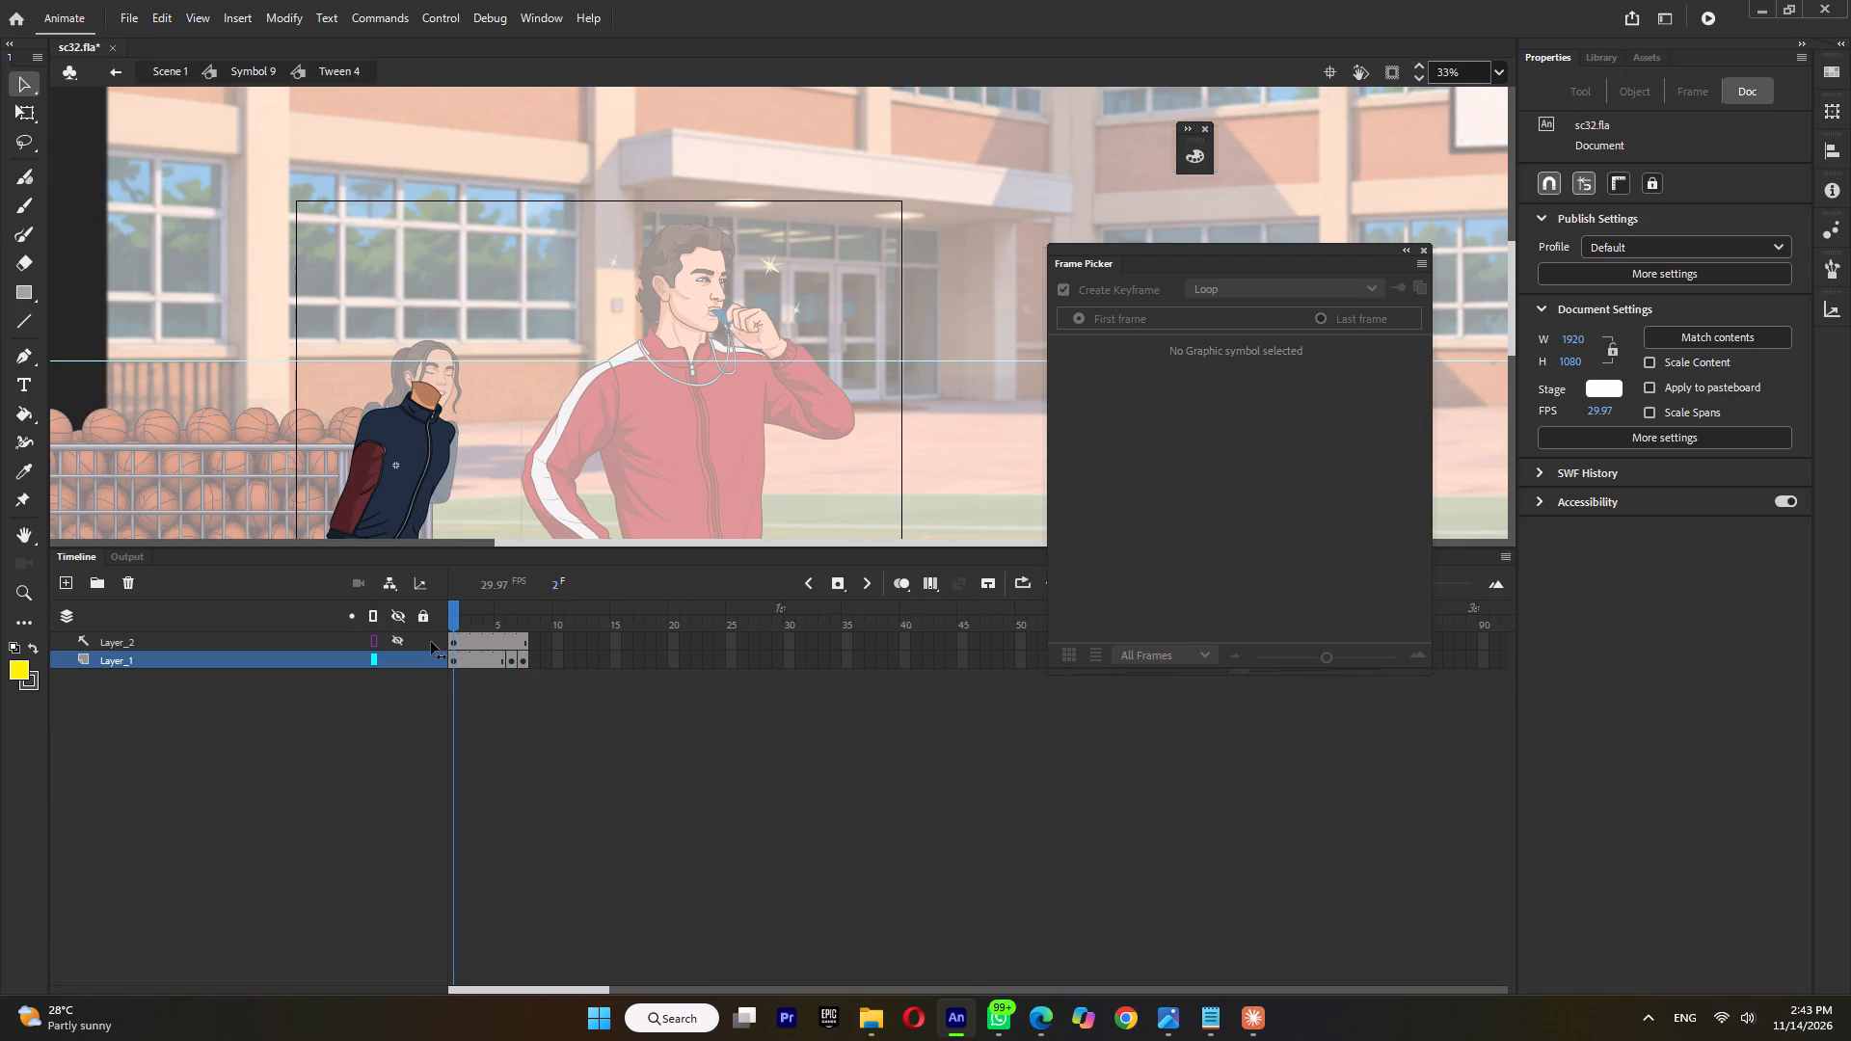
left_click_drag(431, 642, 545, 644)
double_click(590, 400)
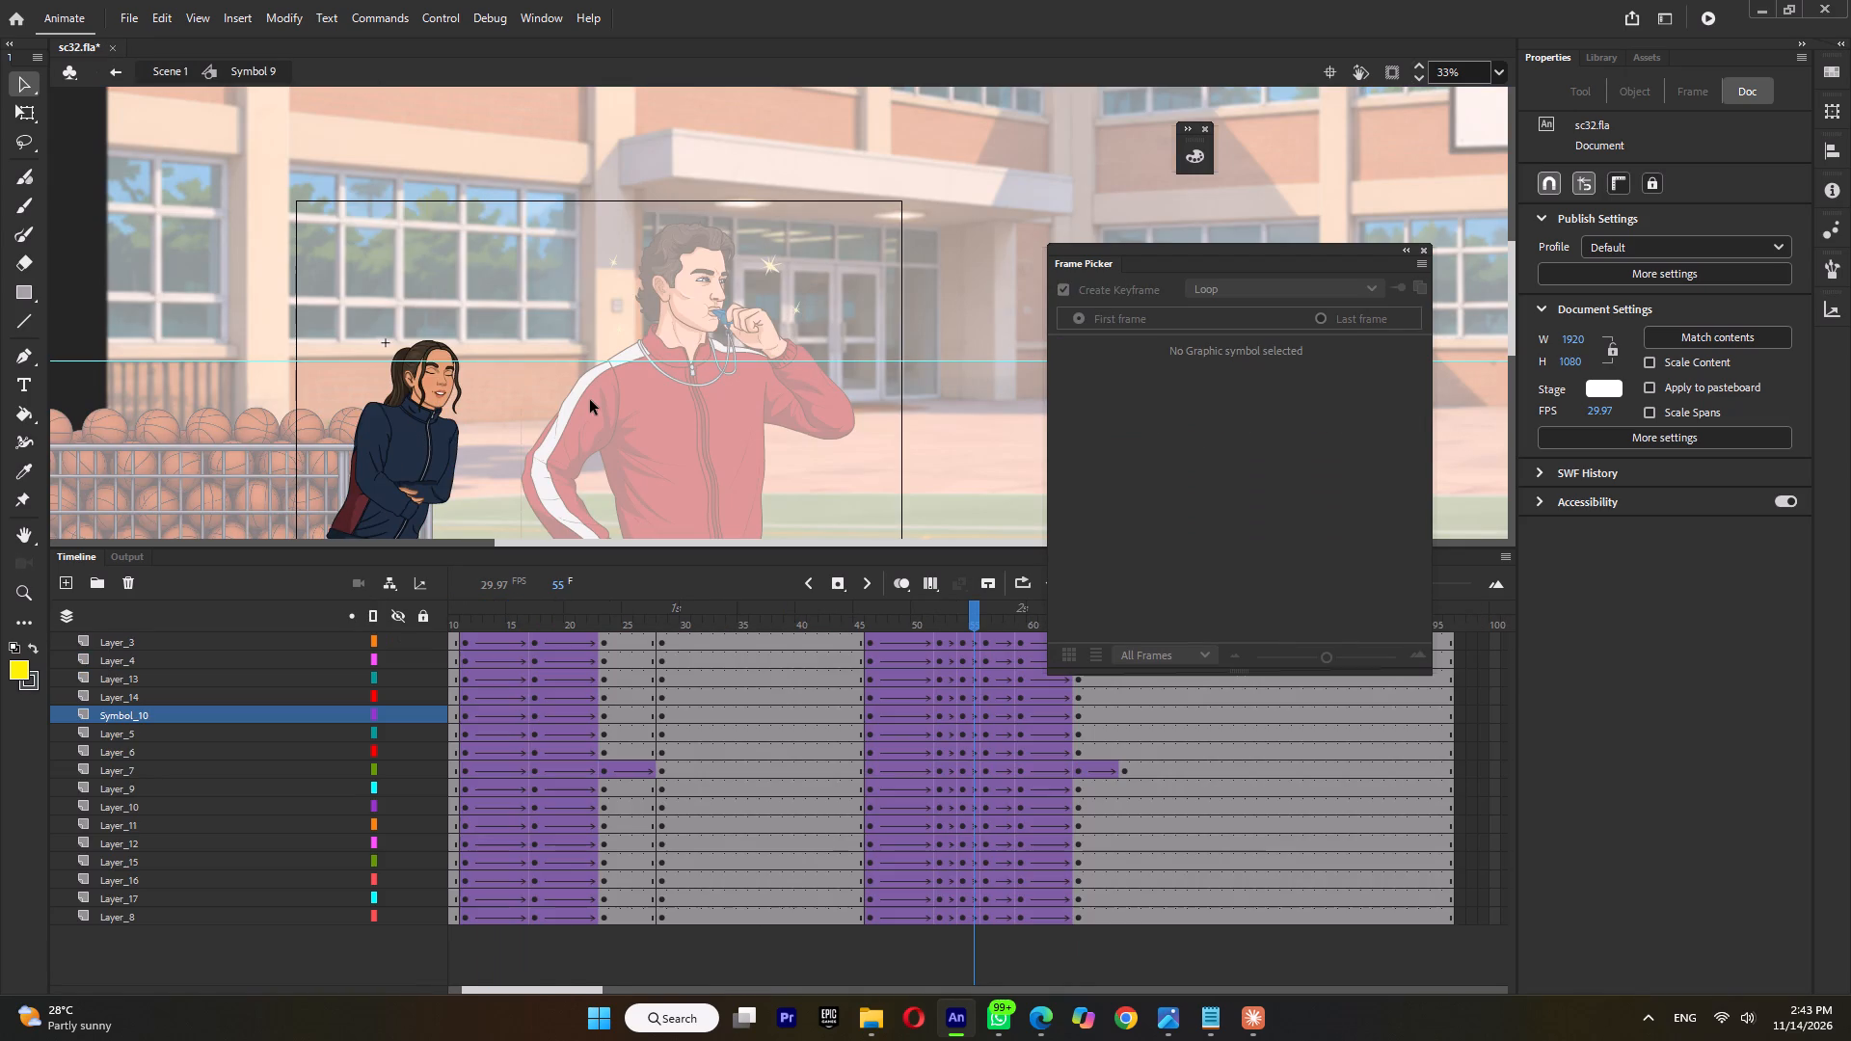
double_click(605, 361)
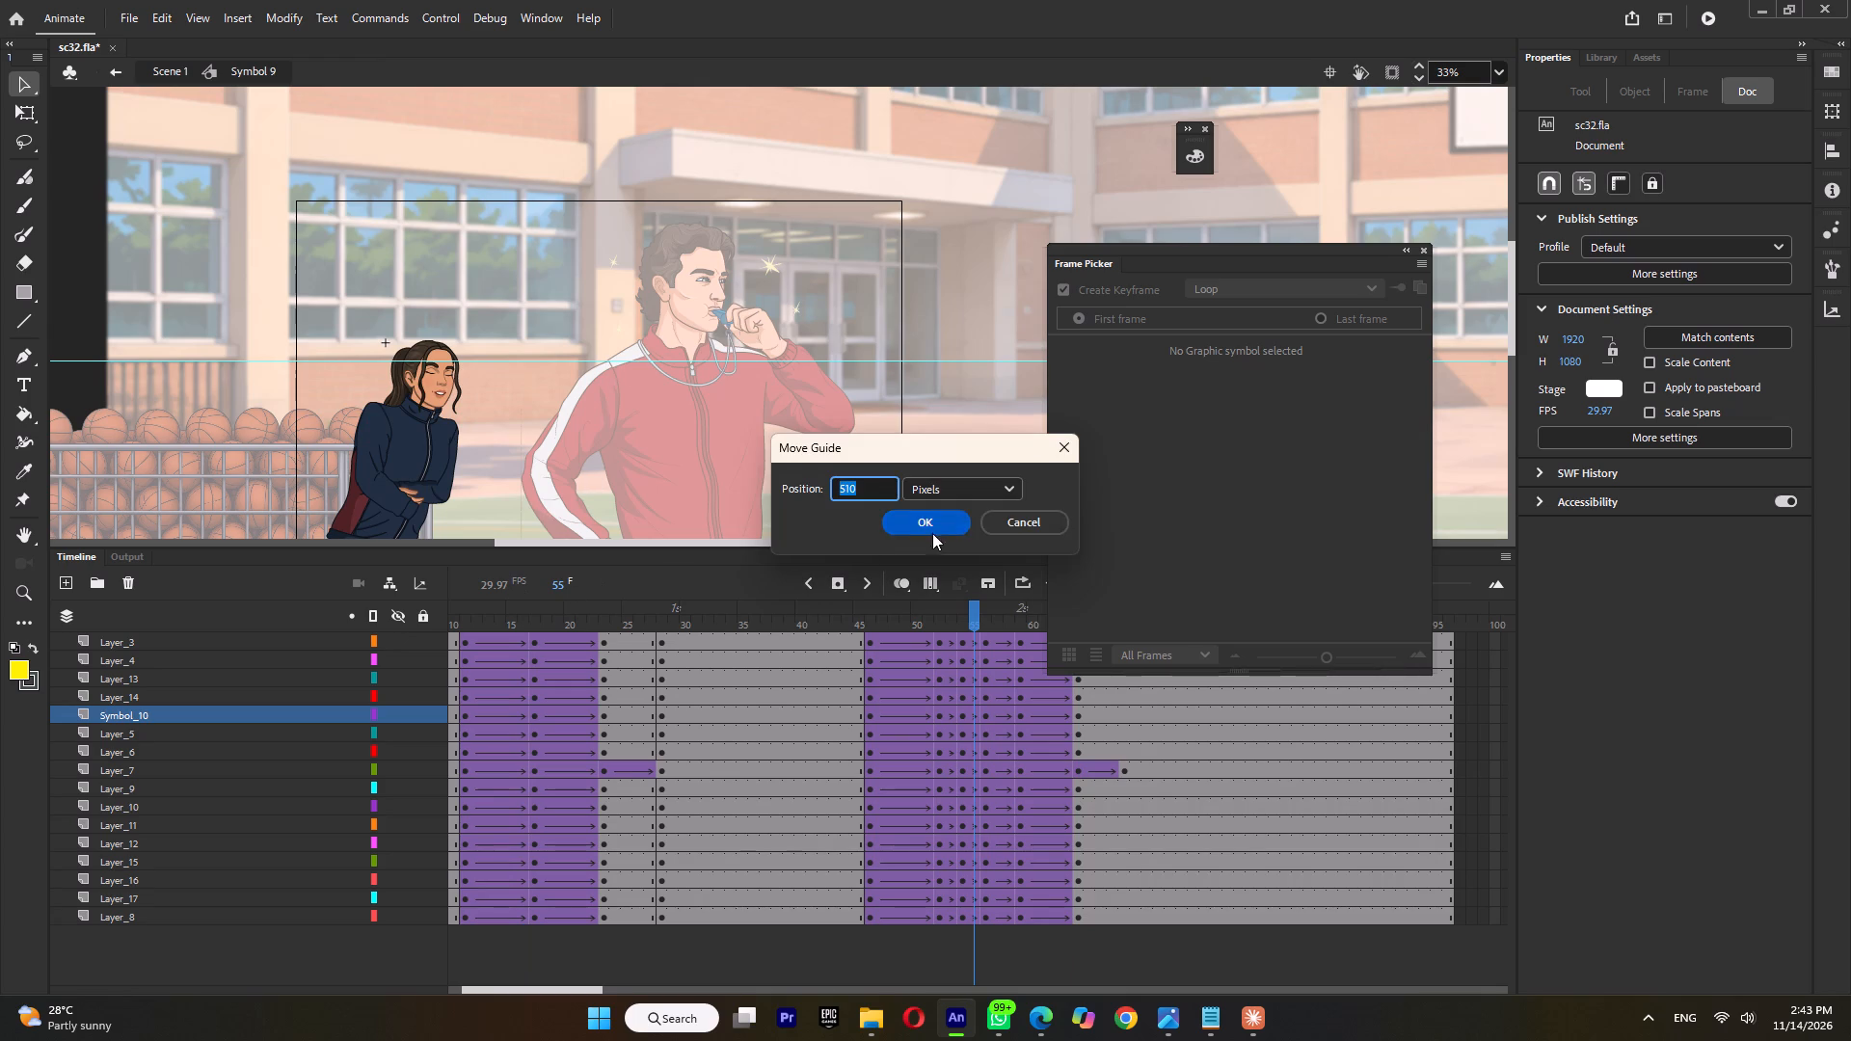
left_click(992, 526)
Return to Scene 1, play the scene to its end, then save and close sc32.fla.
left_click(160, 77)
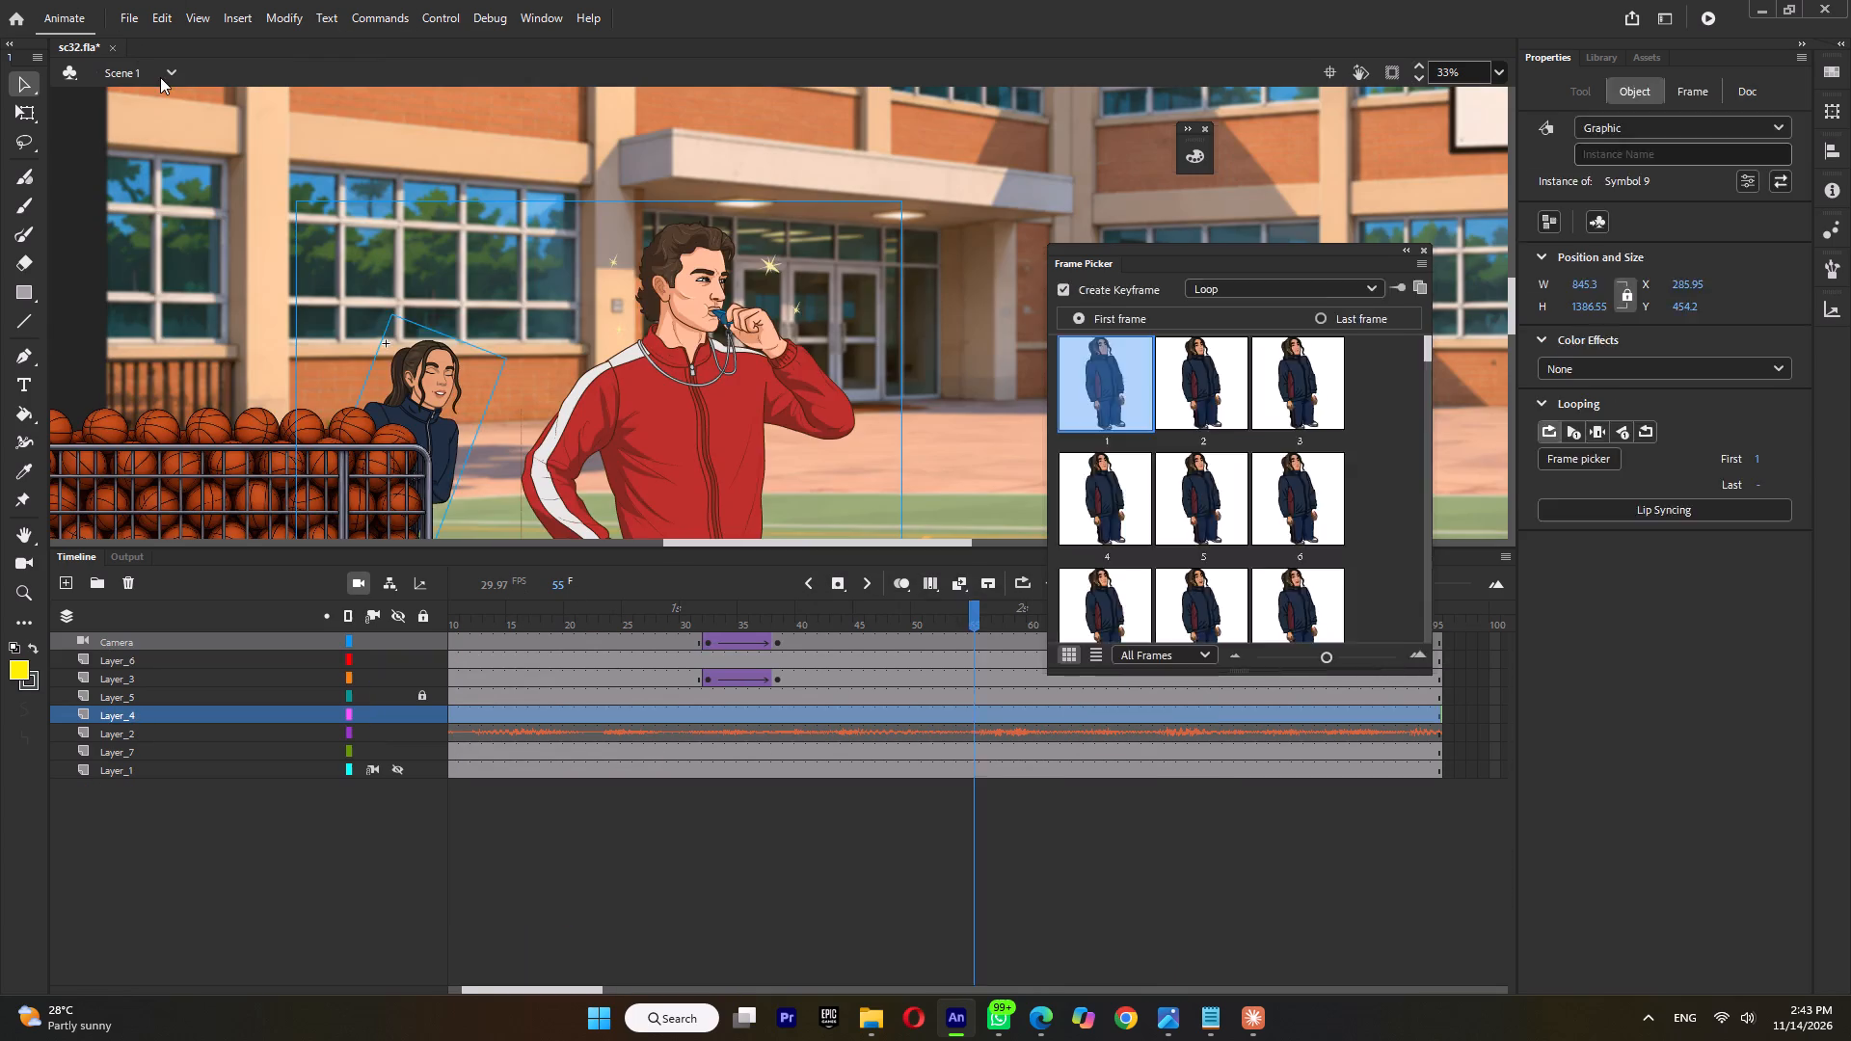
key("Return")
key("Return")
key("Return")
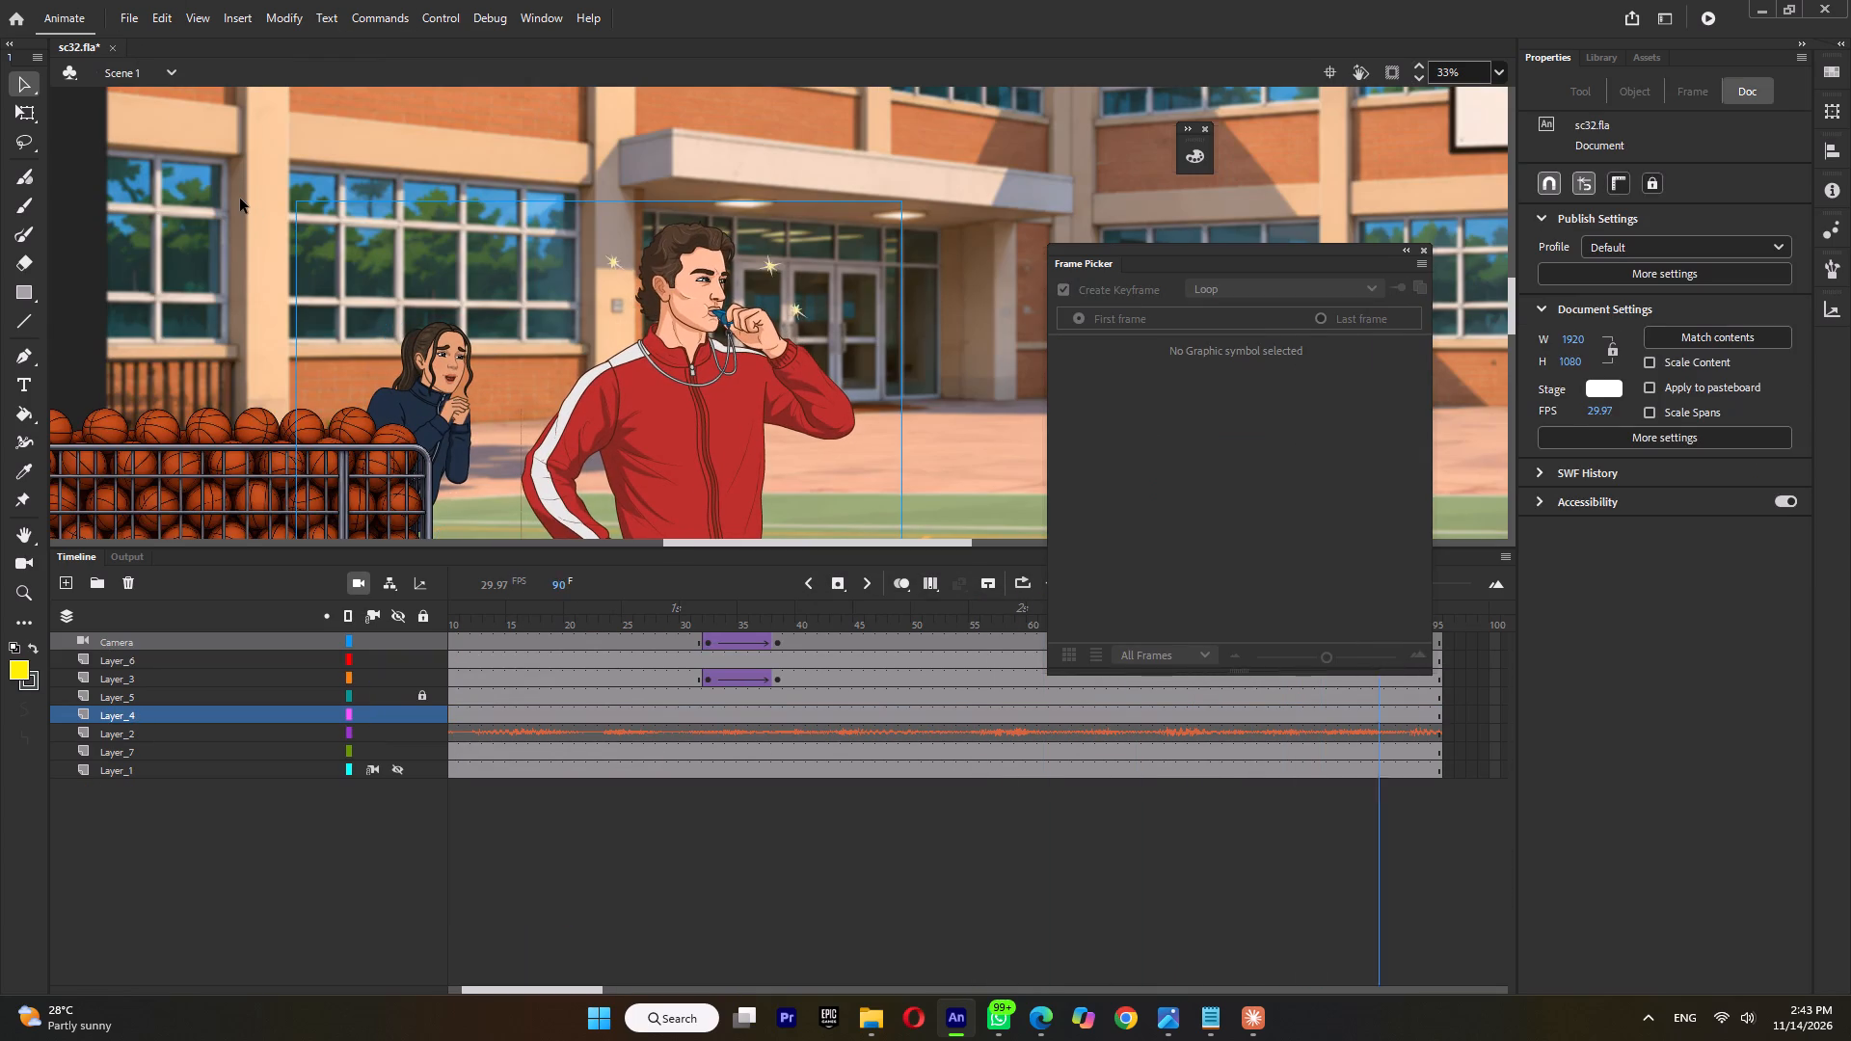
key("Return")
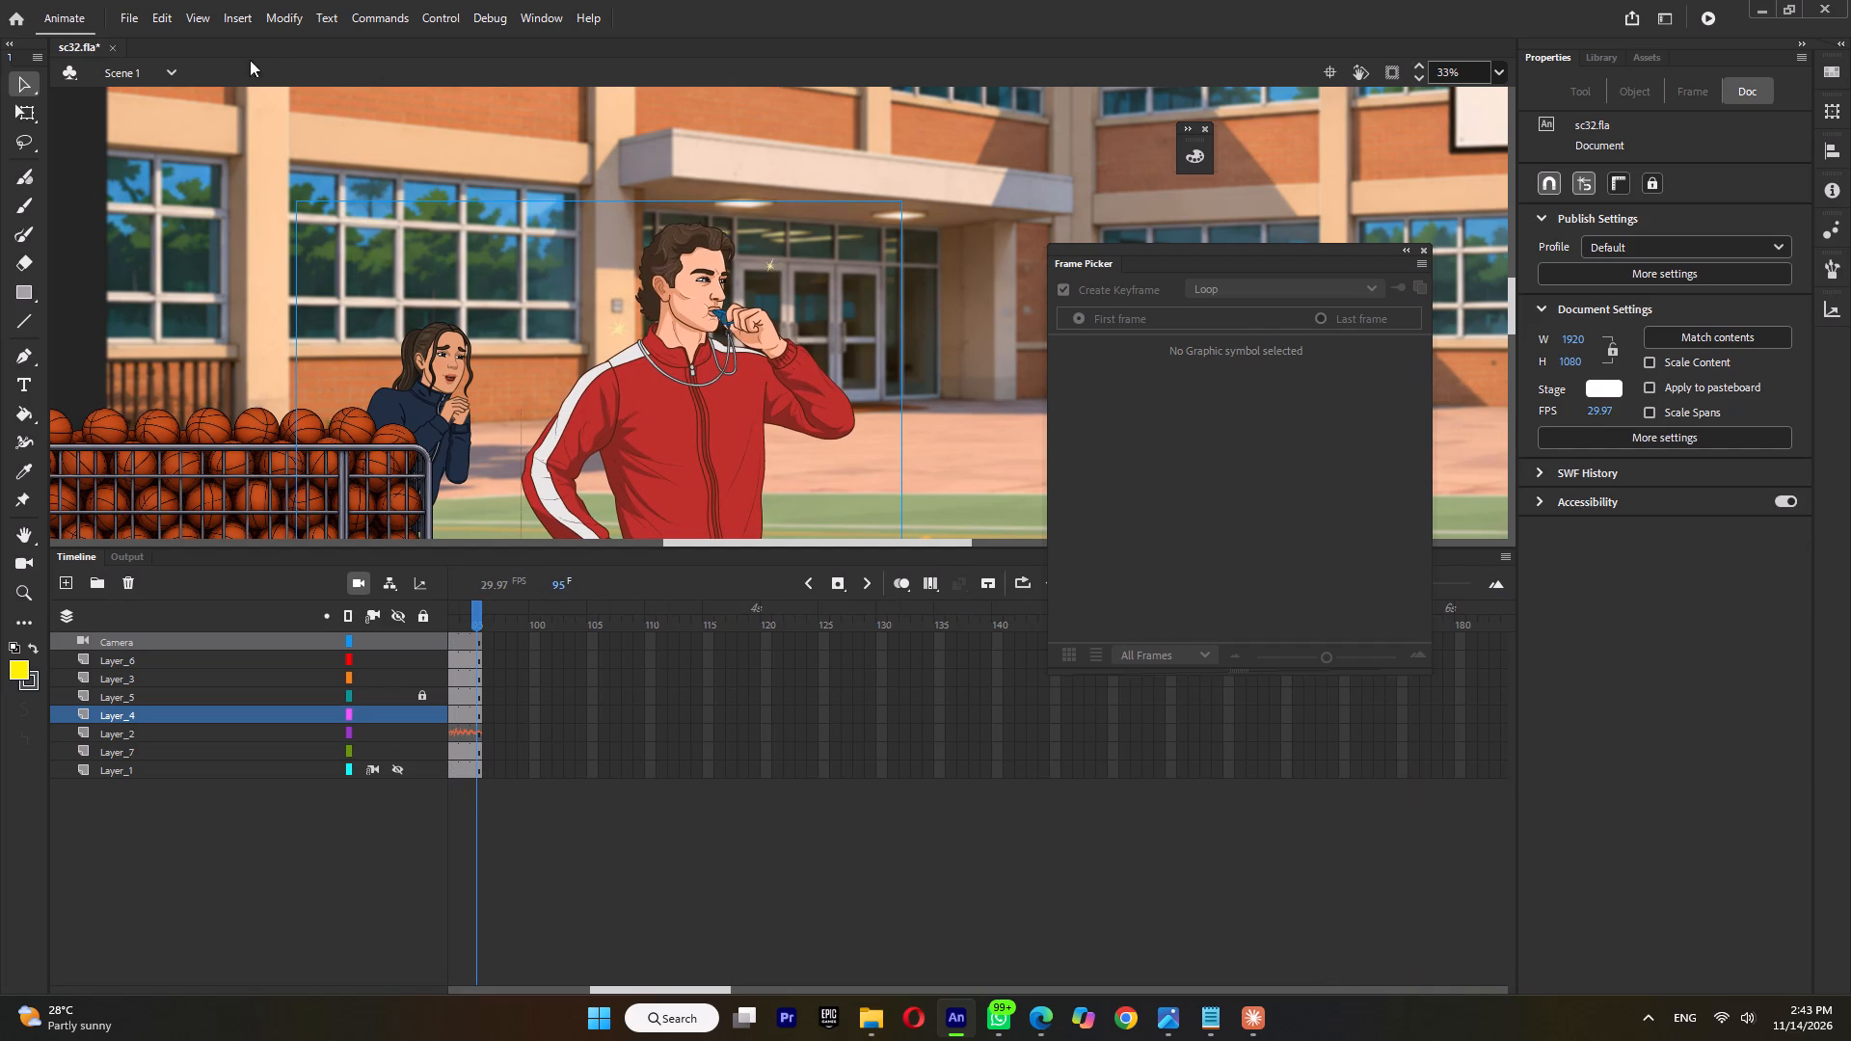
key("ctrl+s")
left_click(113, 47)
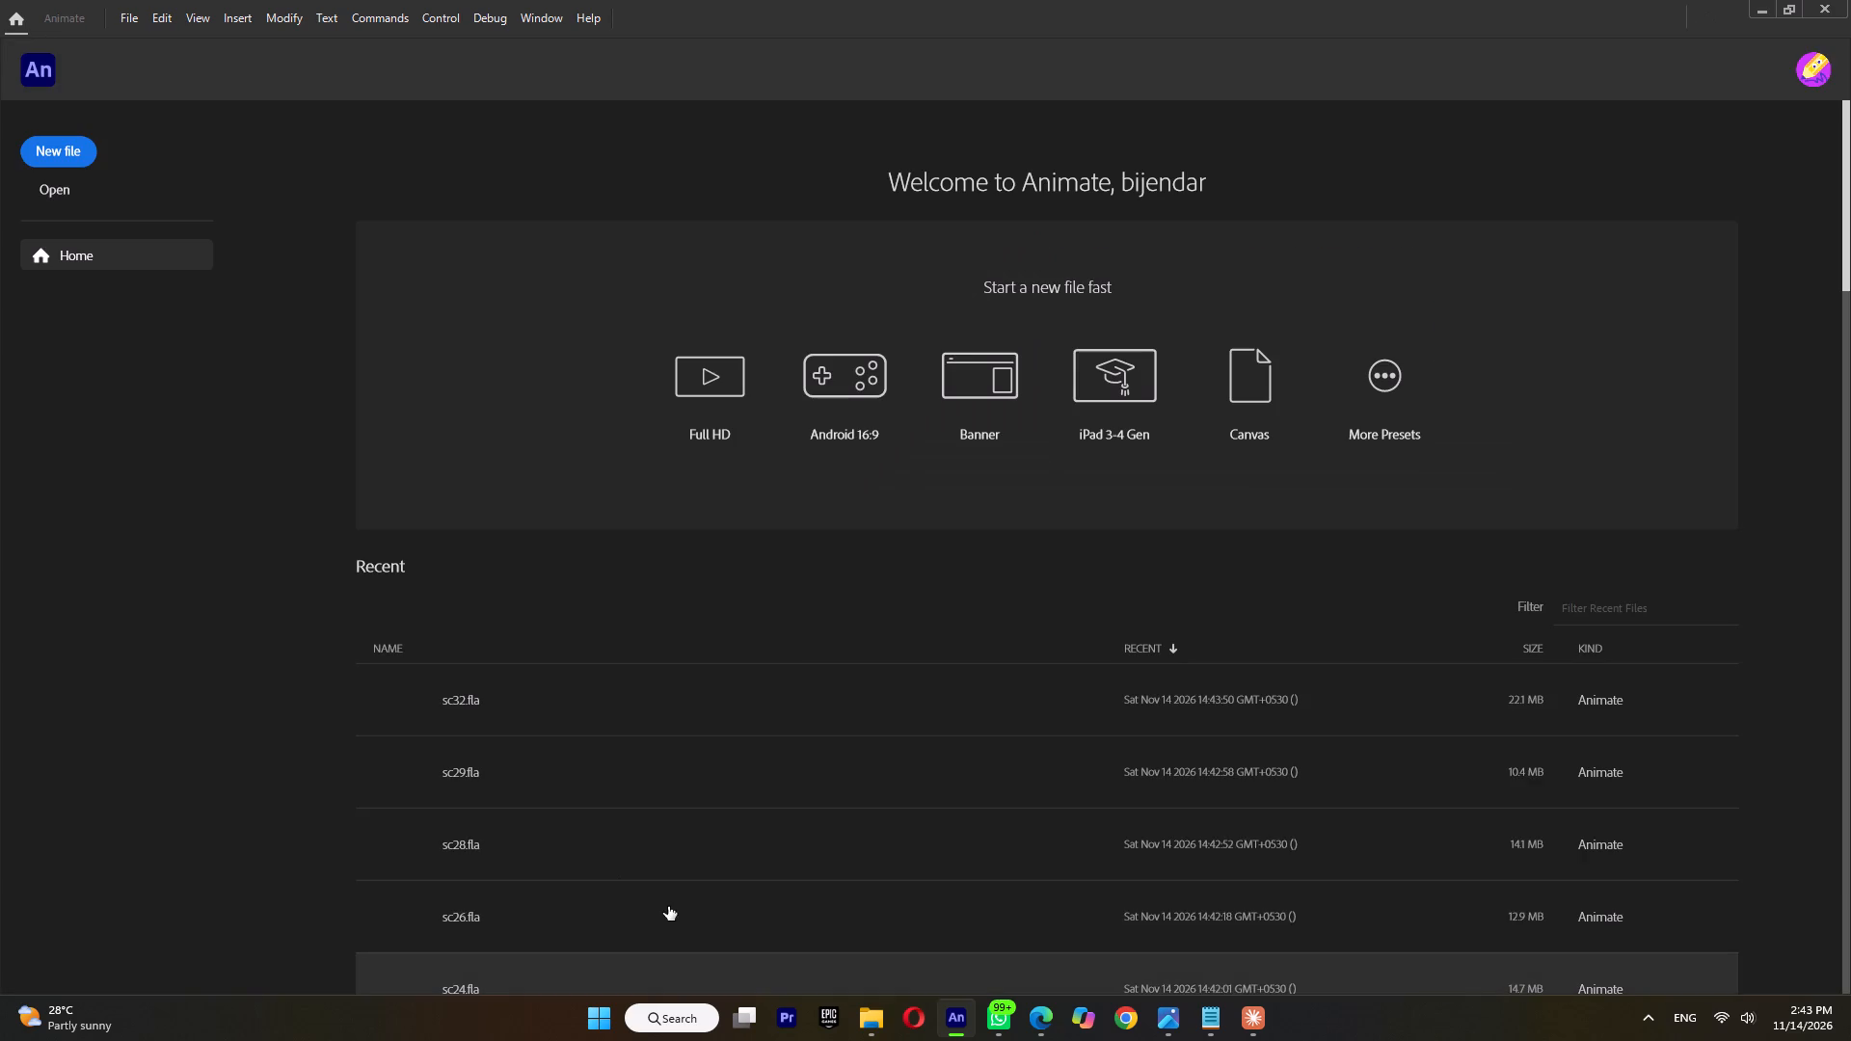
Open sc36.fla from the BIJENDER folder to check it for the girl's badge, then close it.
left_click(870, 1020)
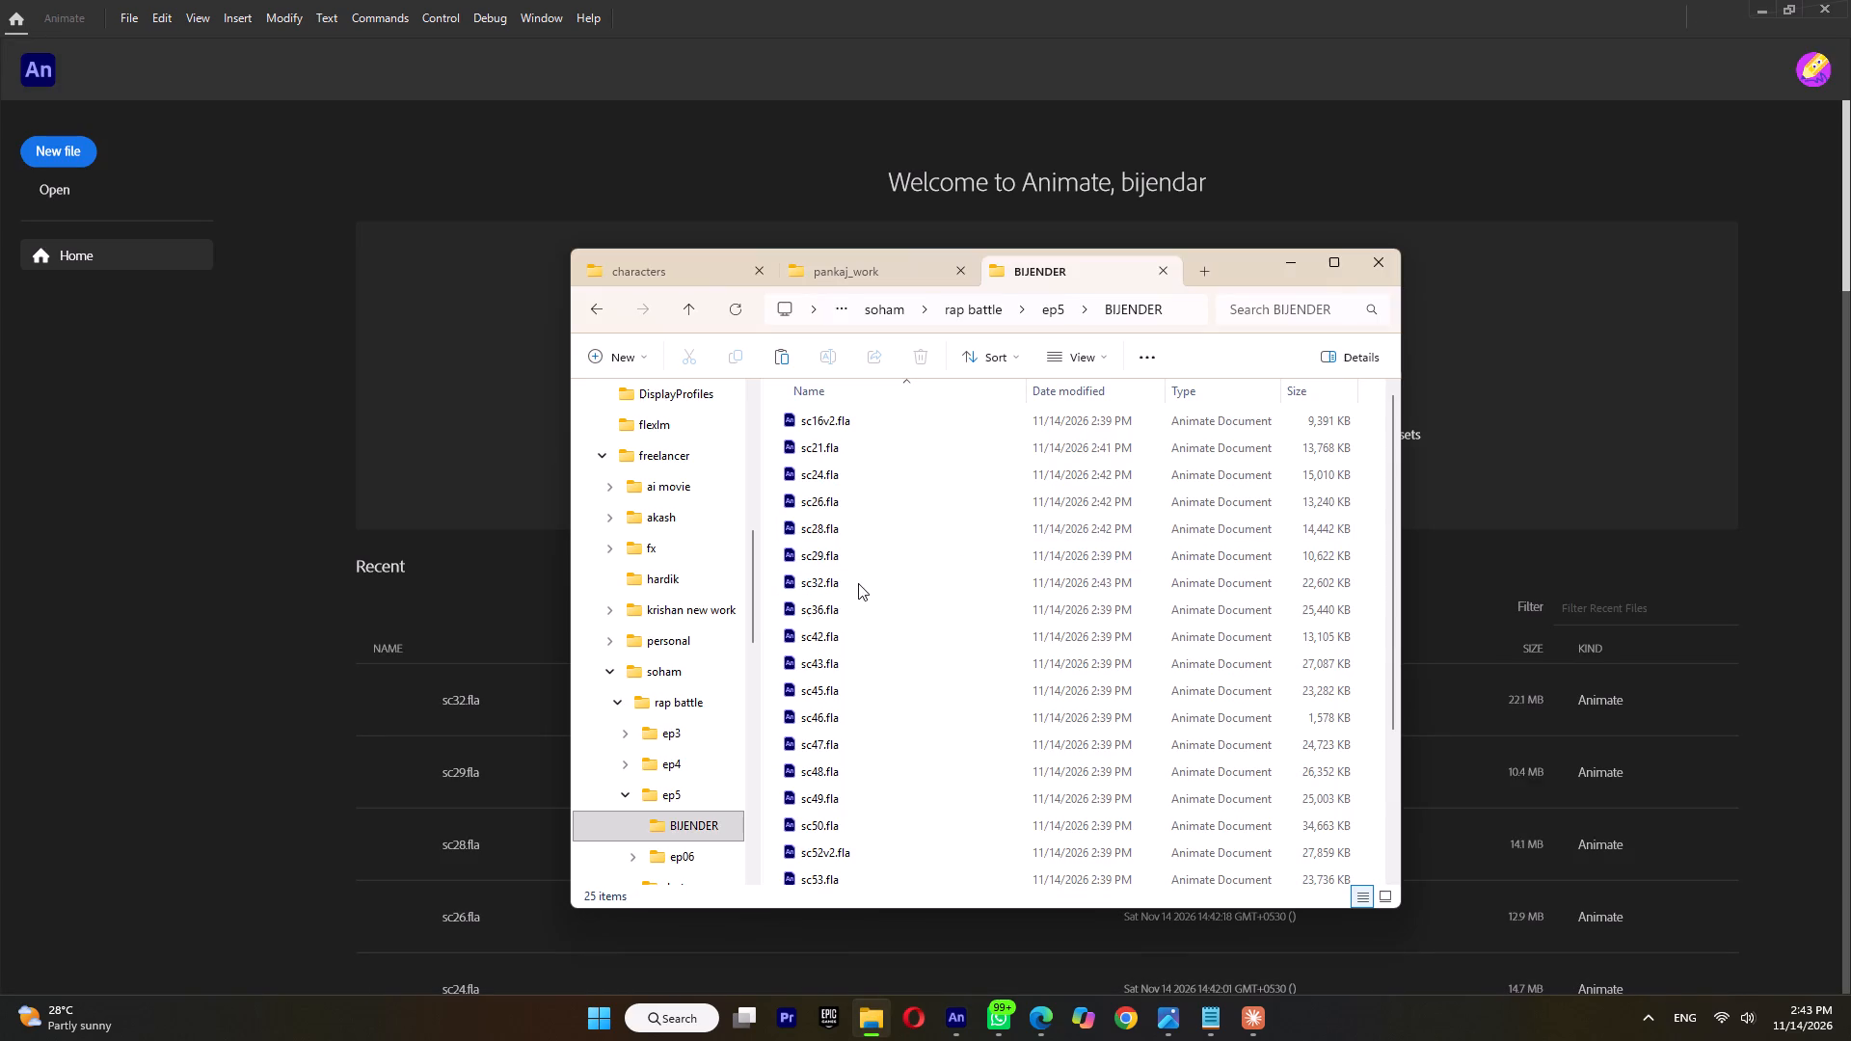
double_click(851, 611)
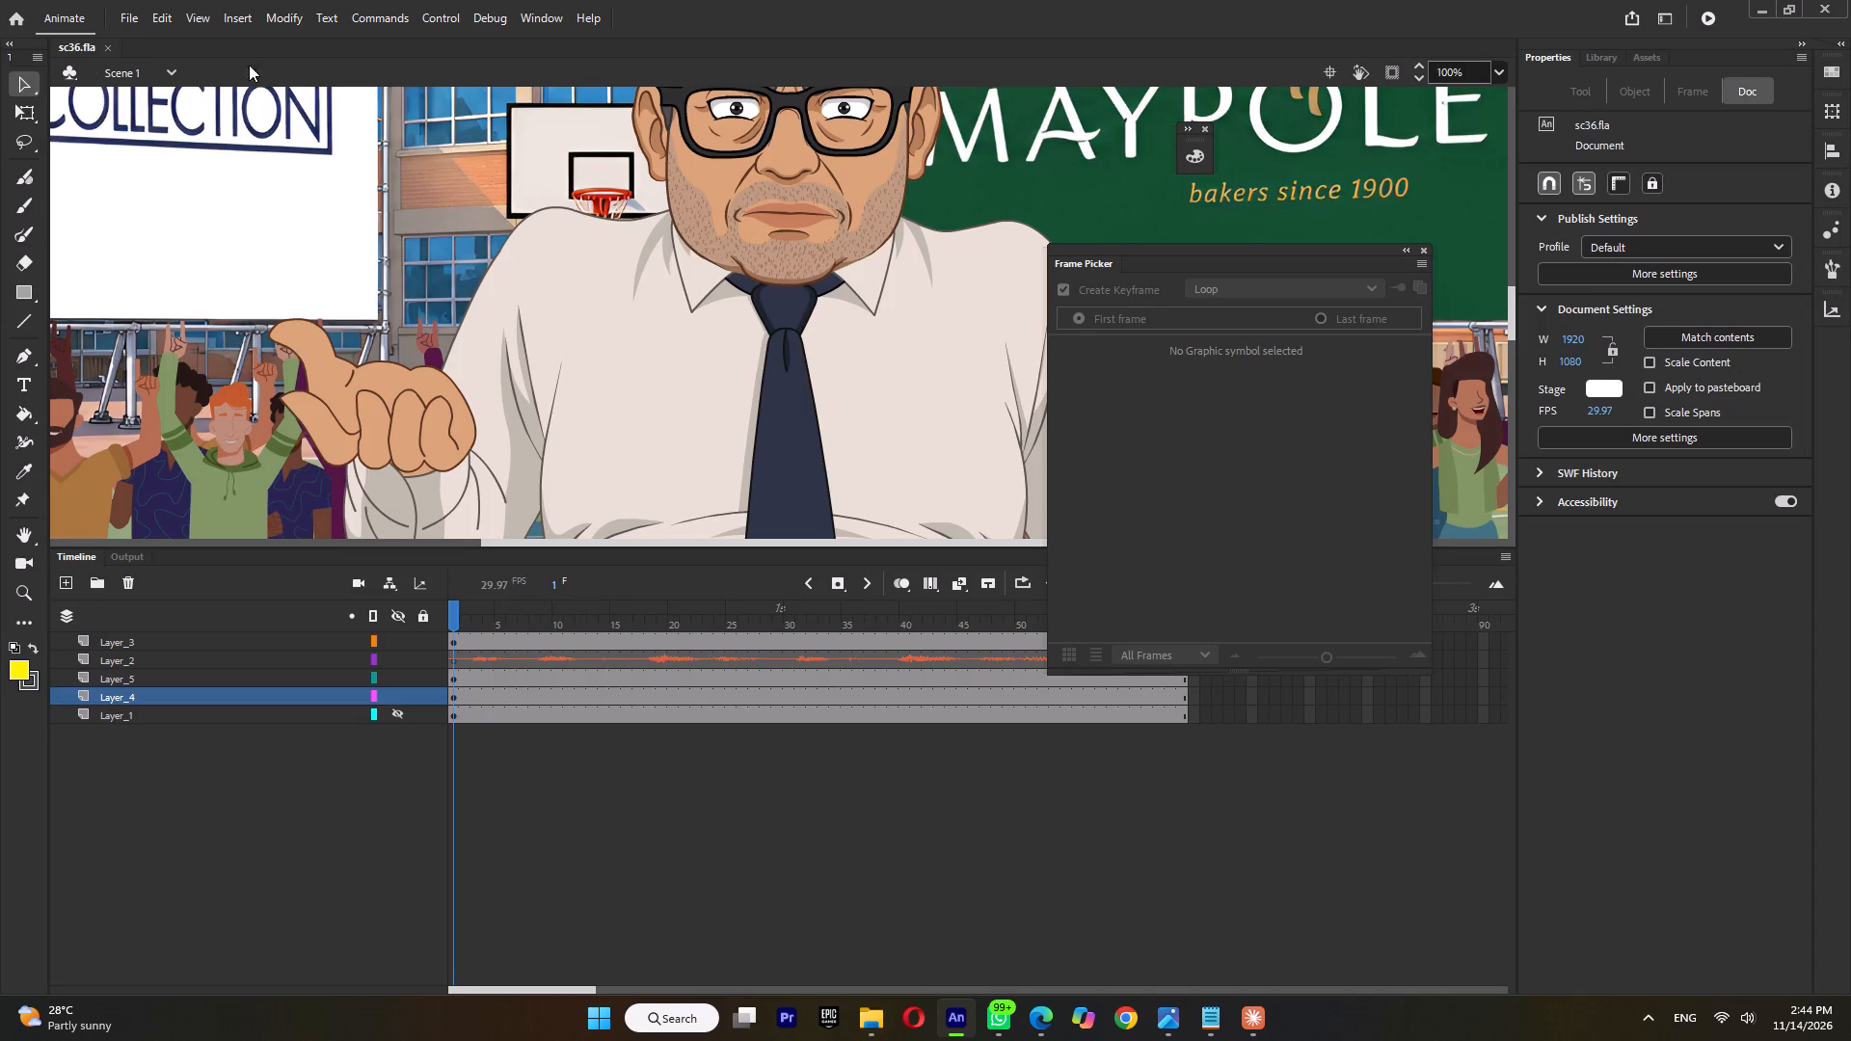
left_click(106, 47)
Open sc42.fla from the BIJENDER folder.
left_click(868, 1027)
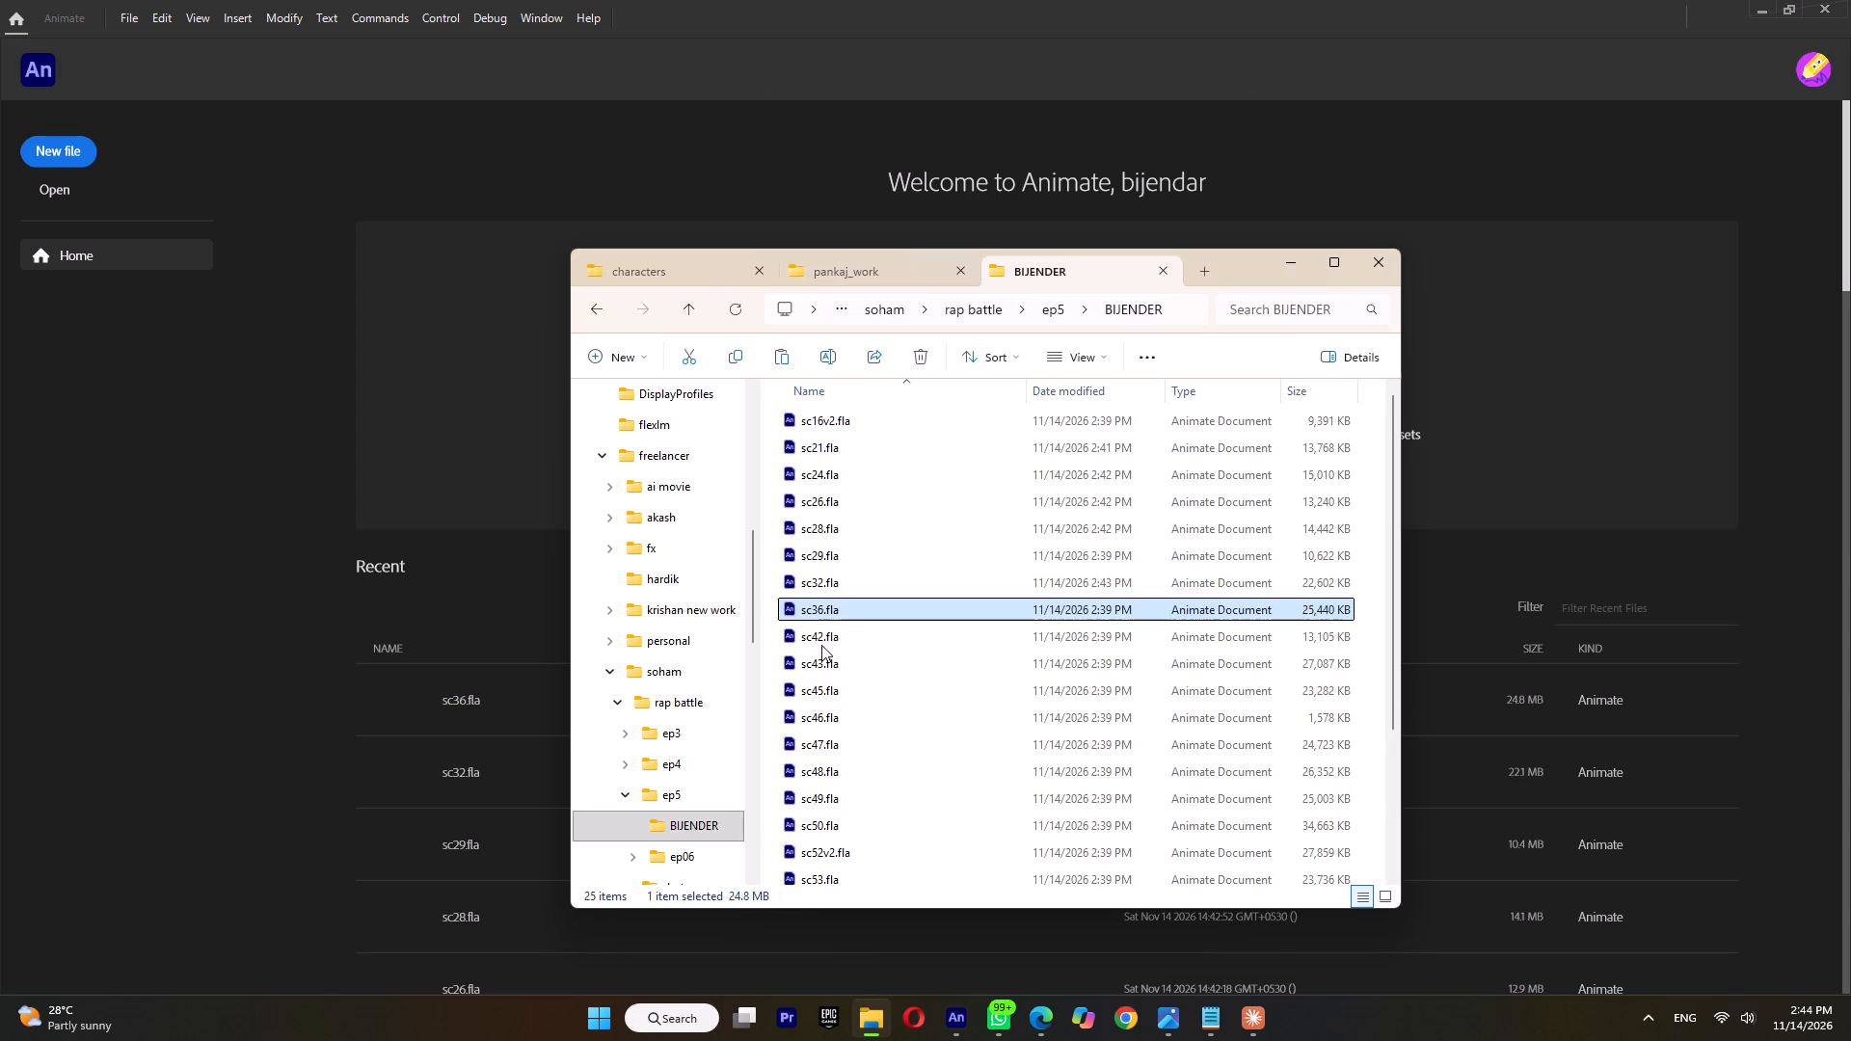
double_click(821, 645)
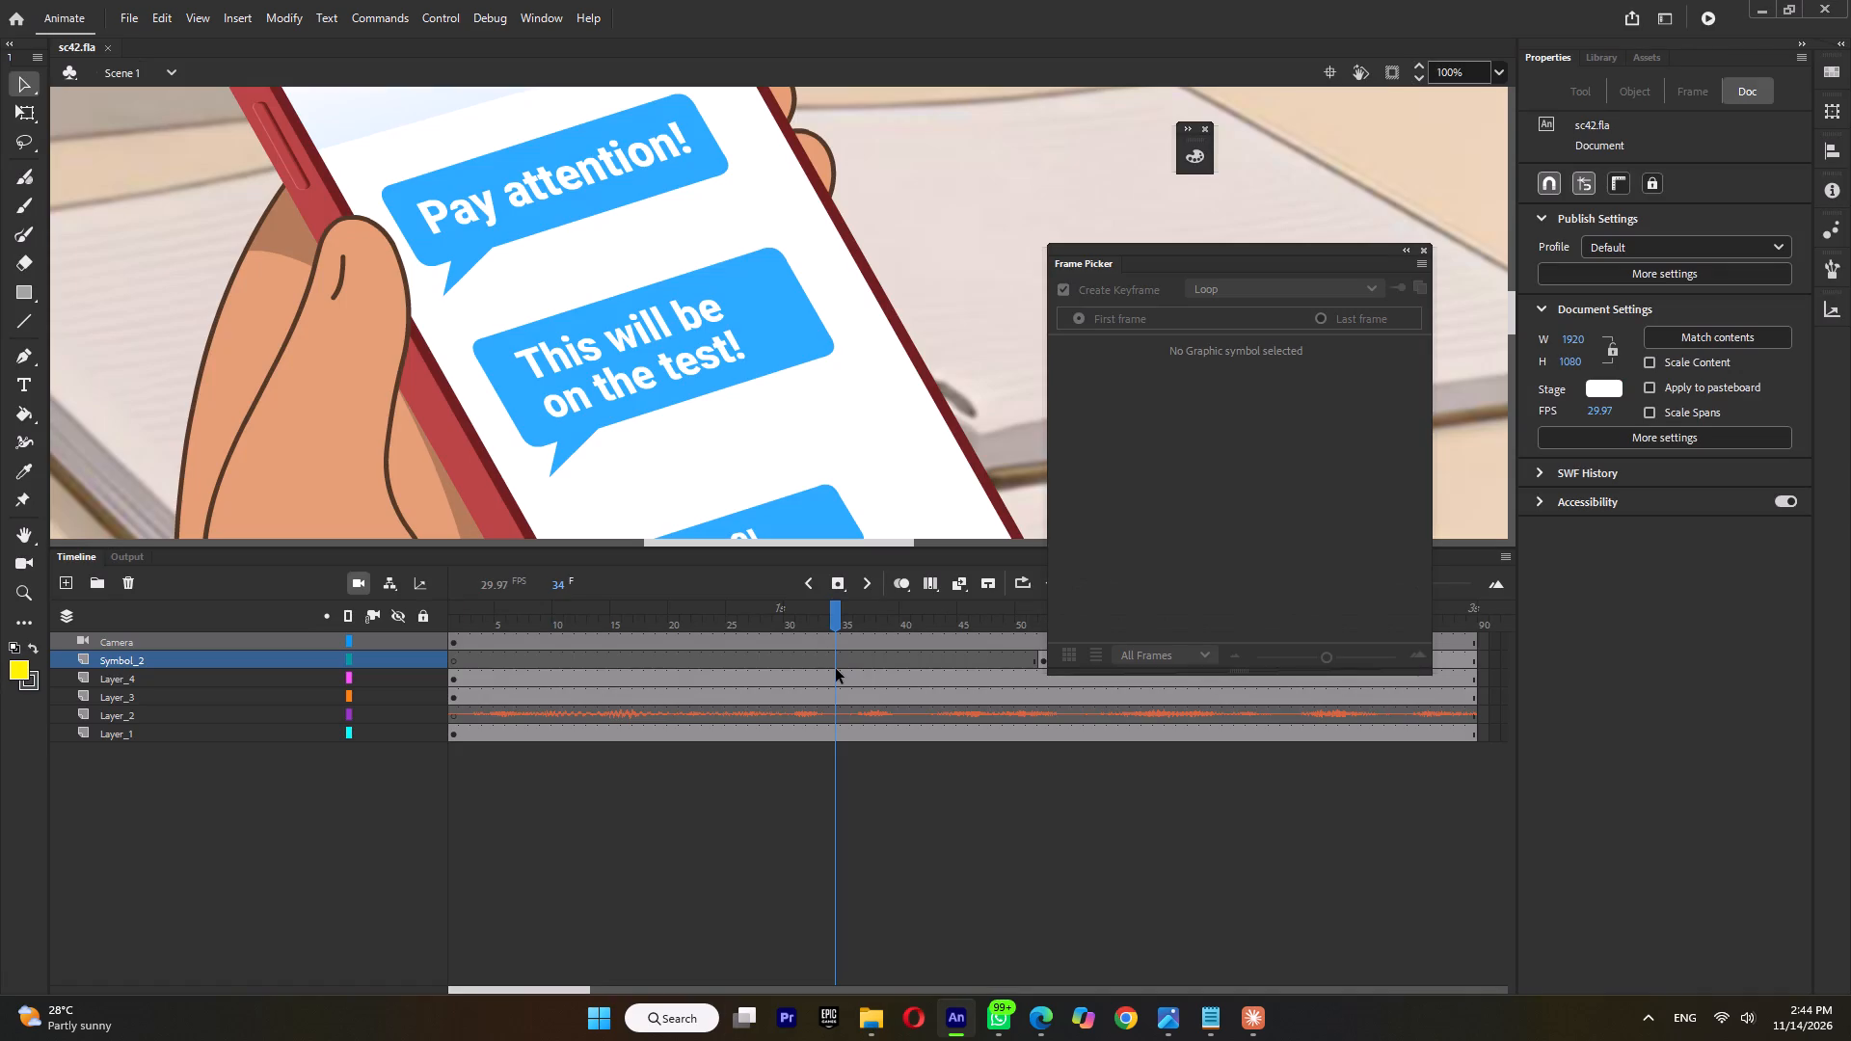
Zoom out and scrub sc42.fla to its last frame to check for the girl's badge, then close the file.
scroll(621, 447, "down", 7, "ctrl")
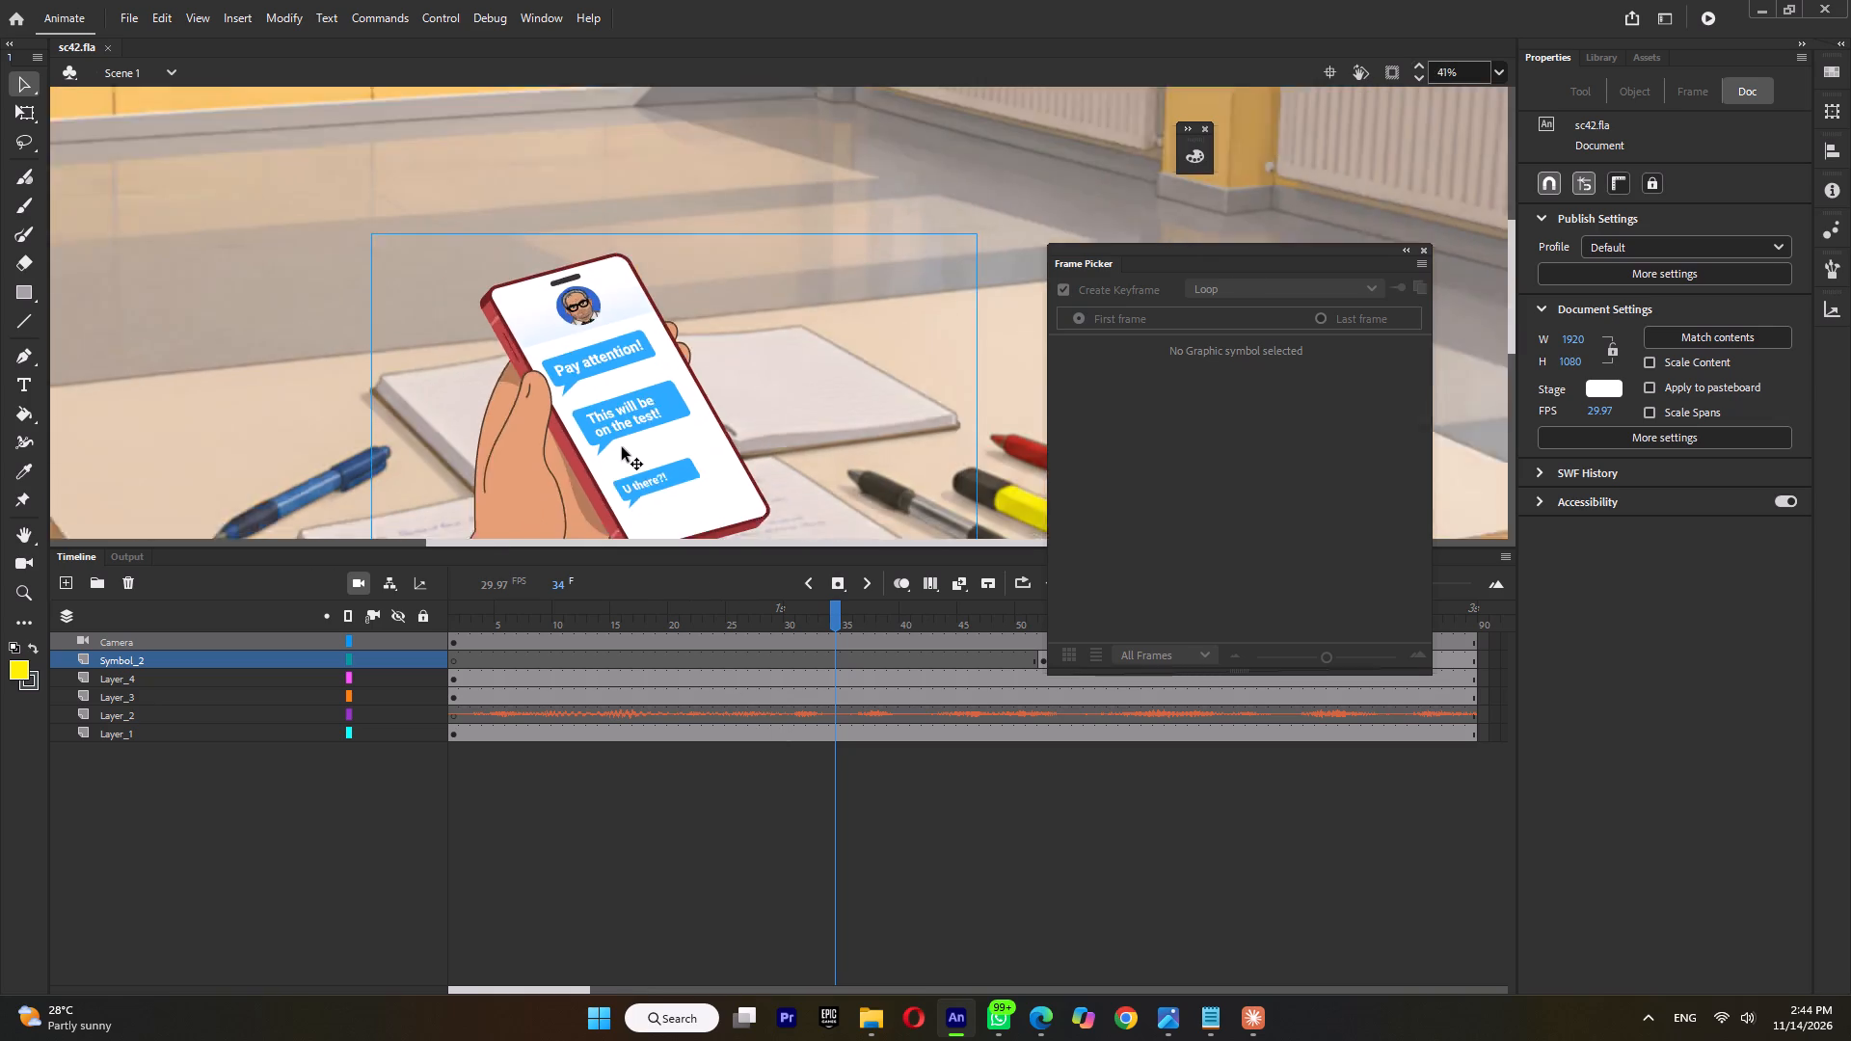
left_click_drag(478, 618, 1627, 724)
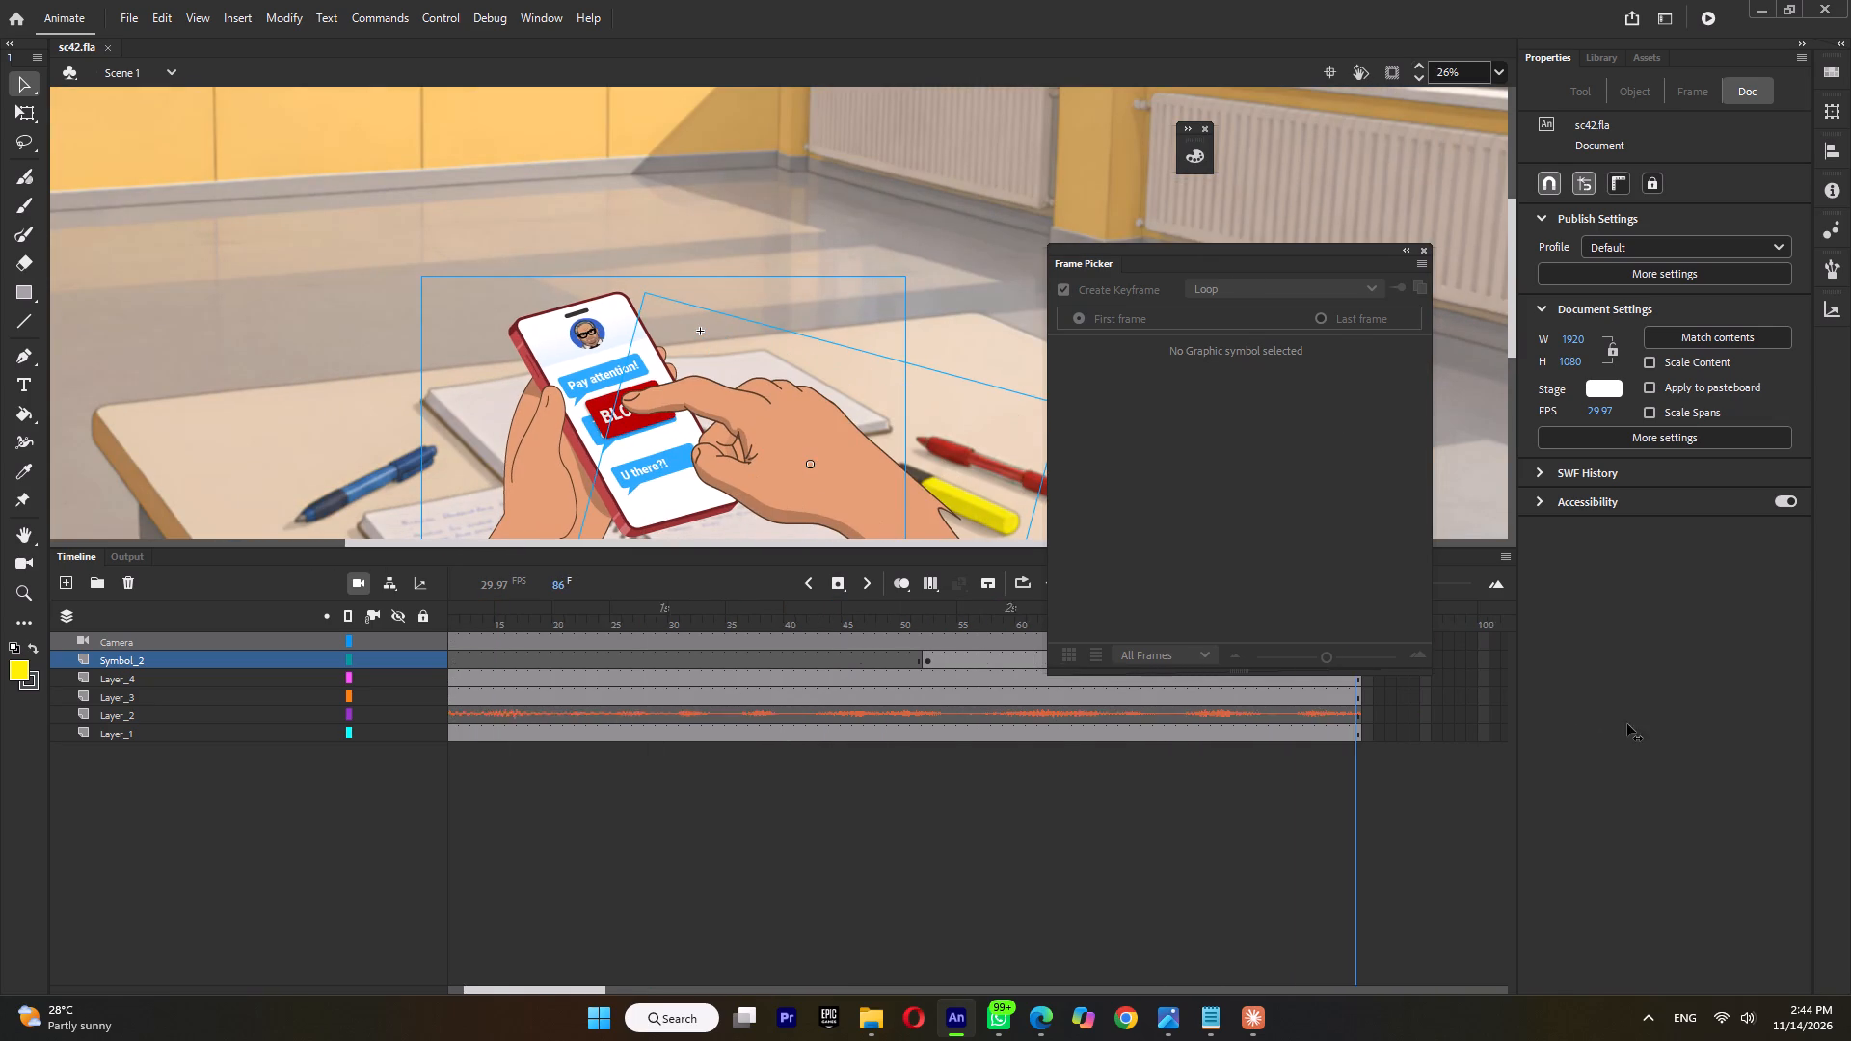
left_click_drag(1627, 724, 1641, 718)
left_click(109, 47)
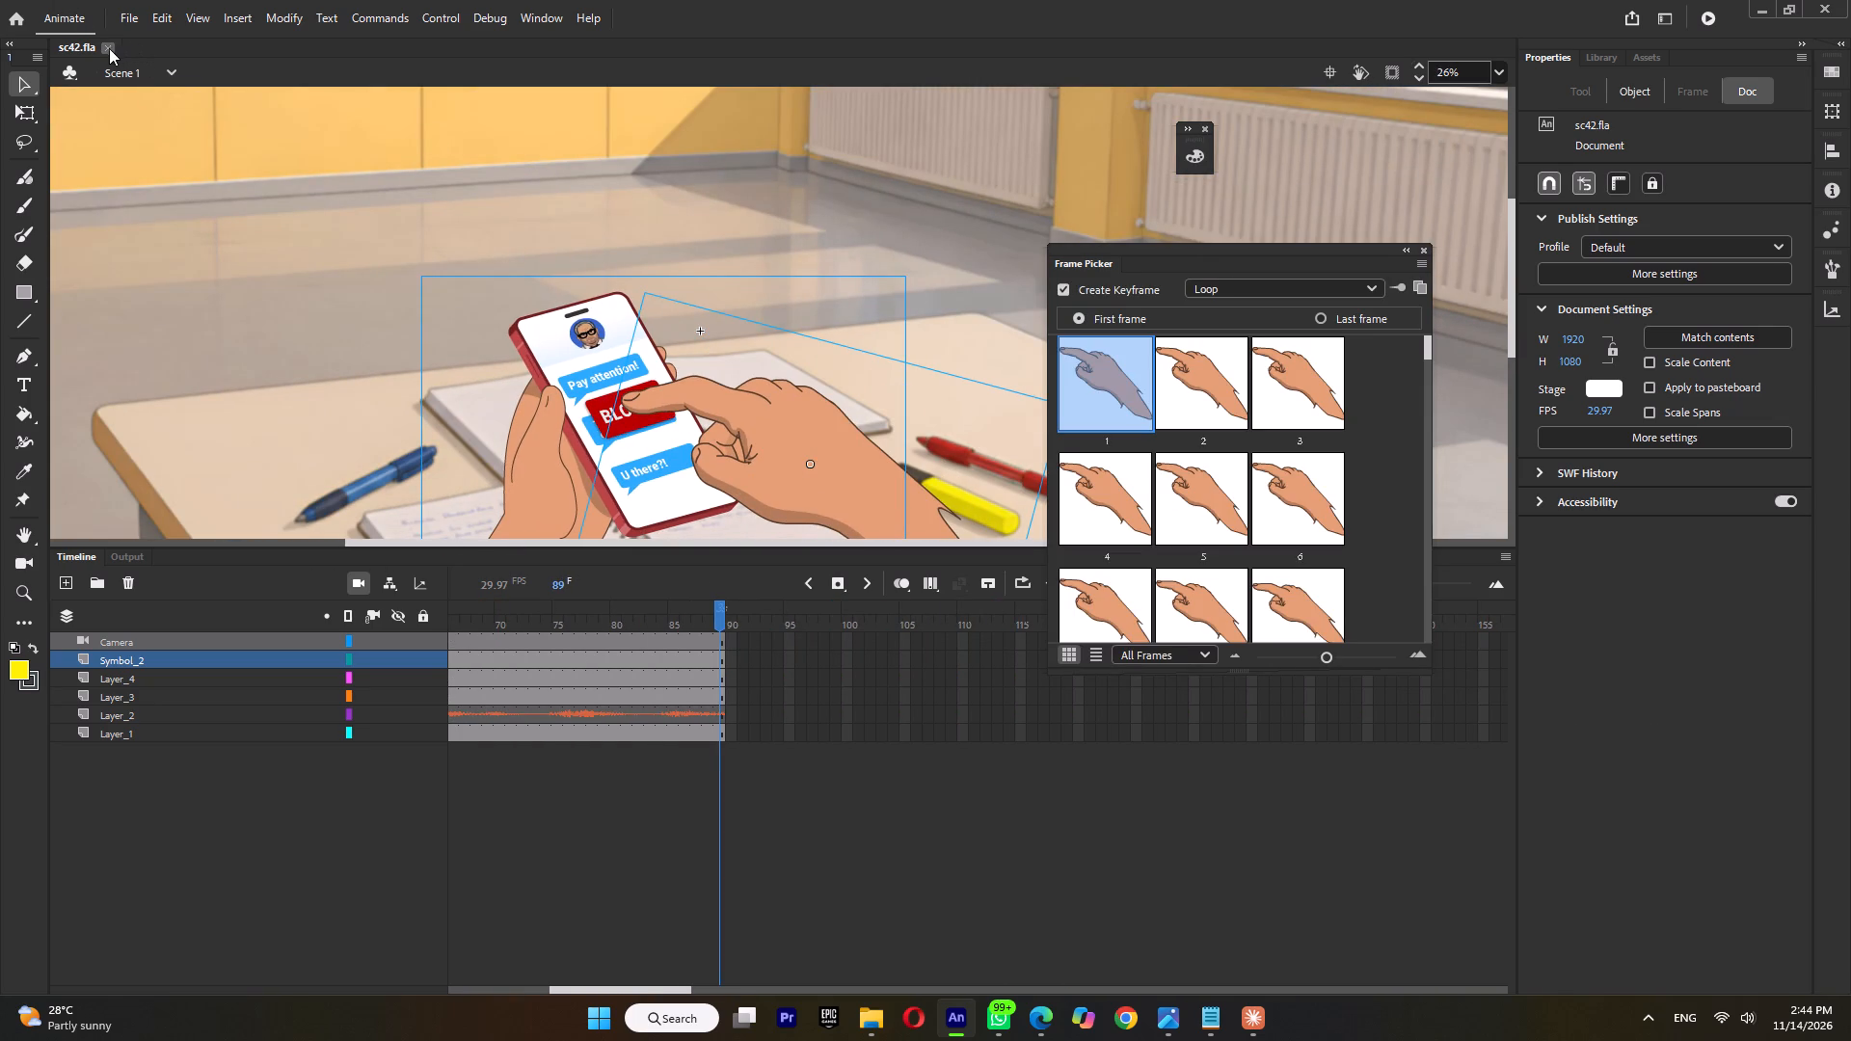
Open sc43.fla from the BIJENDER folder.
left_click(872, 1028)
double_click(845, 663)
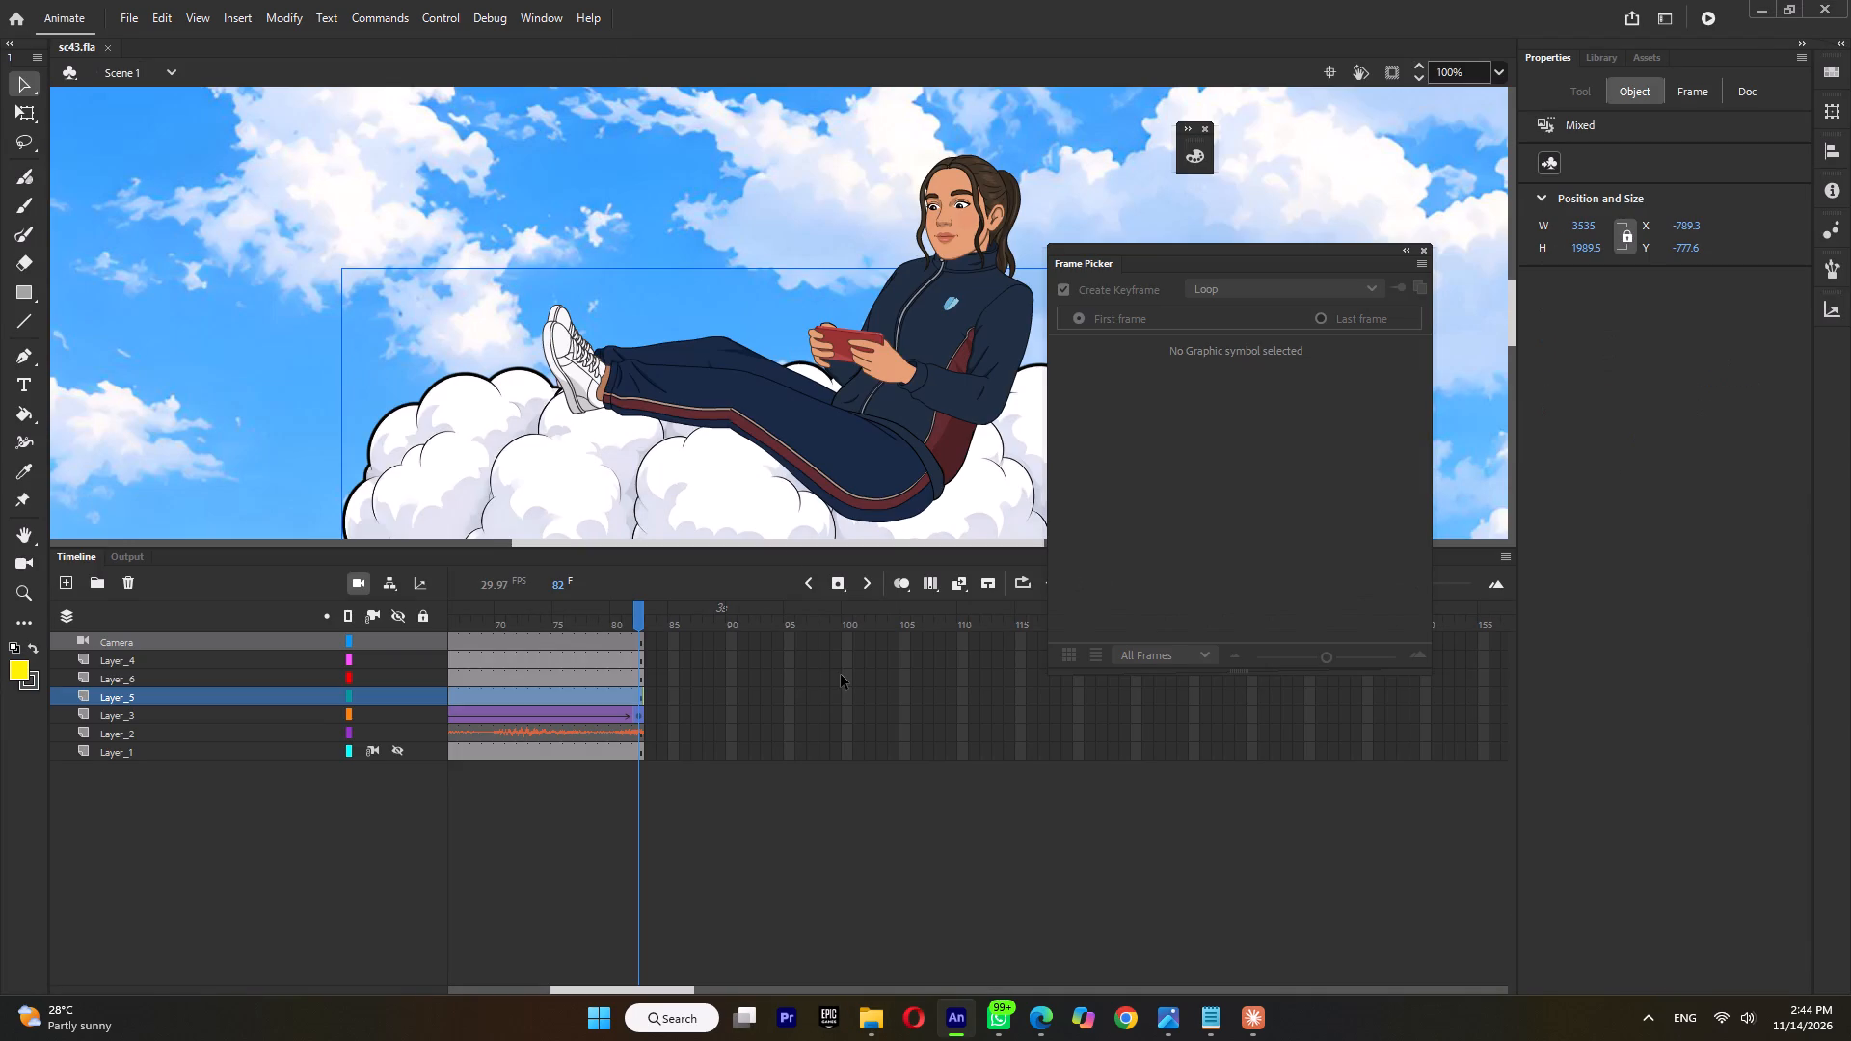
Enter the reclining girl's nested symbols down to her jacket torso, delete the shield badge, and return to Scene 1.
double_click(923, 299)
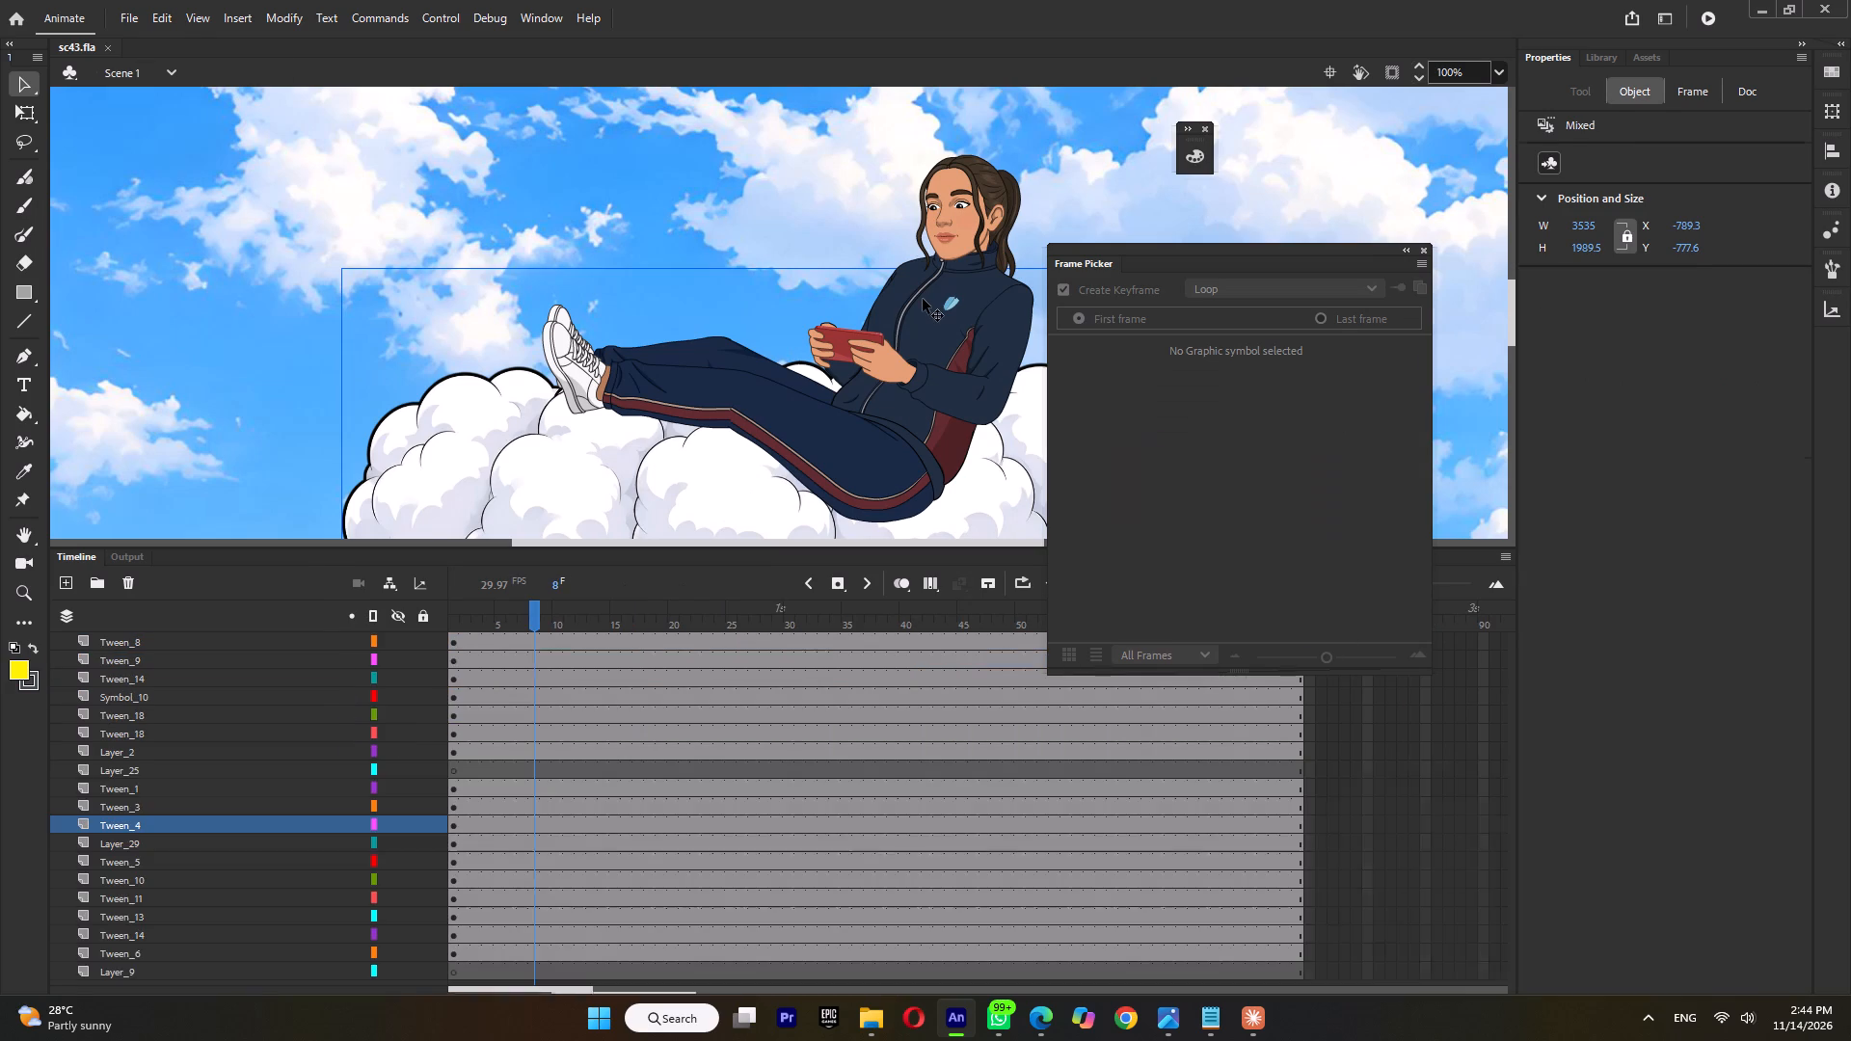
triple_click(948, 302)
key("Delete")
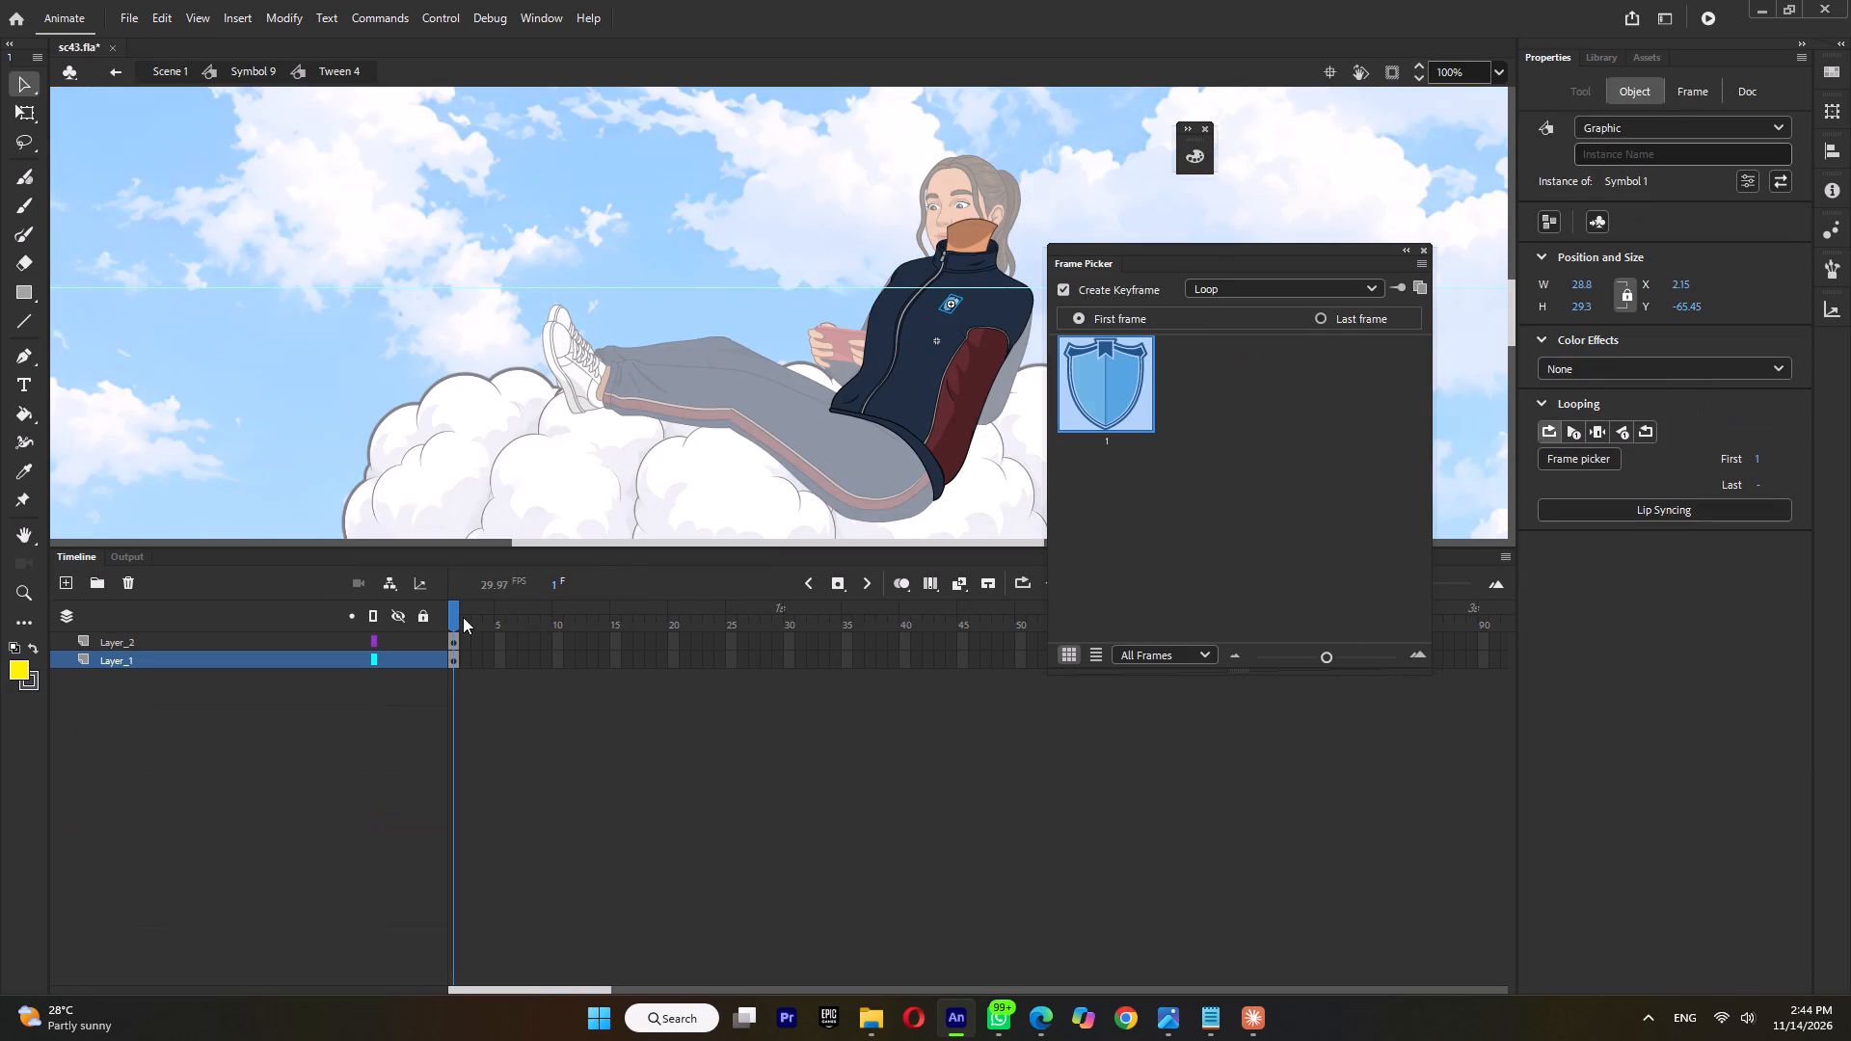
left_click(169, 68)
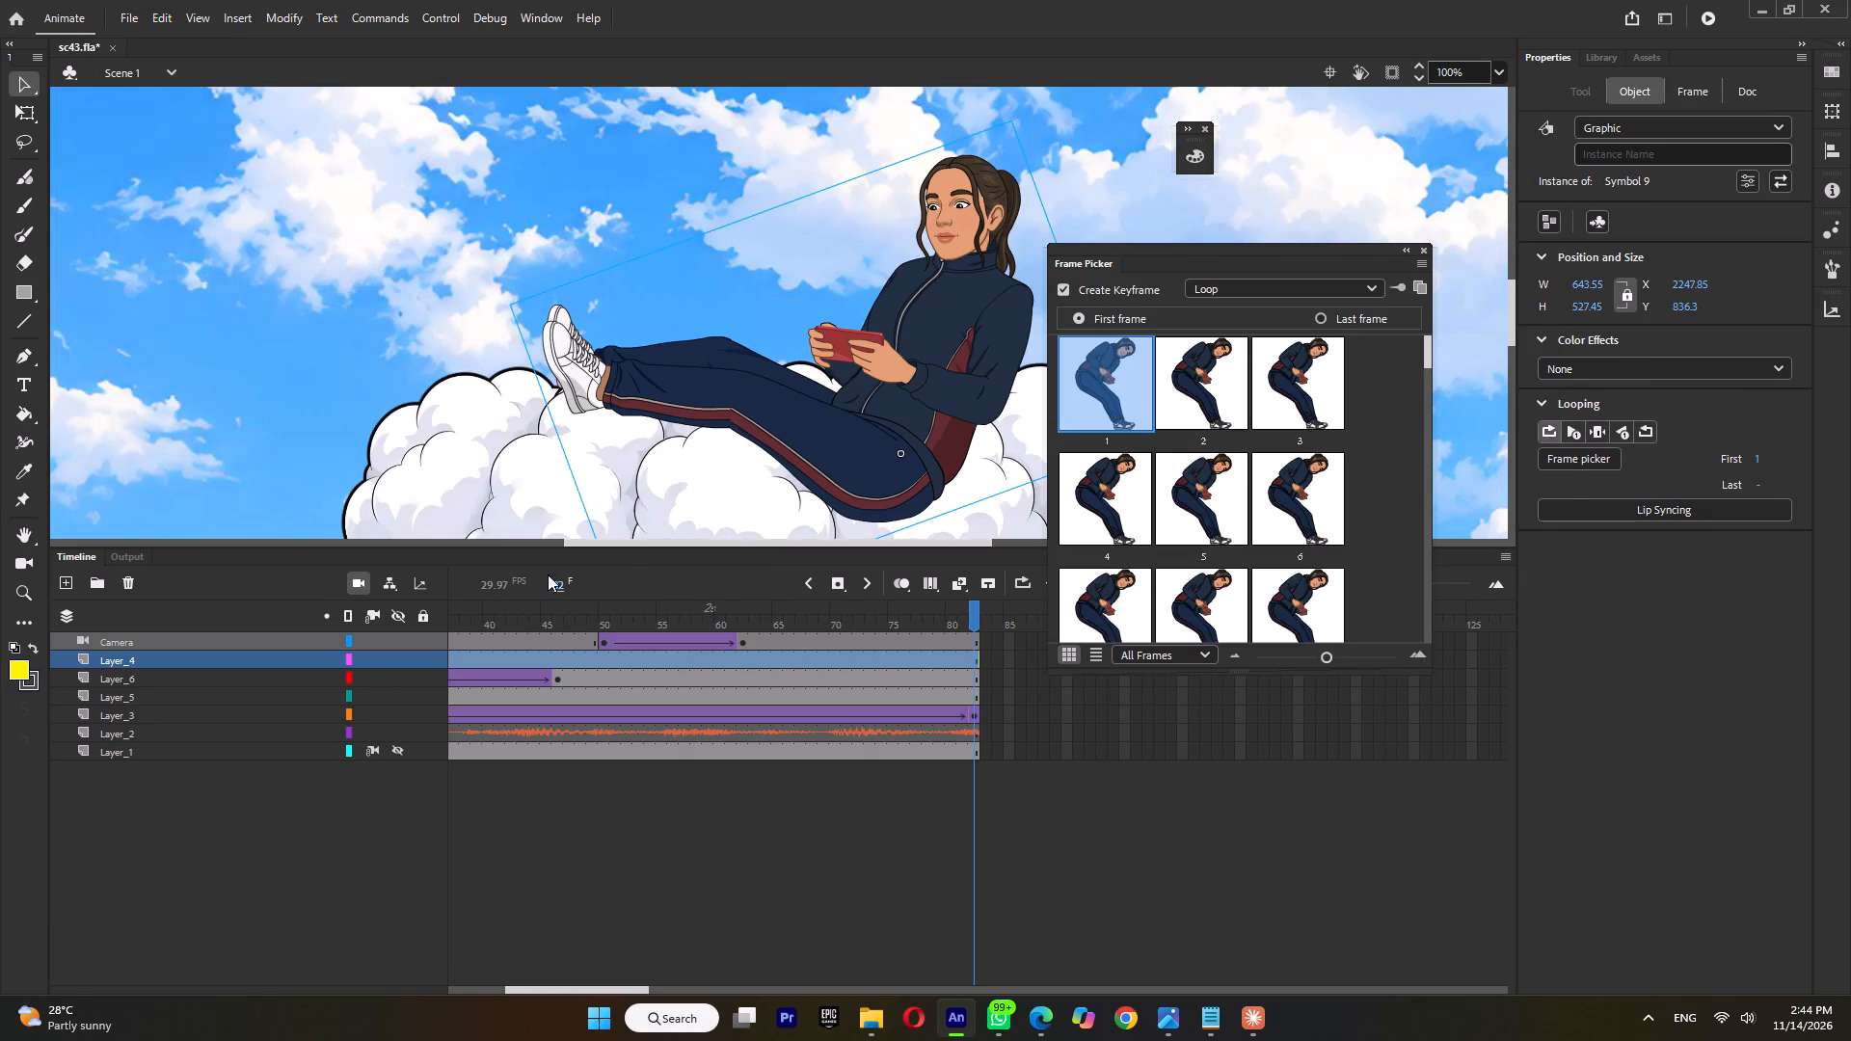
Scrub through sc43.fla's timeline to its last frame to check the girl's jacket, then save and close the file.
left_click_drag(488, 624, 874, 705)
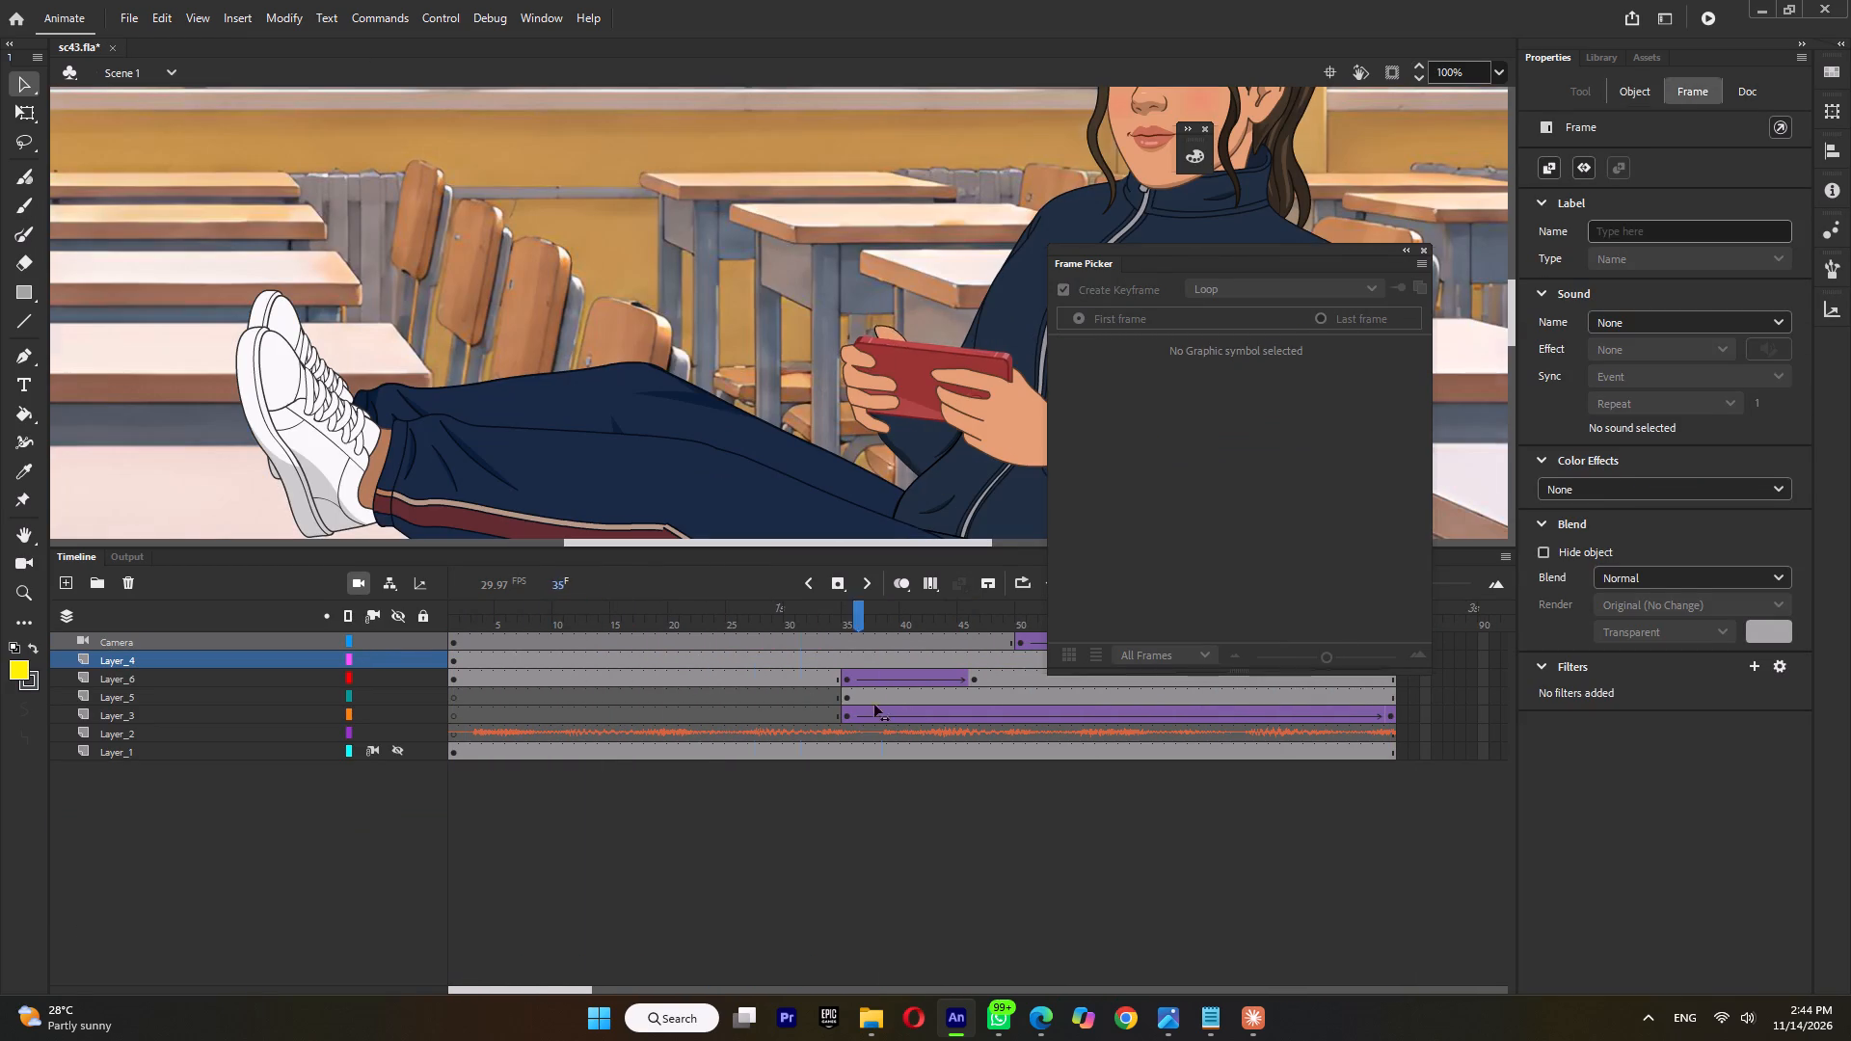
left_click_drag(874, 705, 1530, 777)
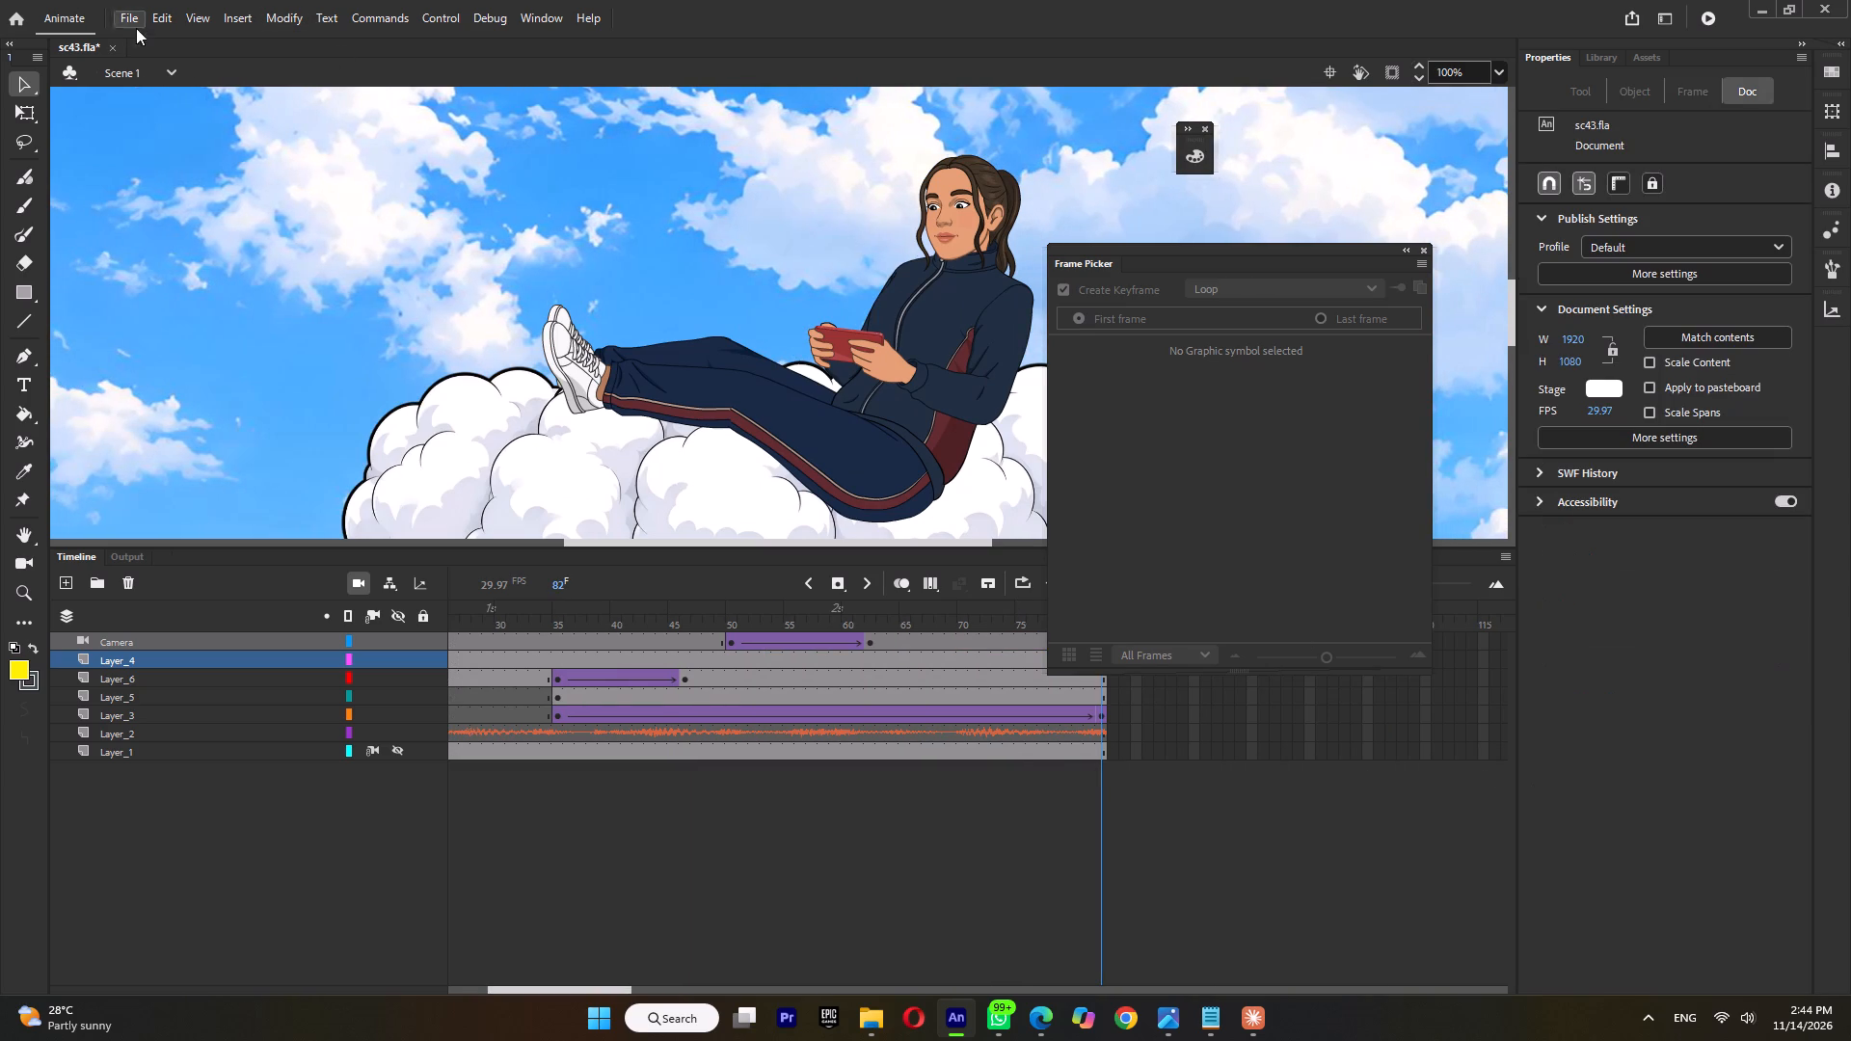
key("ctrl+s")
left_click(112, 49)
Open sc45.fla from the BIJENDER folder.
left_click(885, 1021)
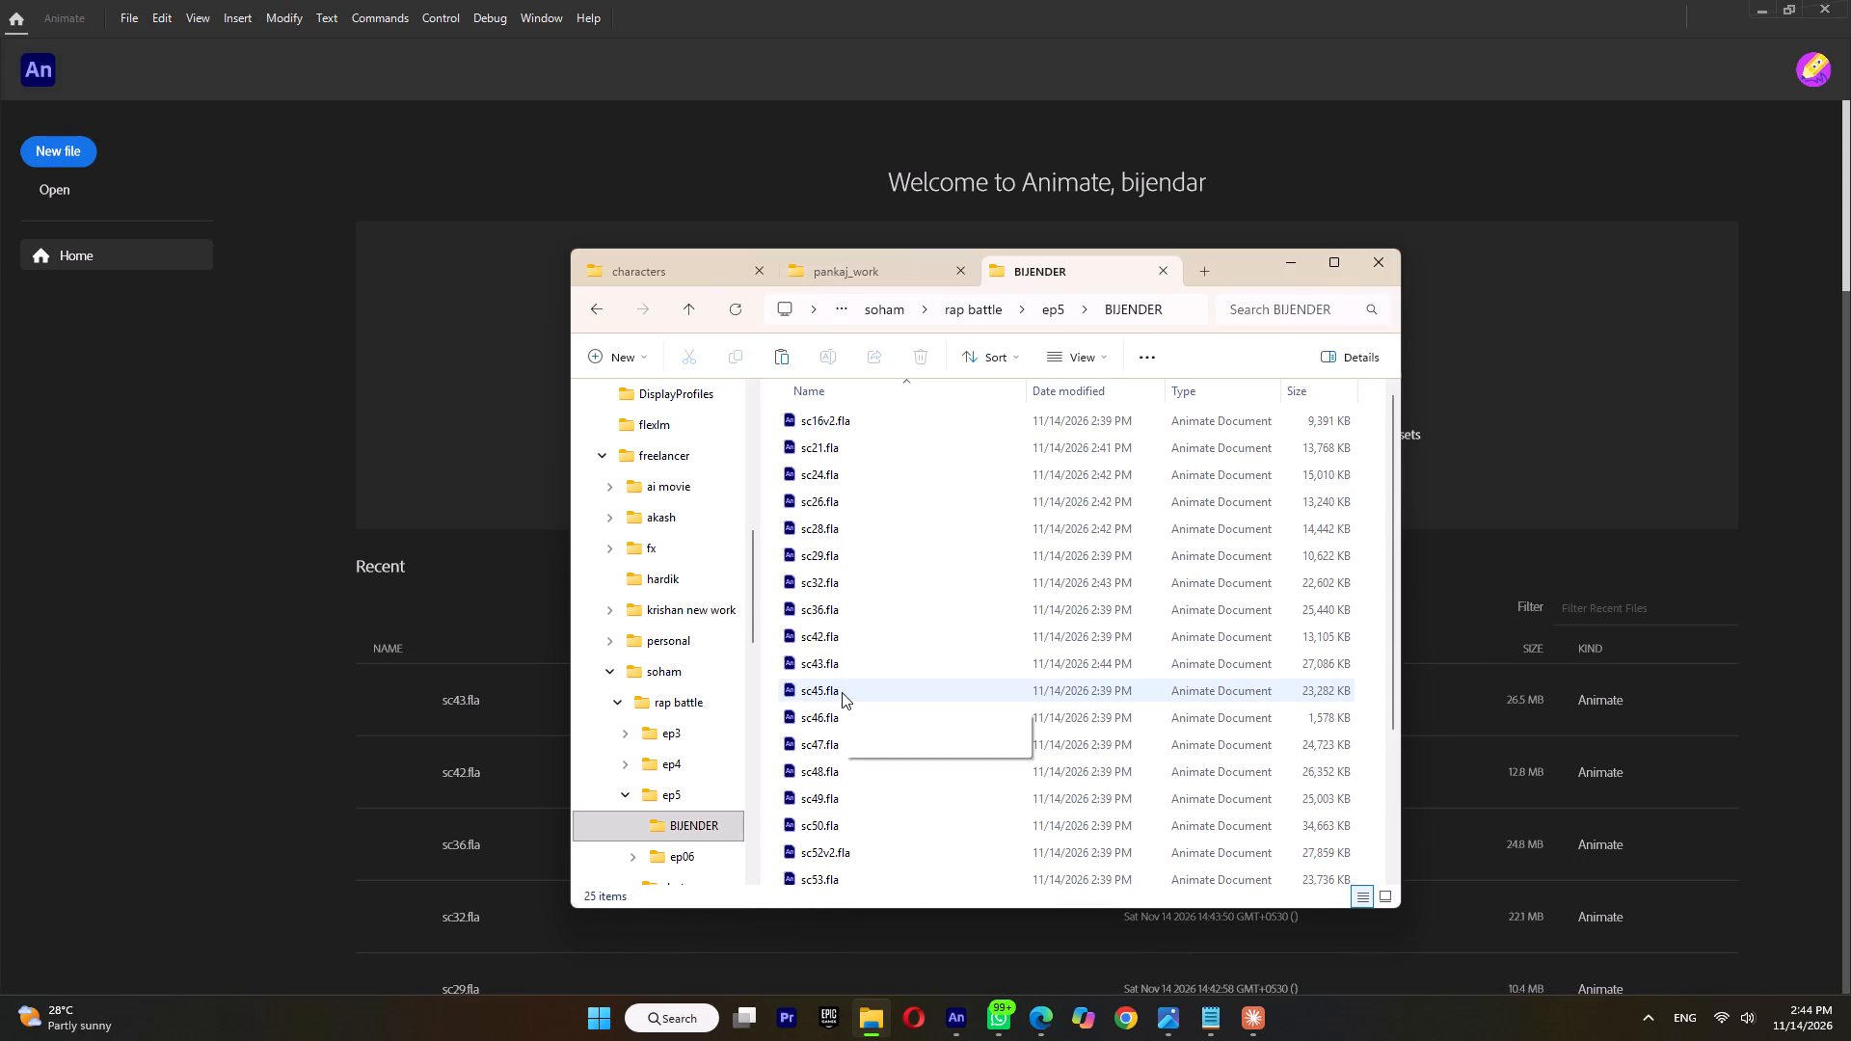
double_click(842, 692)
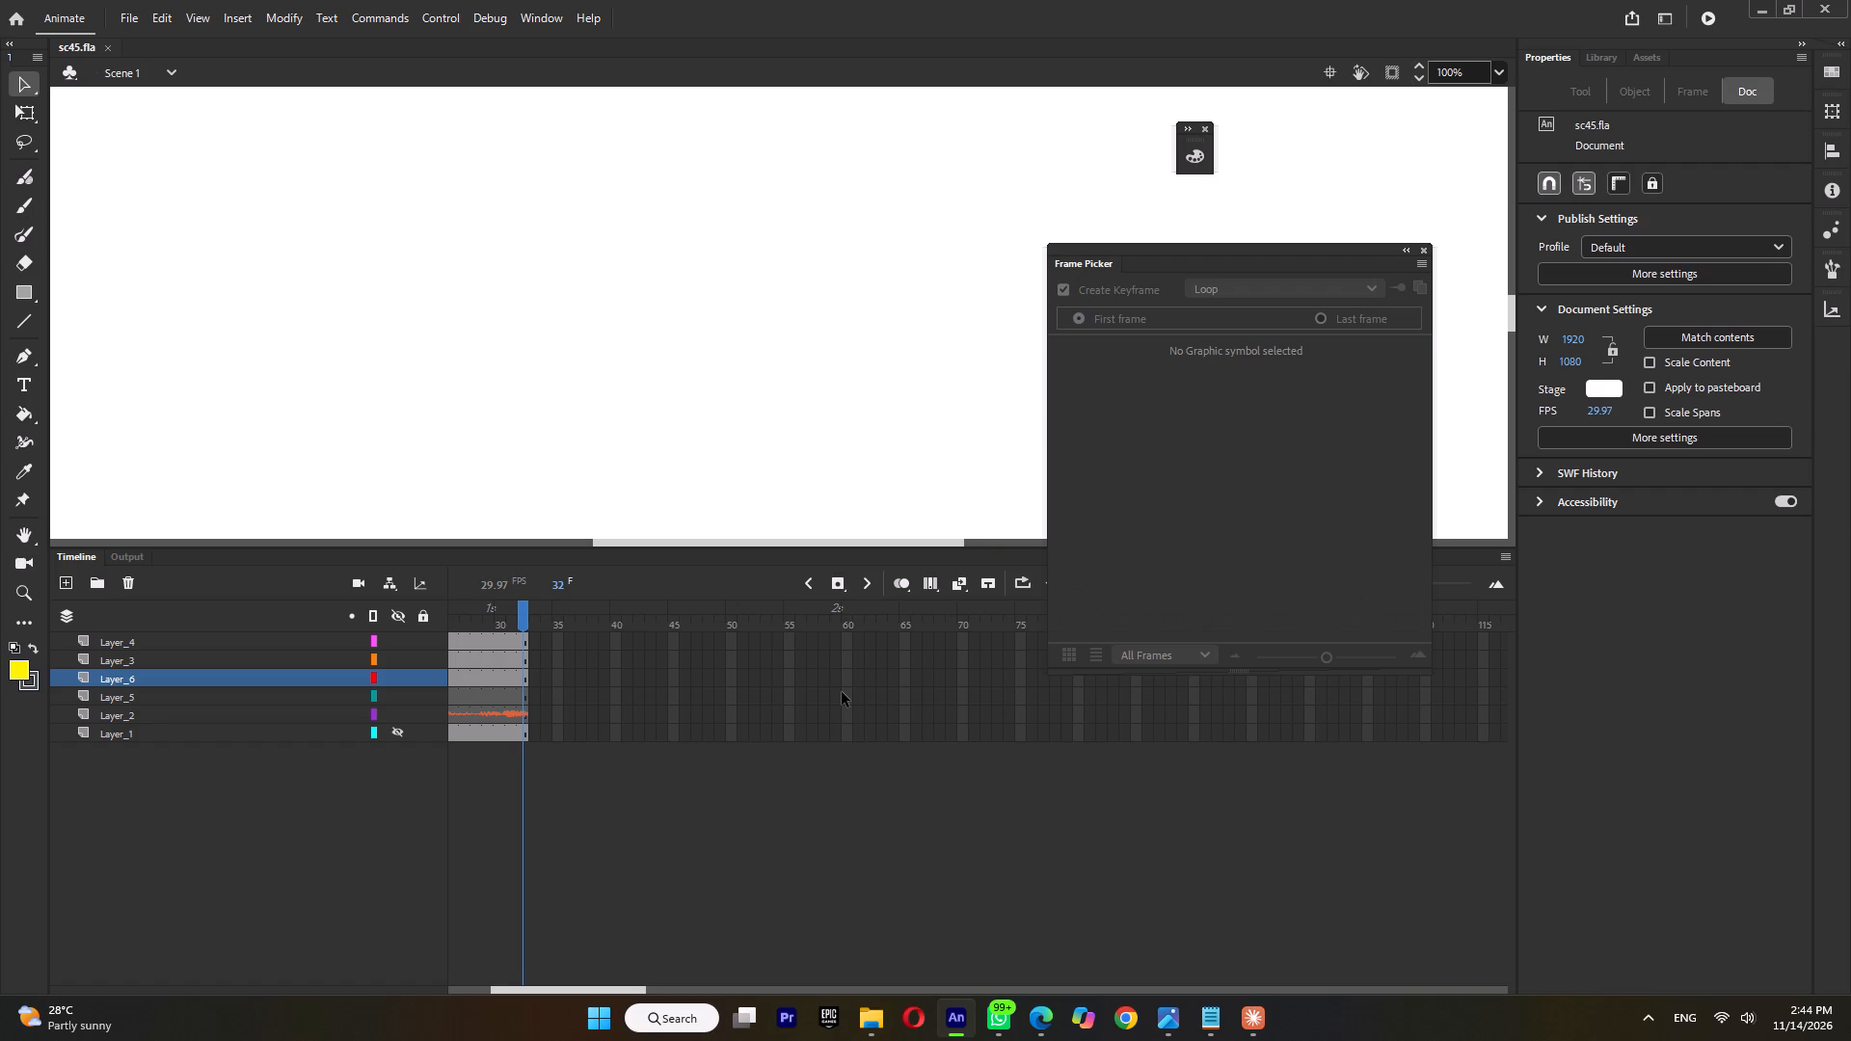
Play through sc45.fla, enter the girl's nested symbols down to Tween 4, and delete the shield badge from the first keyframe.
scroll(632, 376, "down", 2, "ctrl")
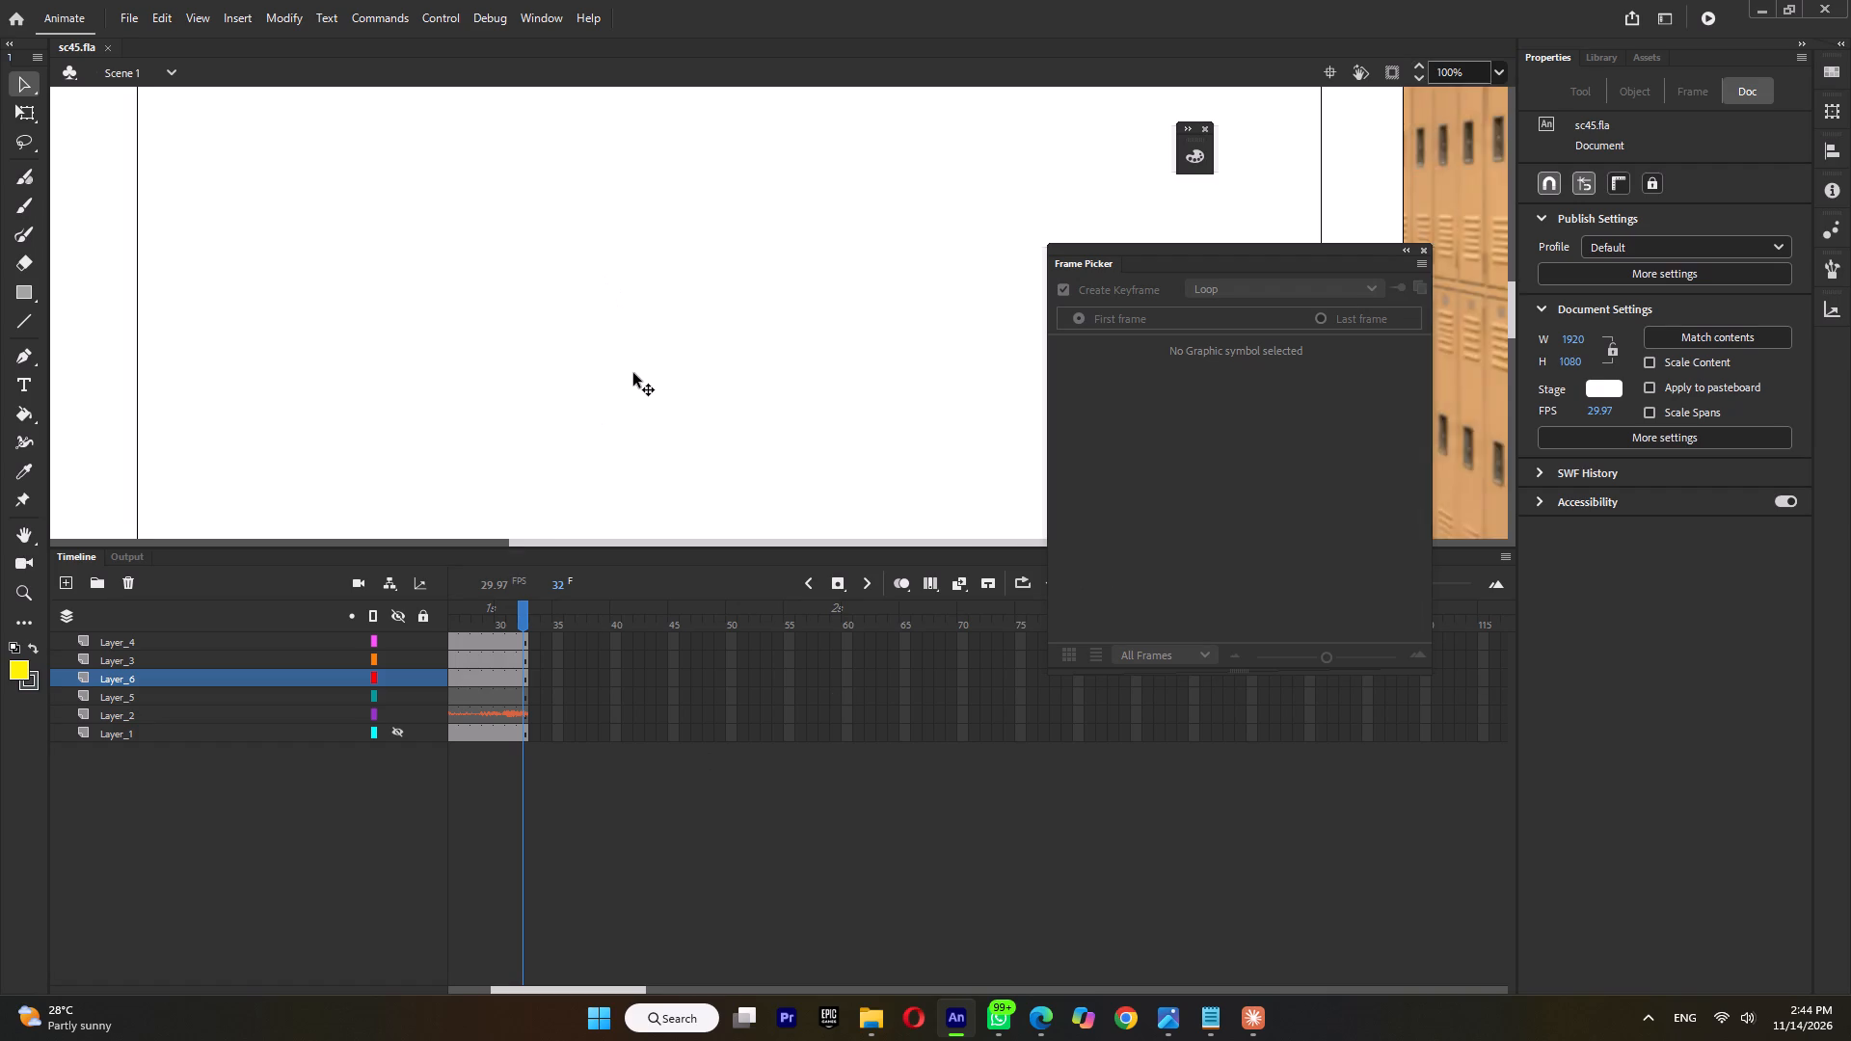
scroll(633, 373, "down", 6, "ctrl")
key("Return")
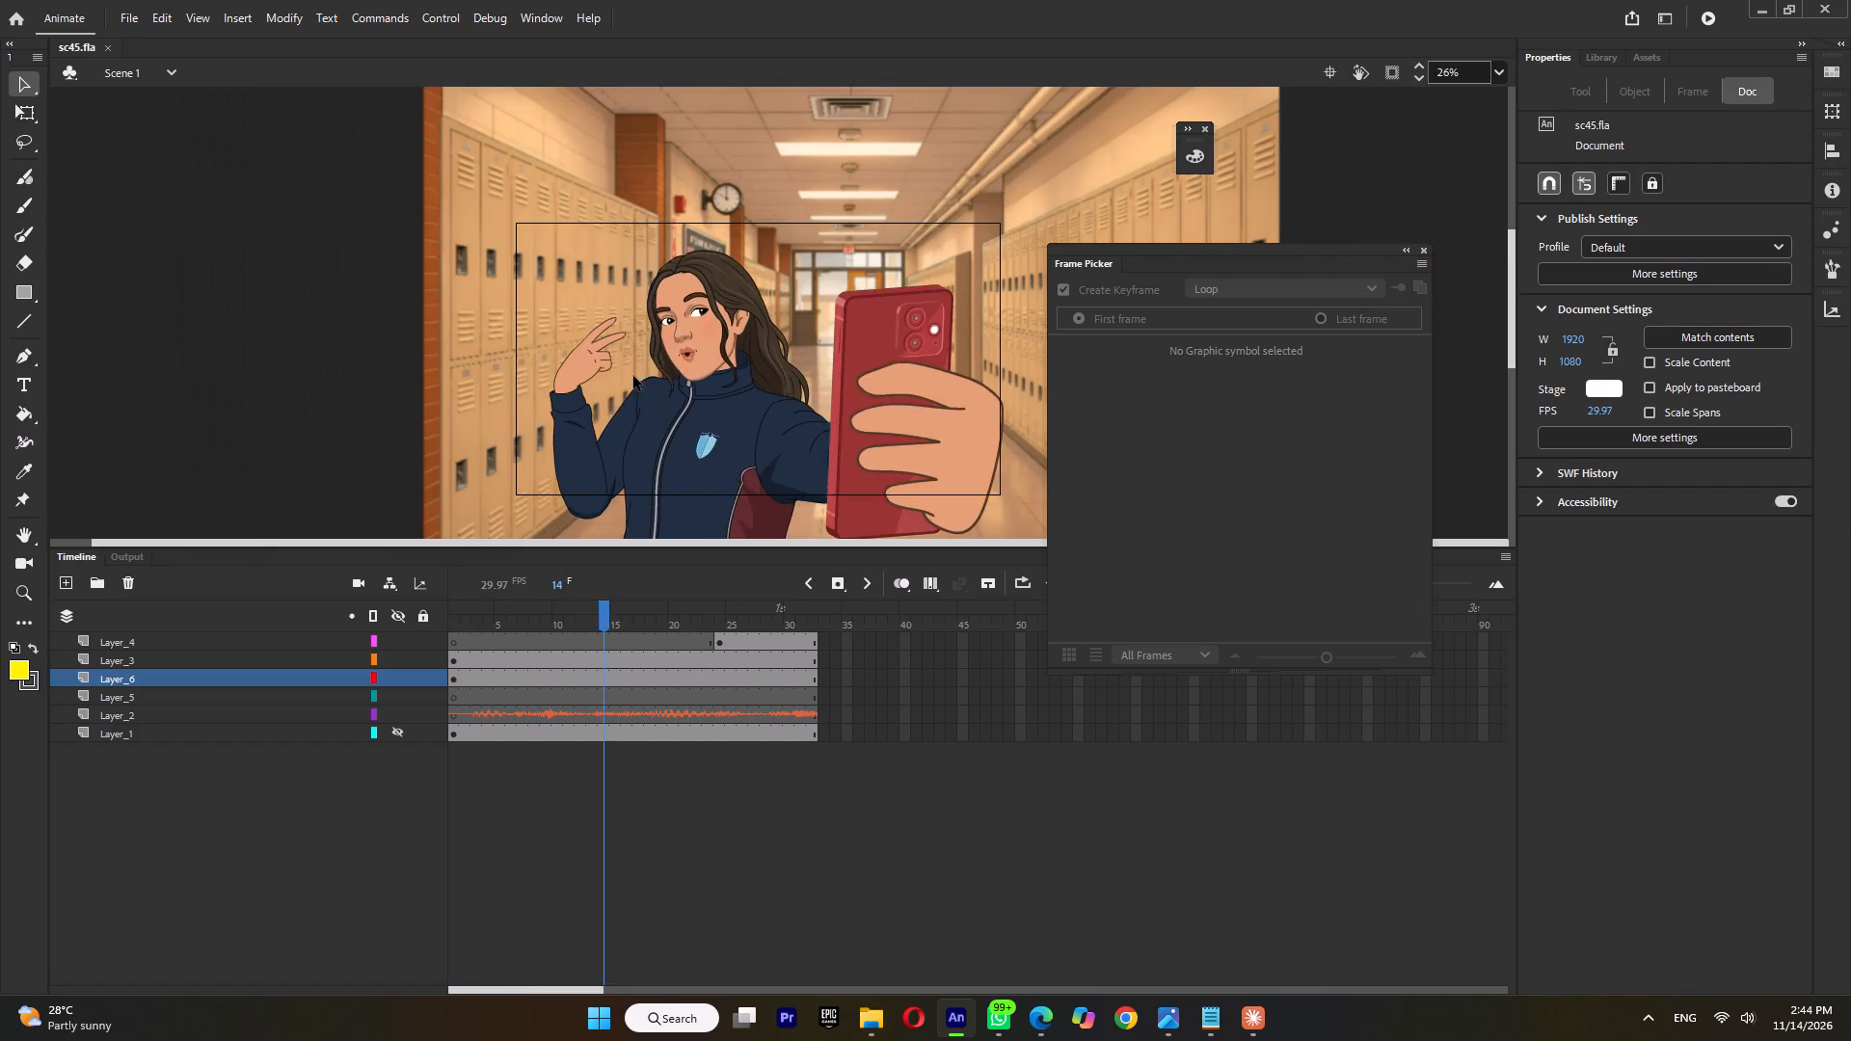
key("Return")
left_click(452, 630)
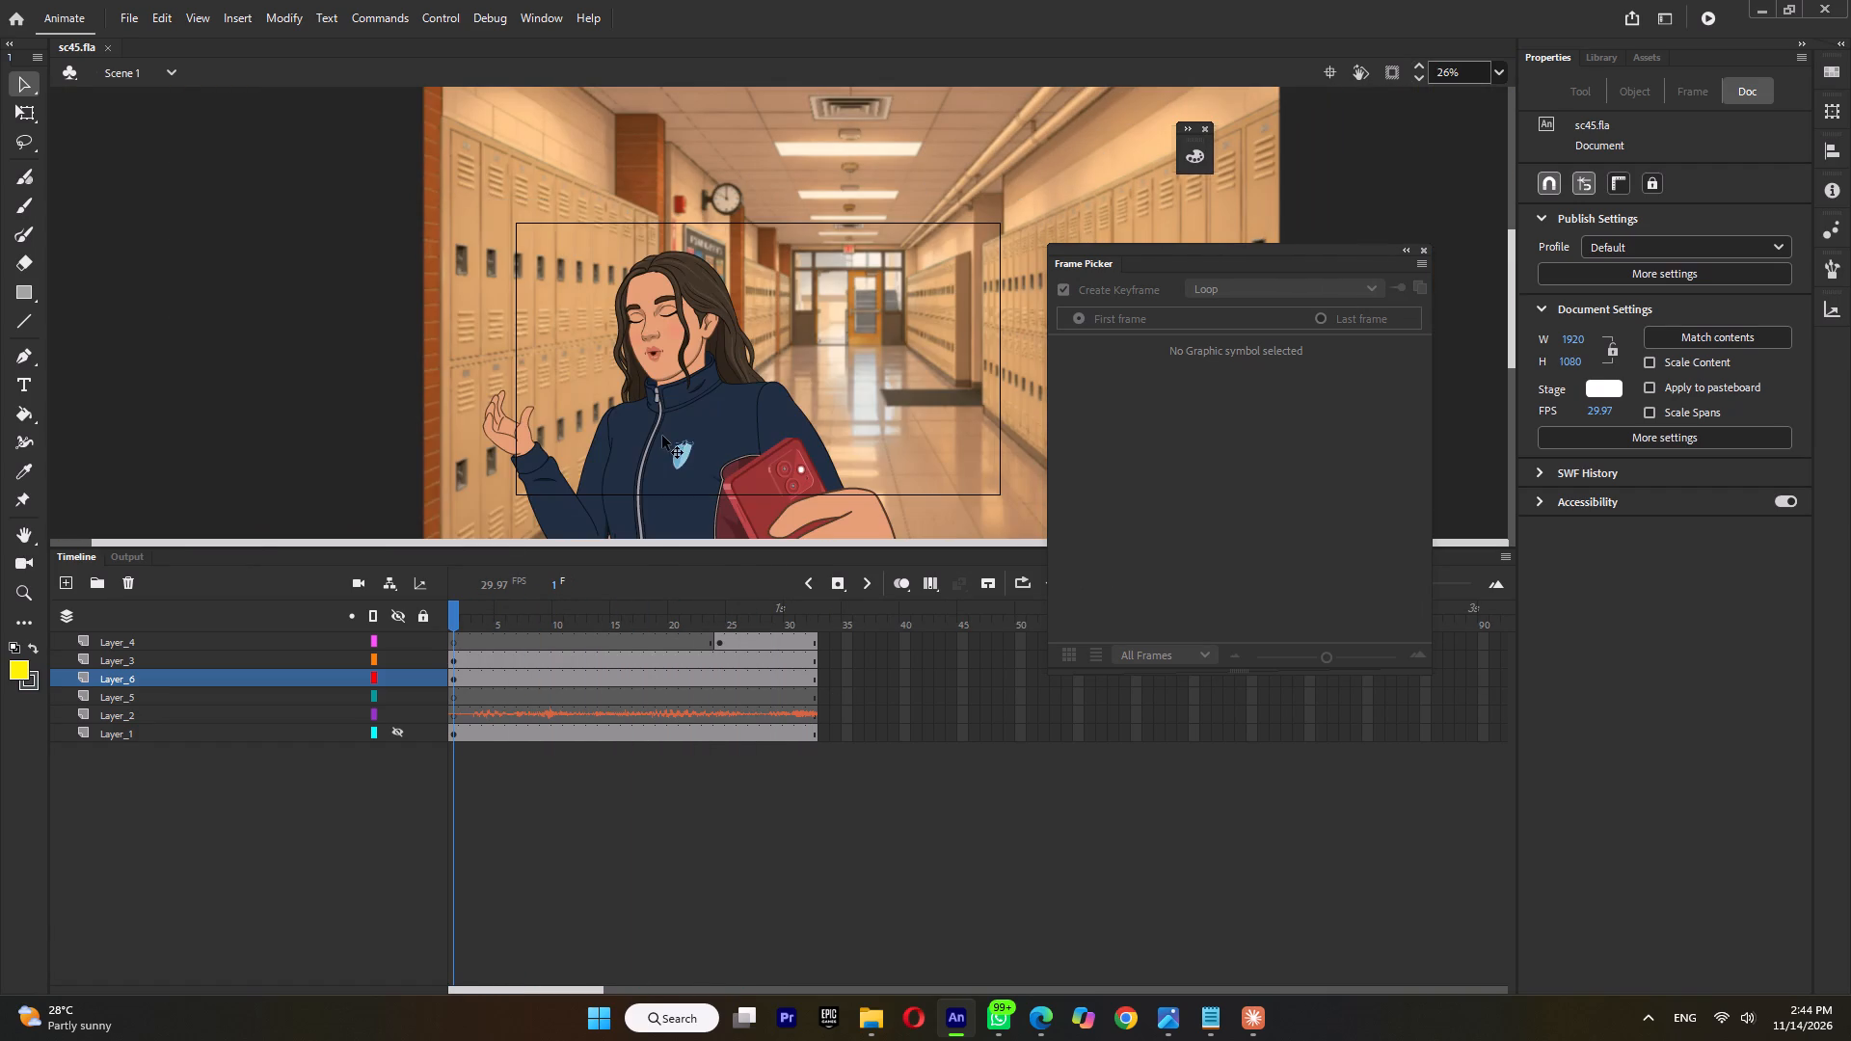
double_click(664, 430)
double_click(684, 453)
left_click(684, 453)
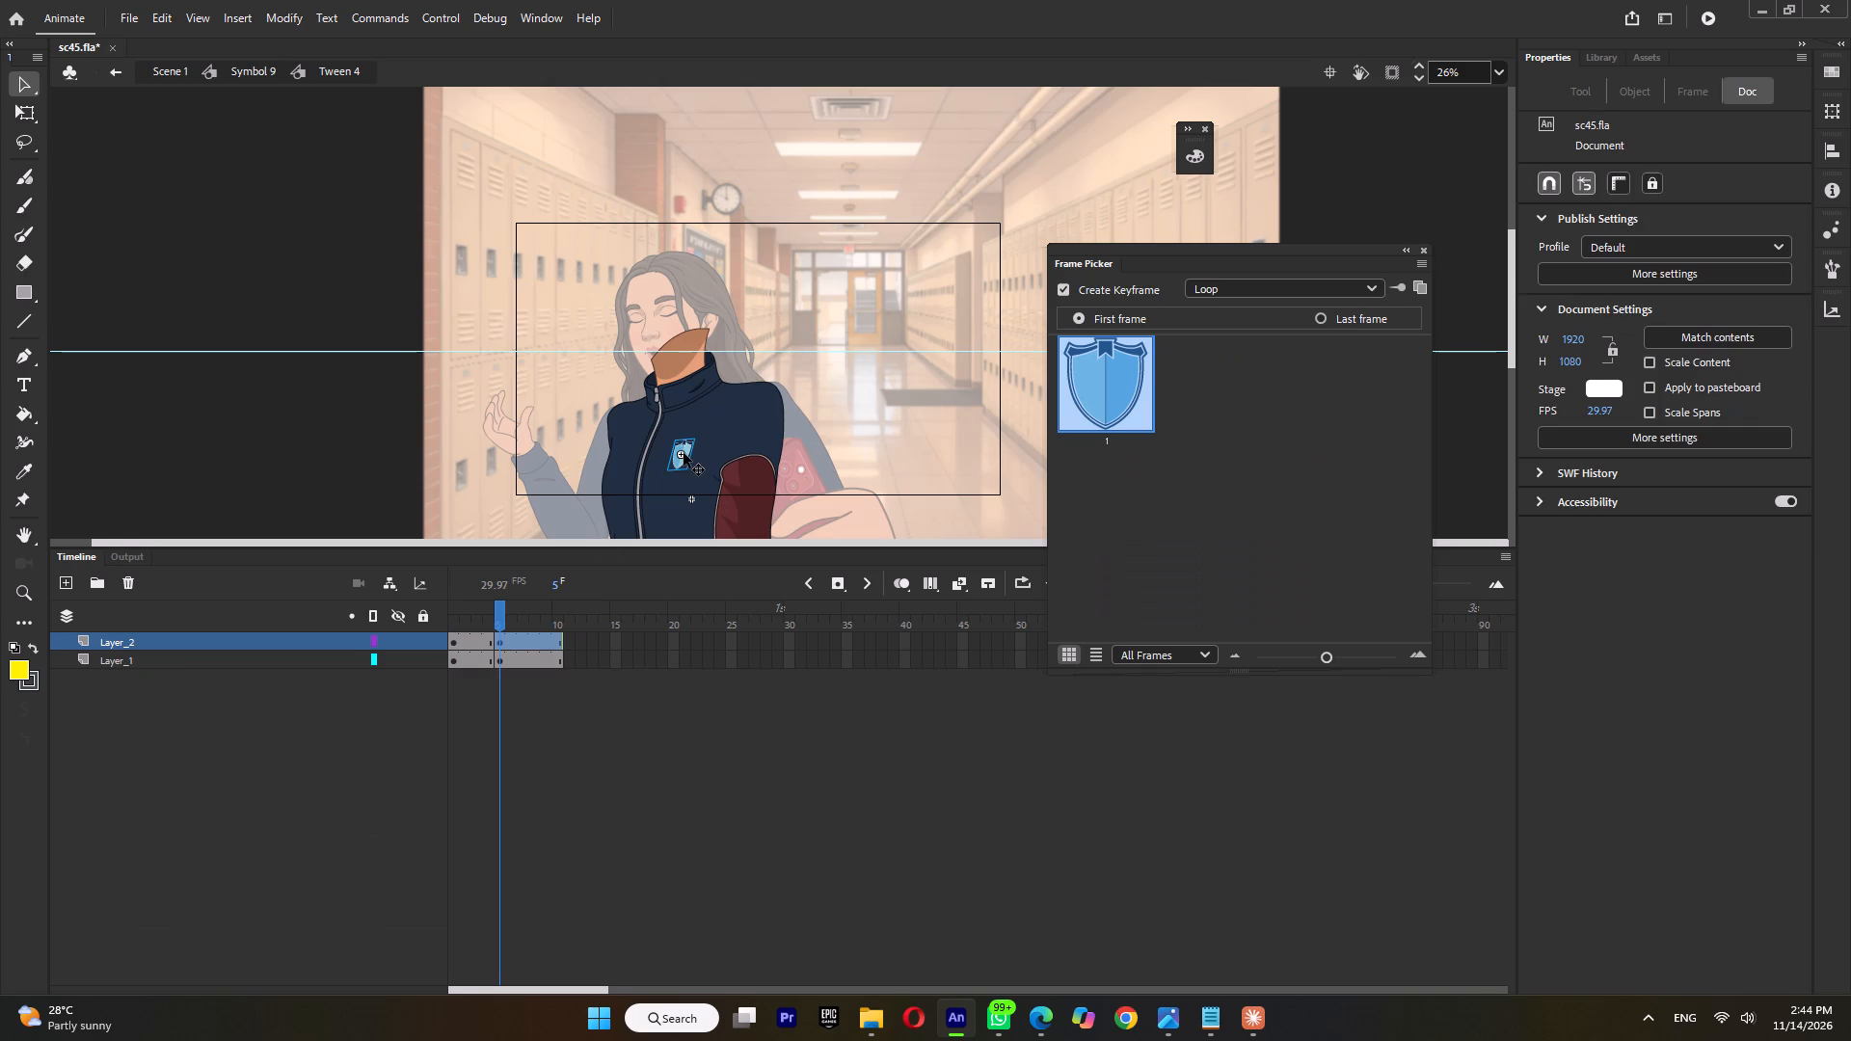
key("Return")
left_click(484, 622)
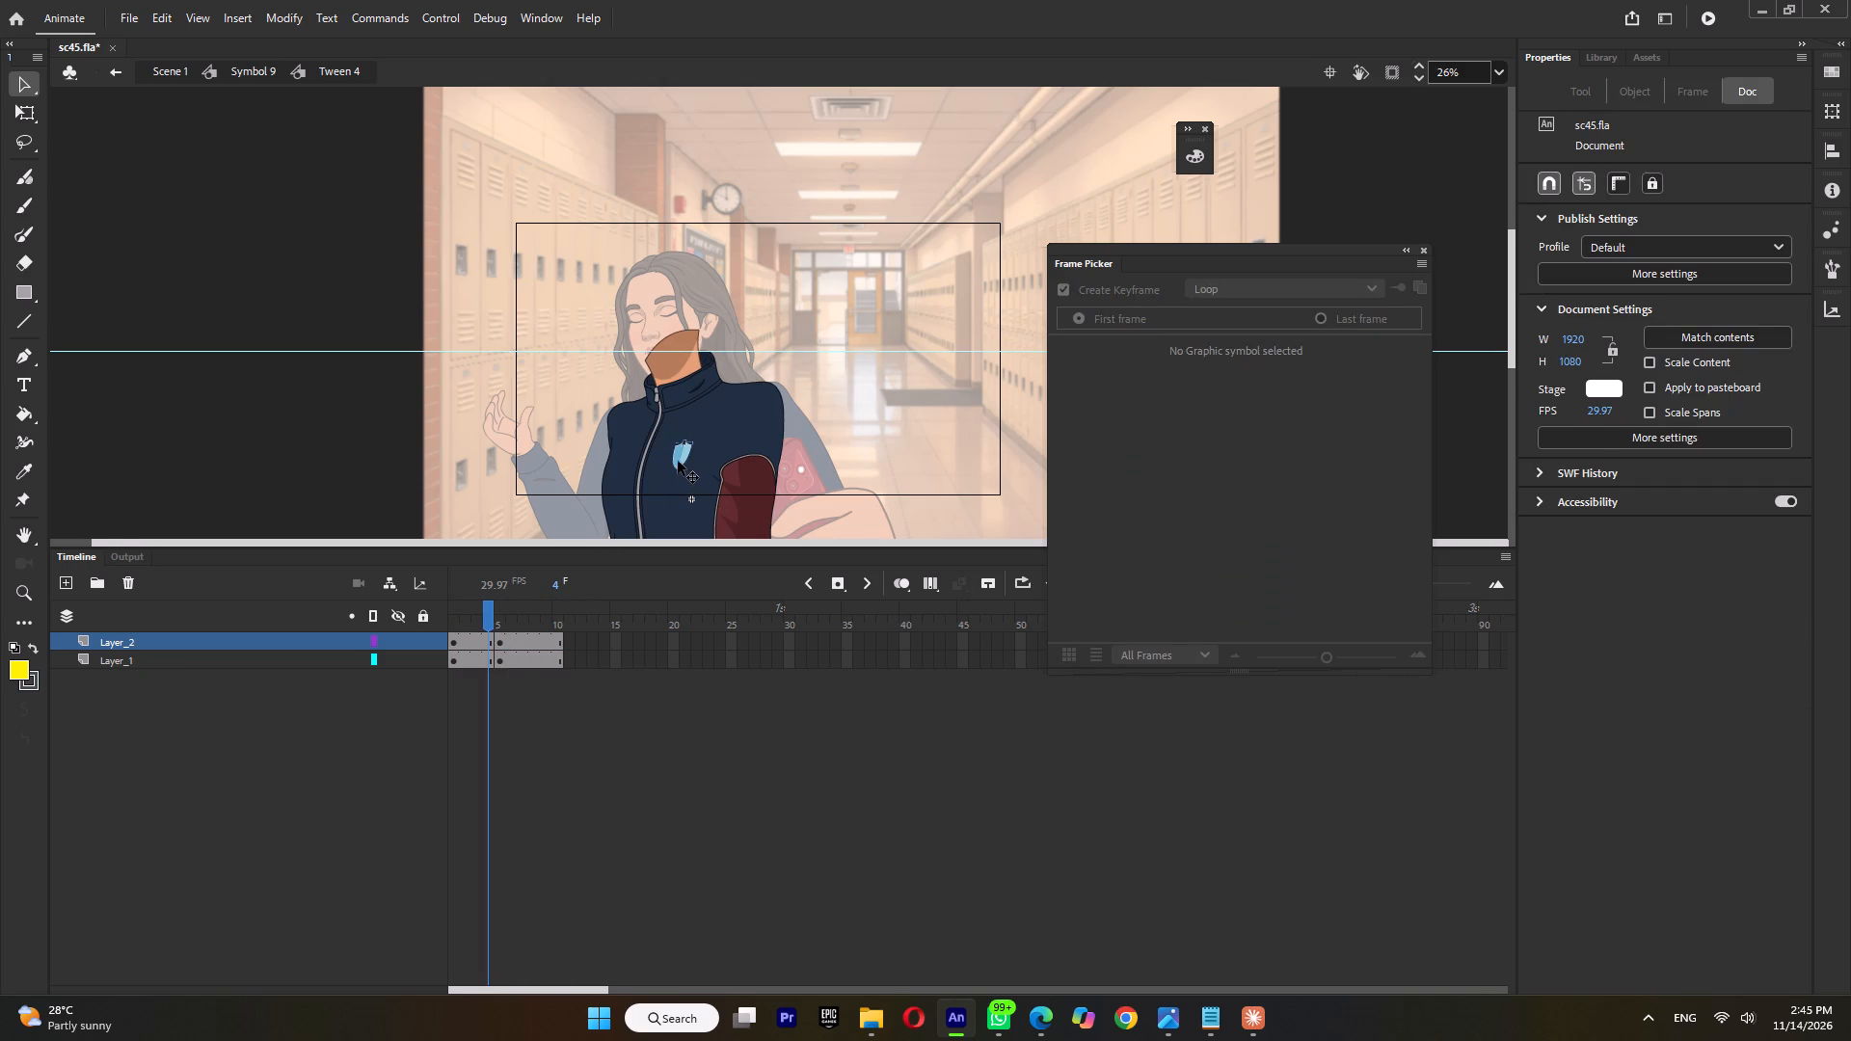
left_click(678, 461)
key("Delete")
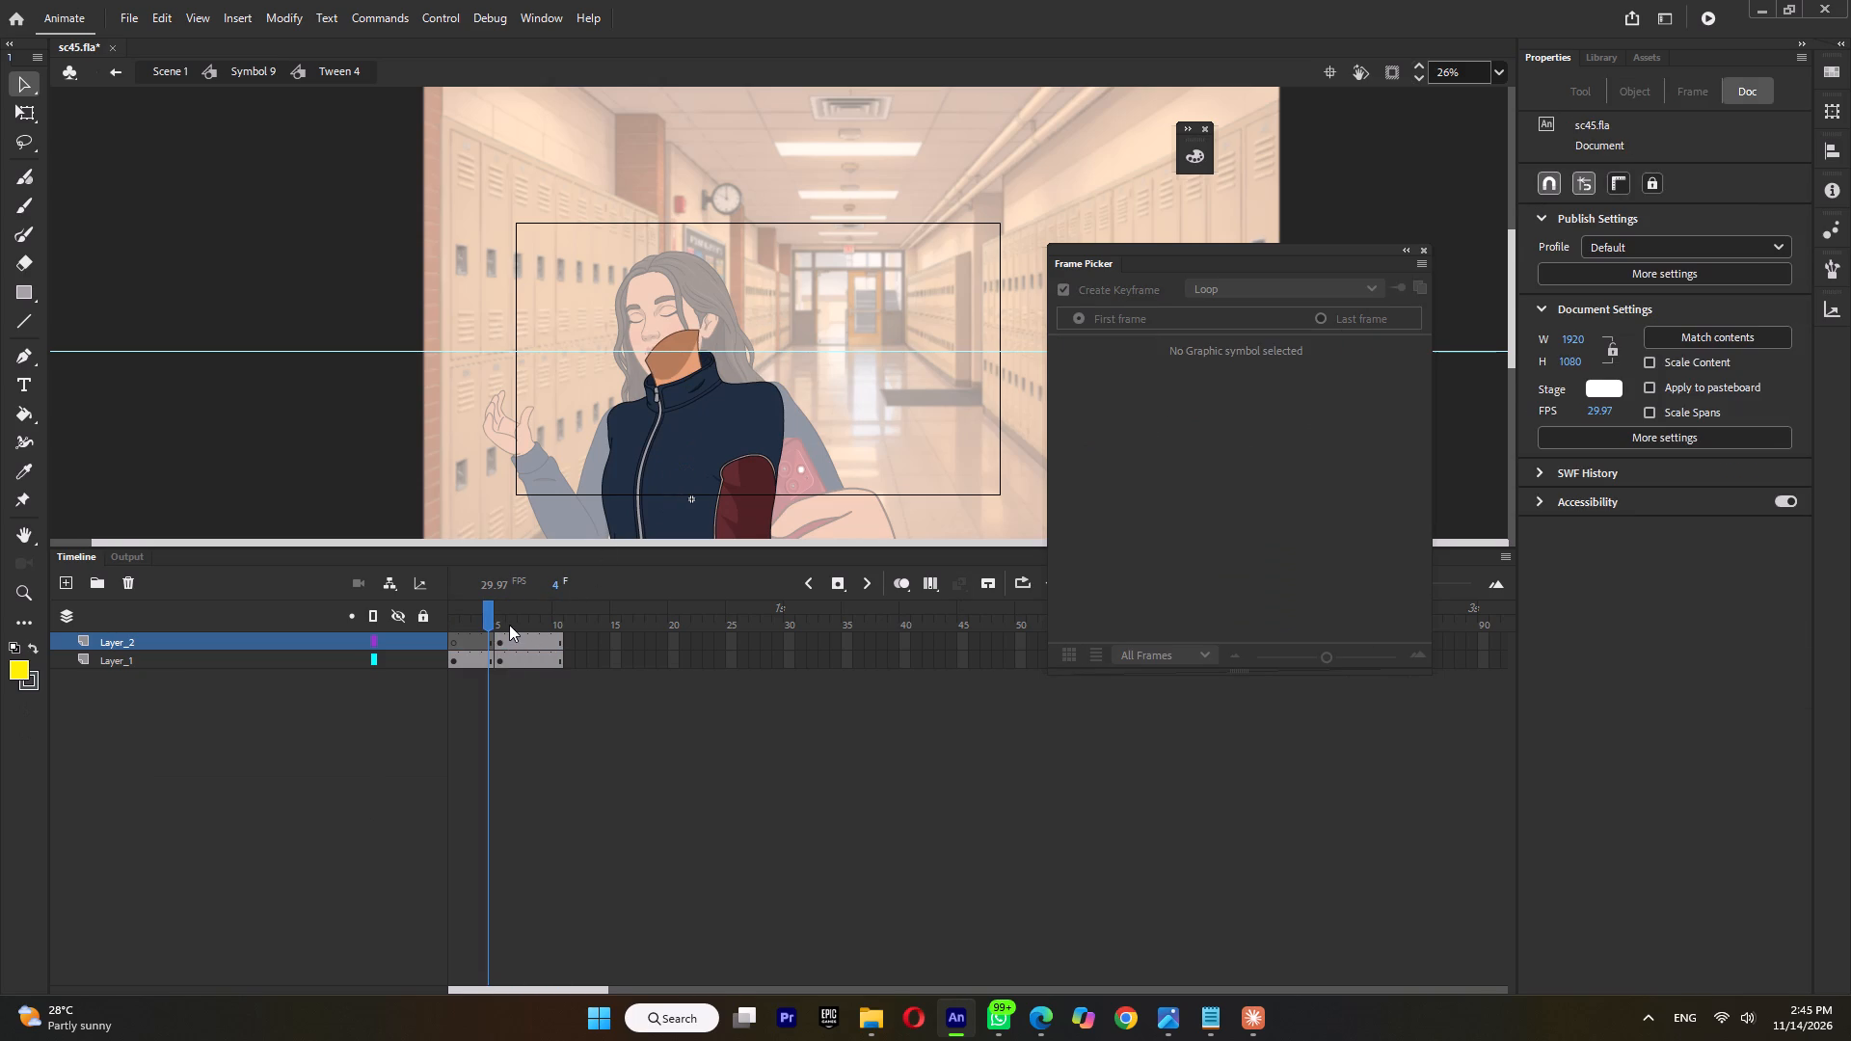
Delete the shield badge from the second keyframe of the Tween 4 torso symbol and return to Scene 1.
left_click(506, 624)
left_click(682, 445)
key("Delete")
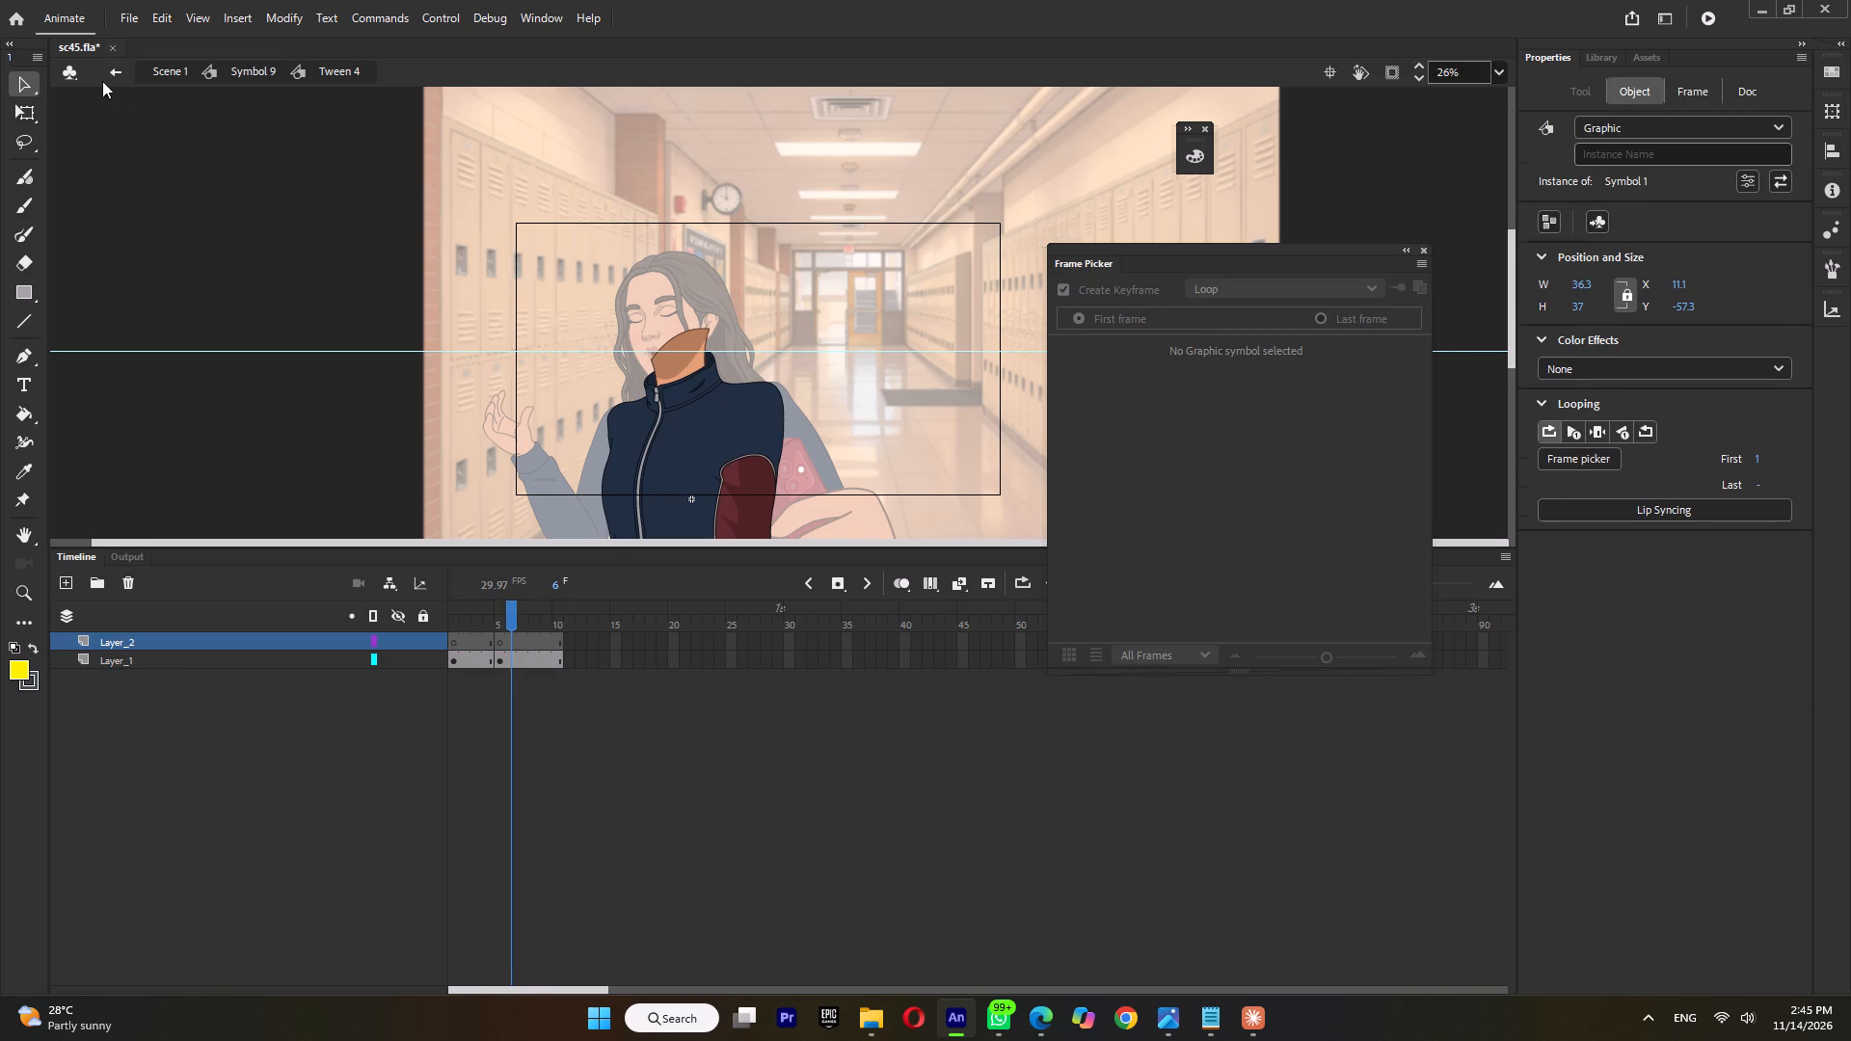
left_click(181, 71)
Play back sc45.fla to check the girl's jacket, then save and close the file.
key("Return")
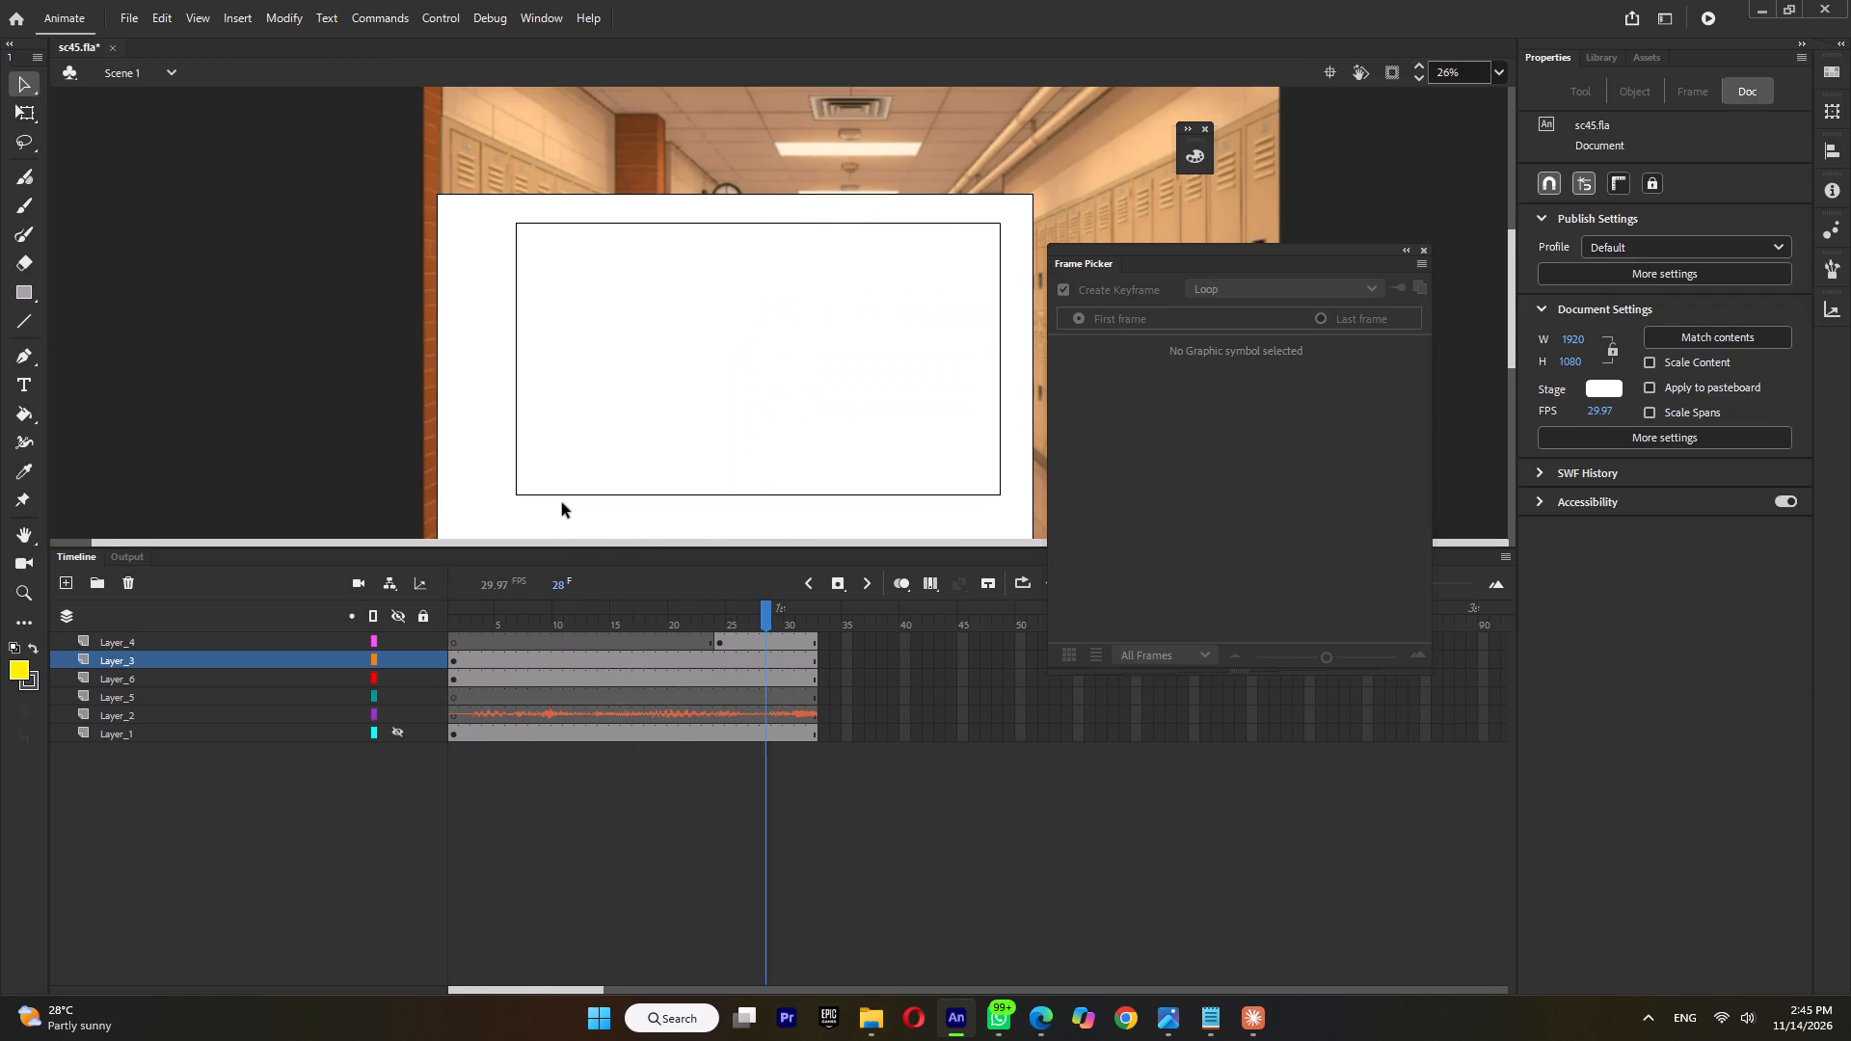
key("Return")
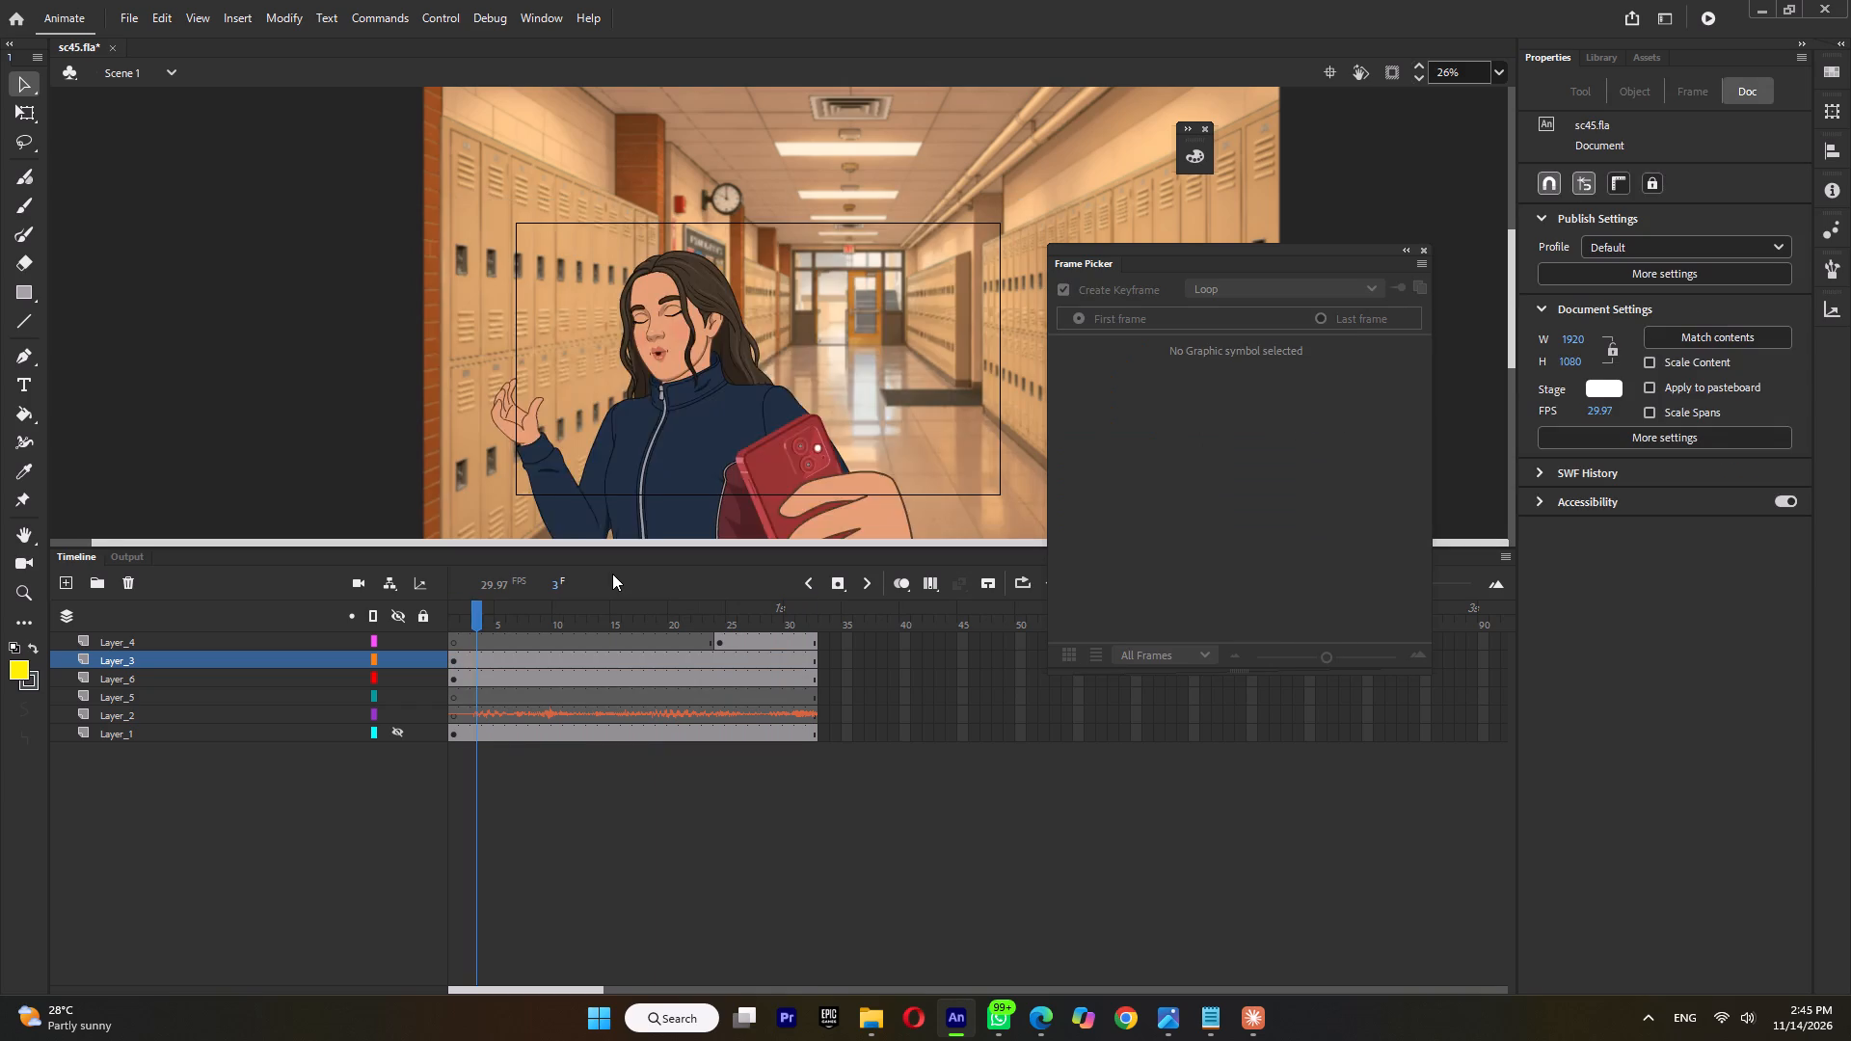
key("Return")
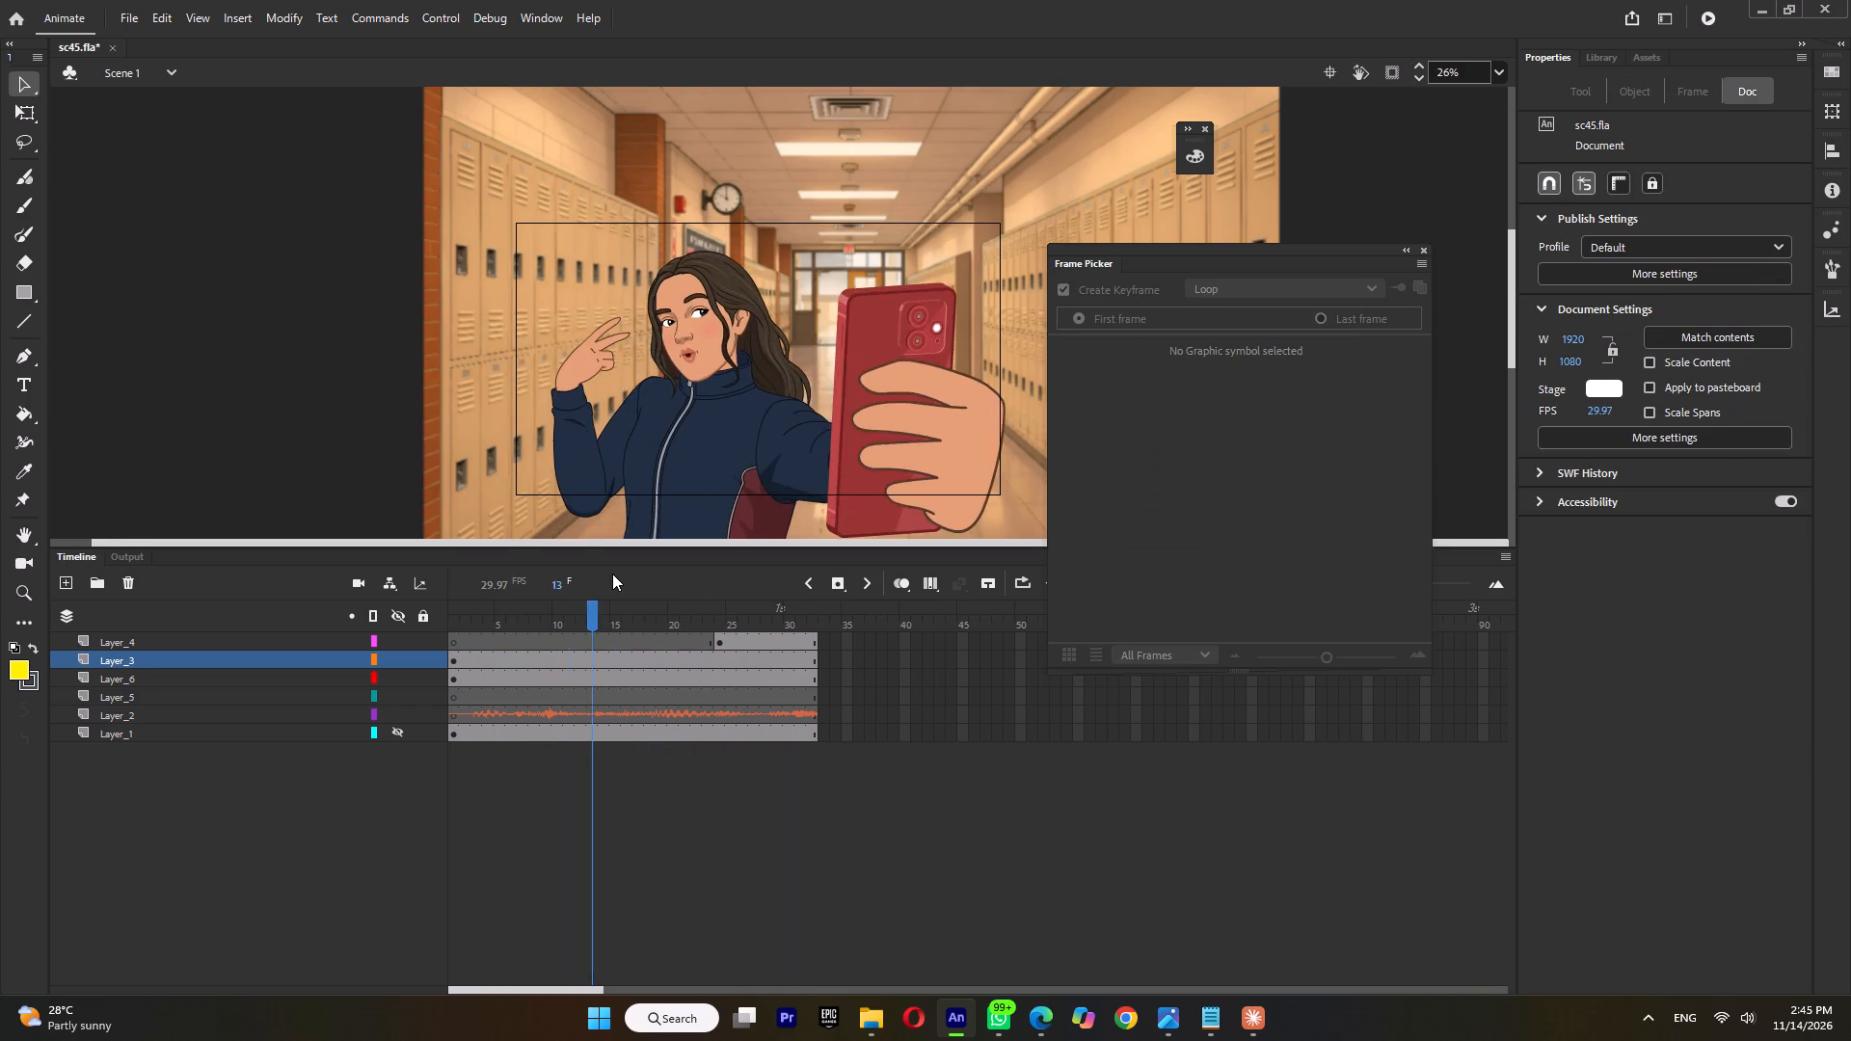
key("ctrl+s")
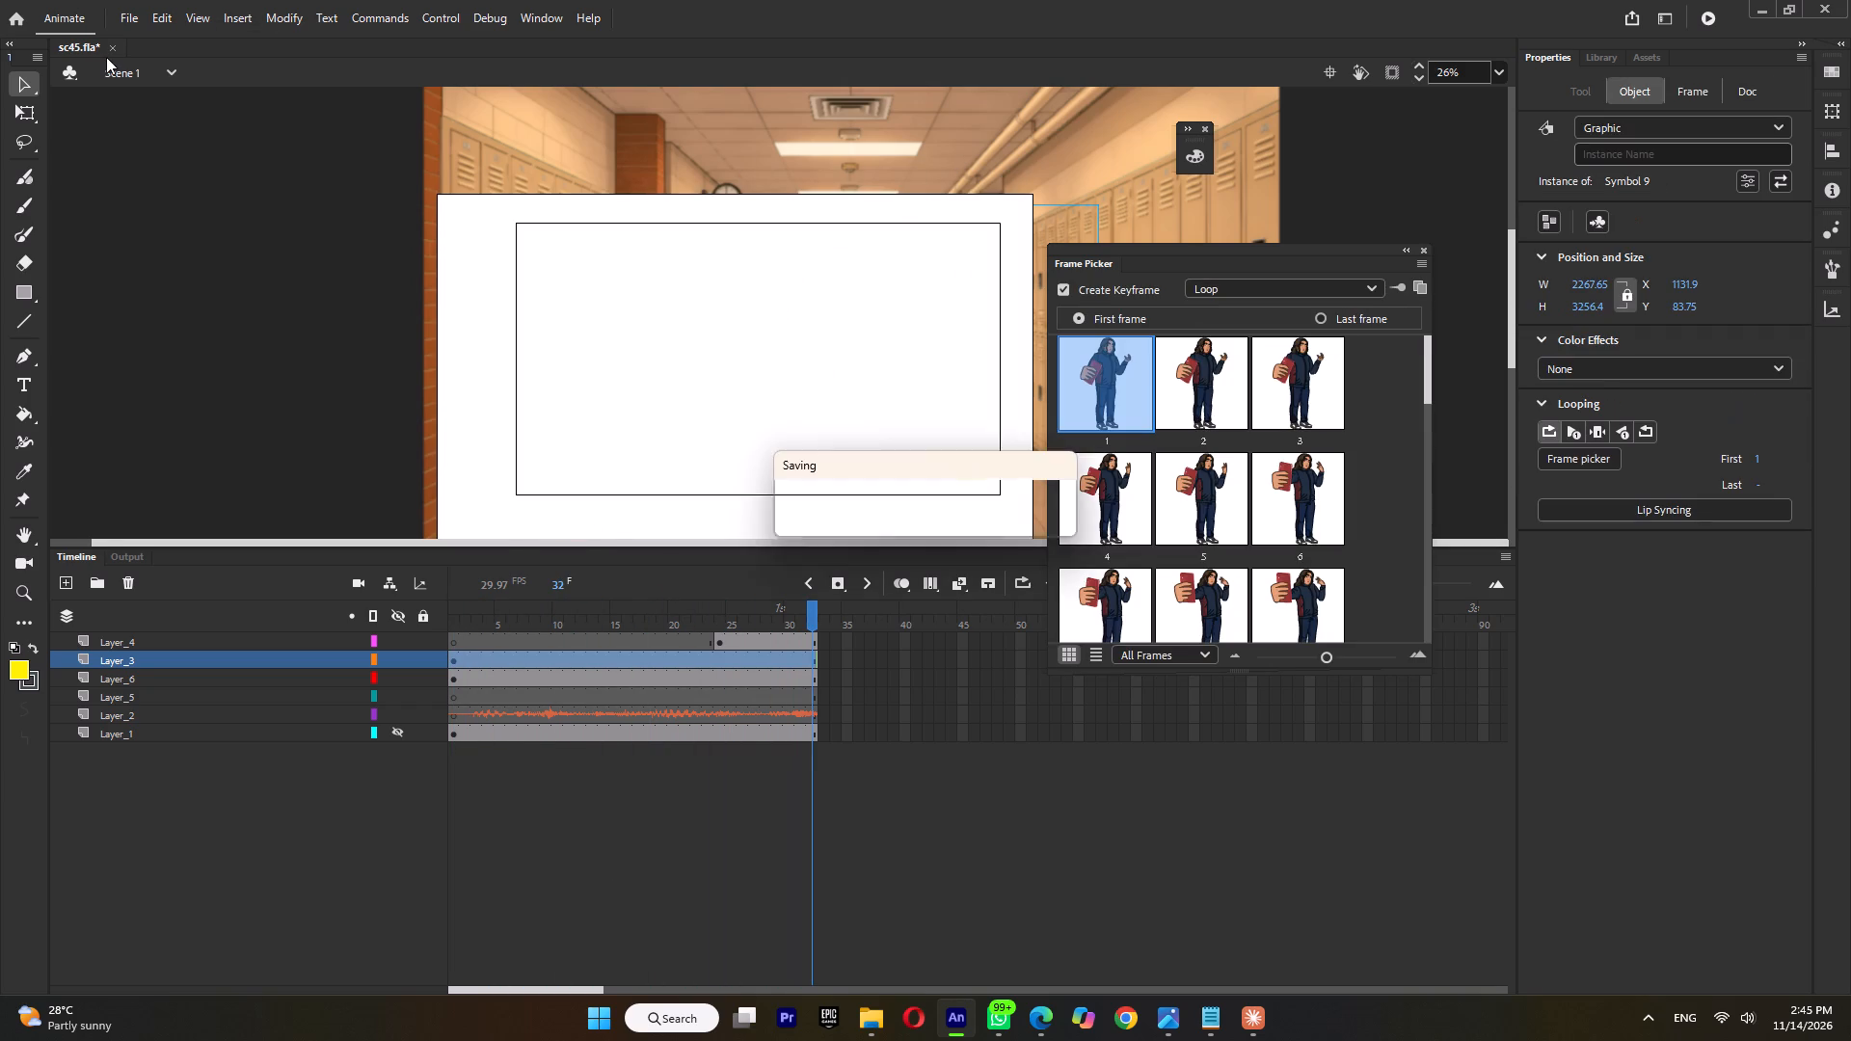
left_click(108, 47)
Open sc46.fla from the BIJENDER folder.
left_click(875, 1036)
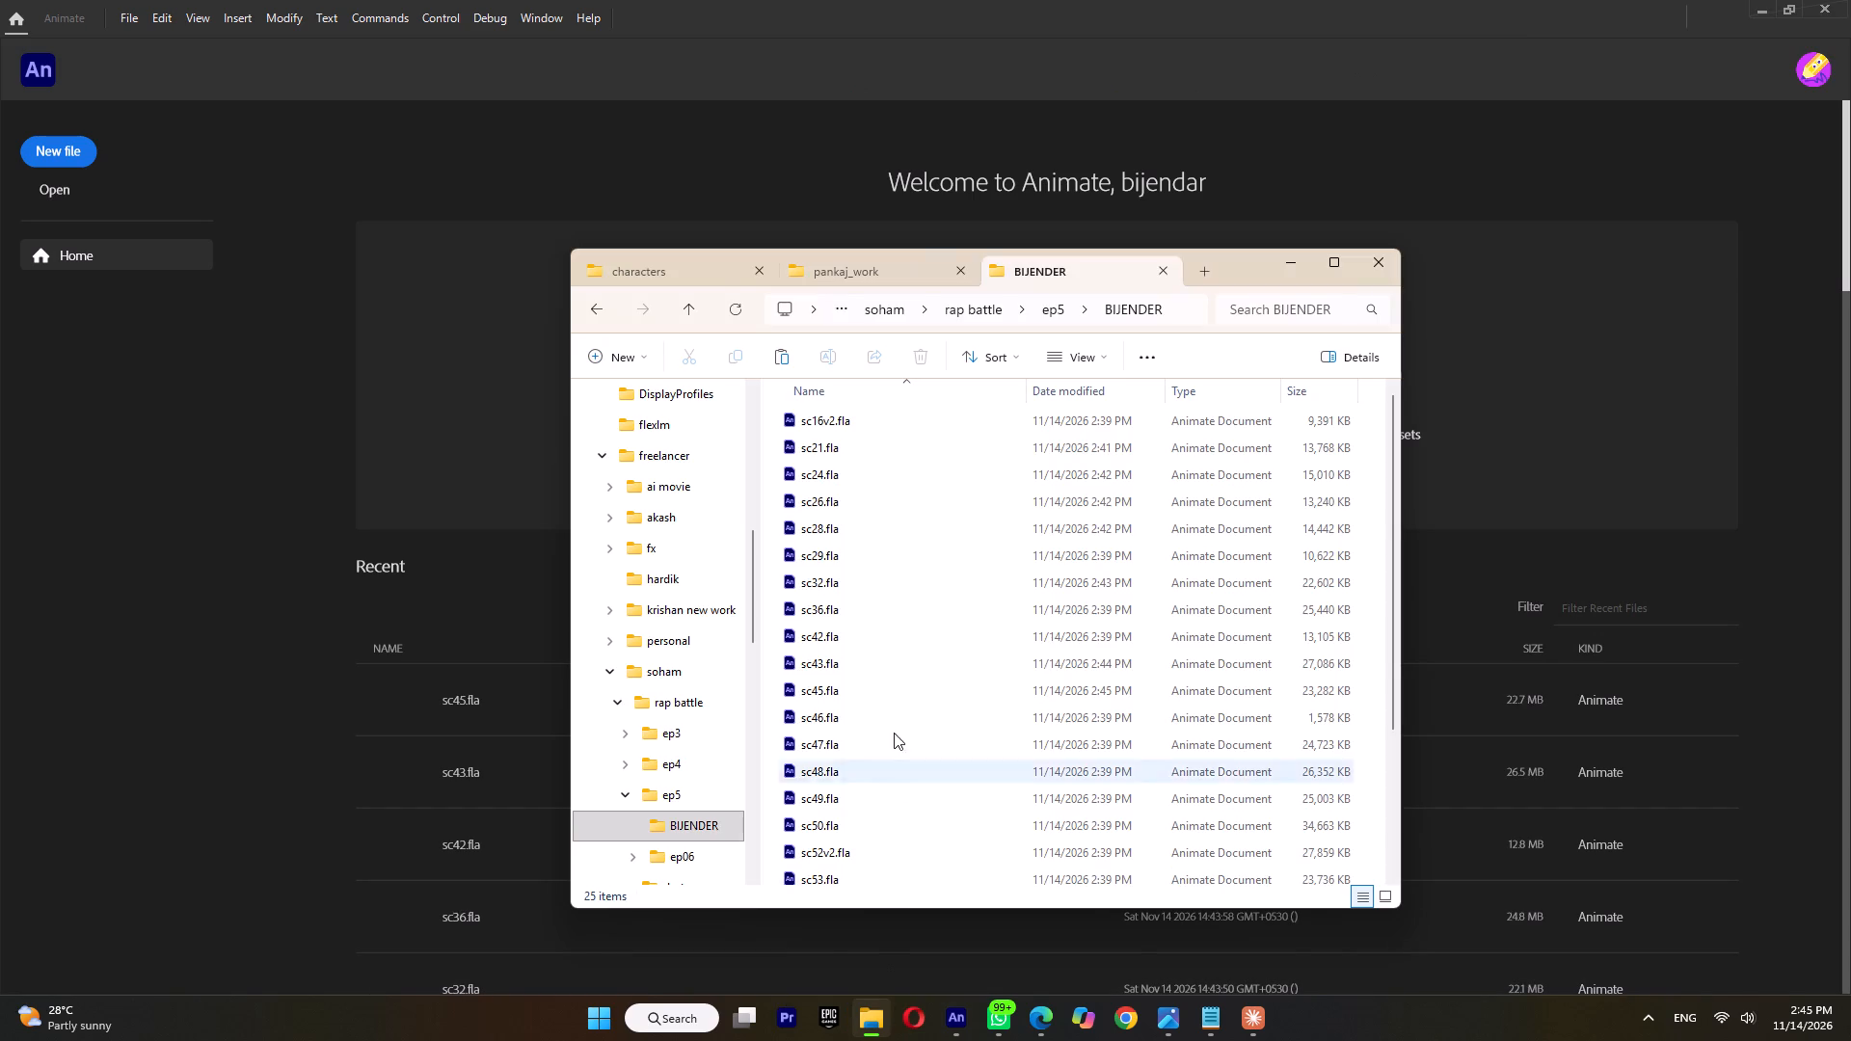
double_click(845, 719)
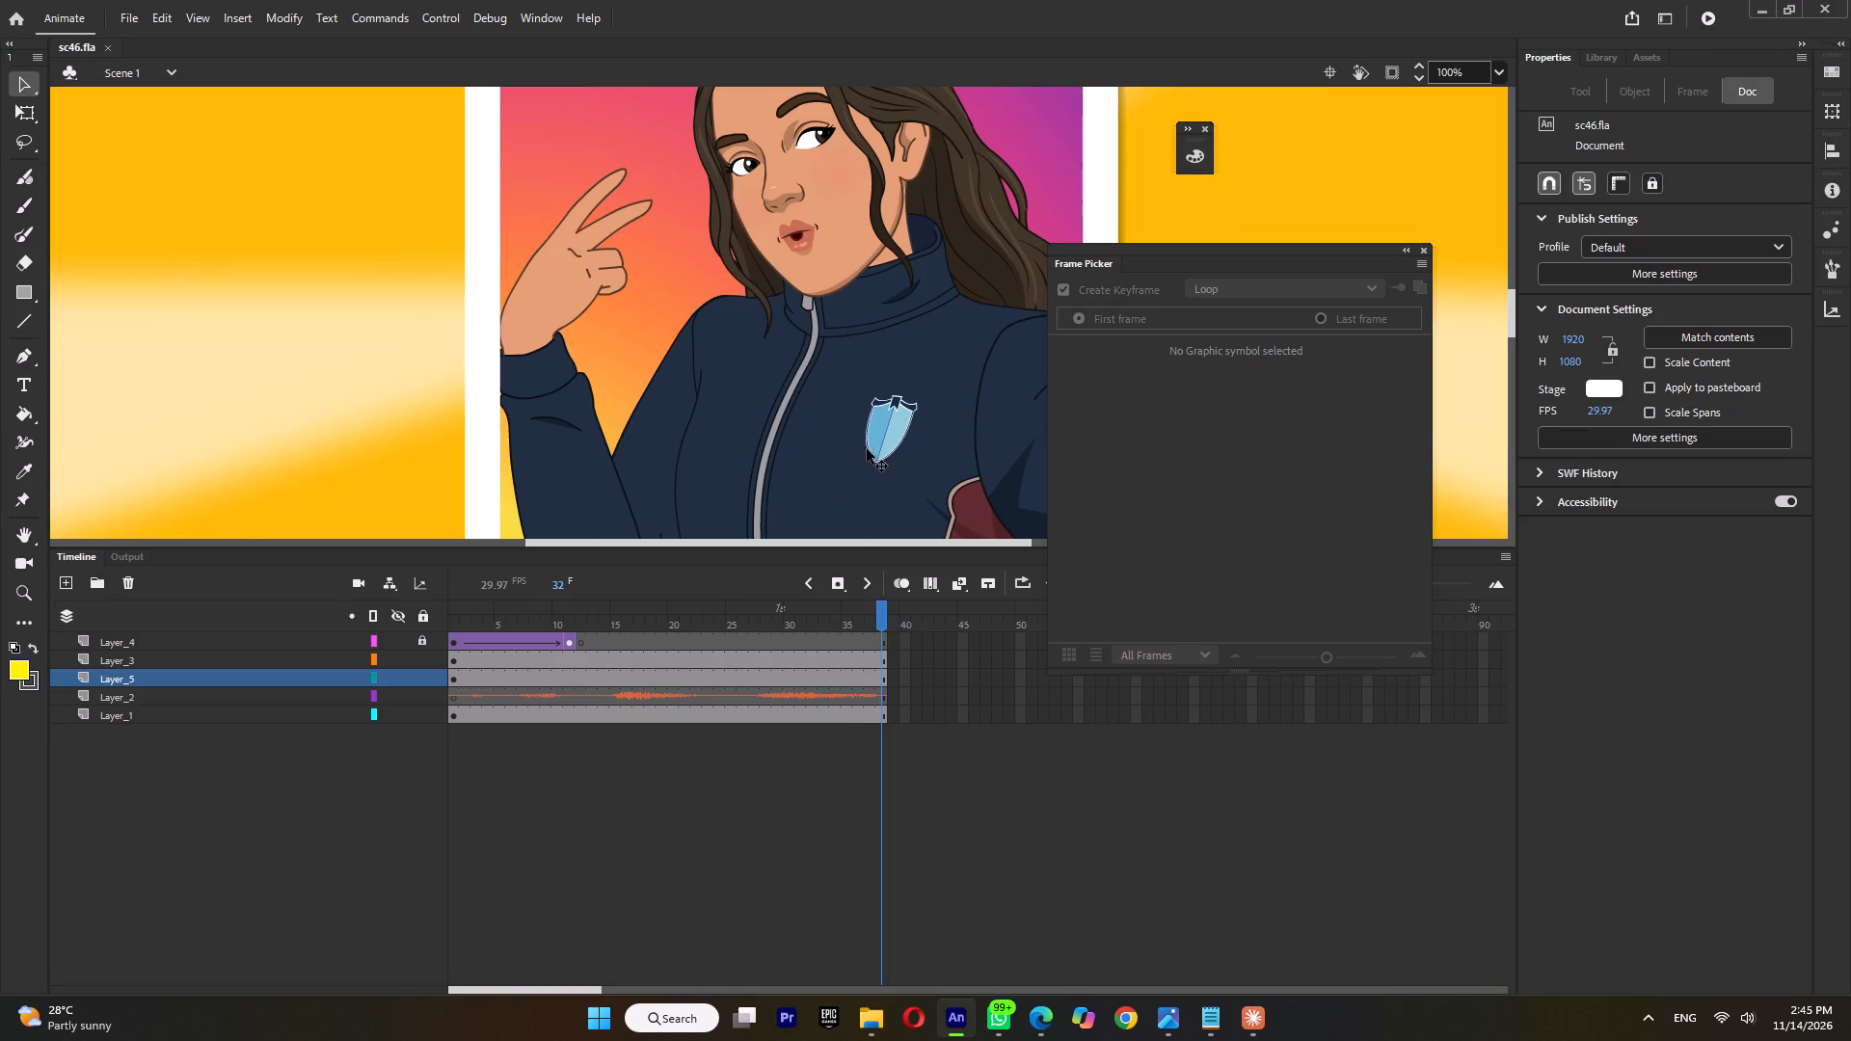
Enter the social media post symbol sdrtmrtm and unhide its masked Layer_3 containing the girl.
double_click(875, 447)
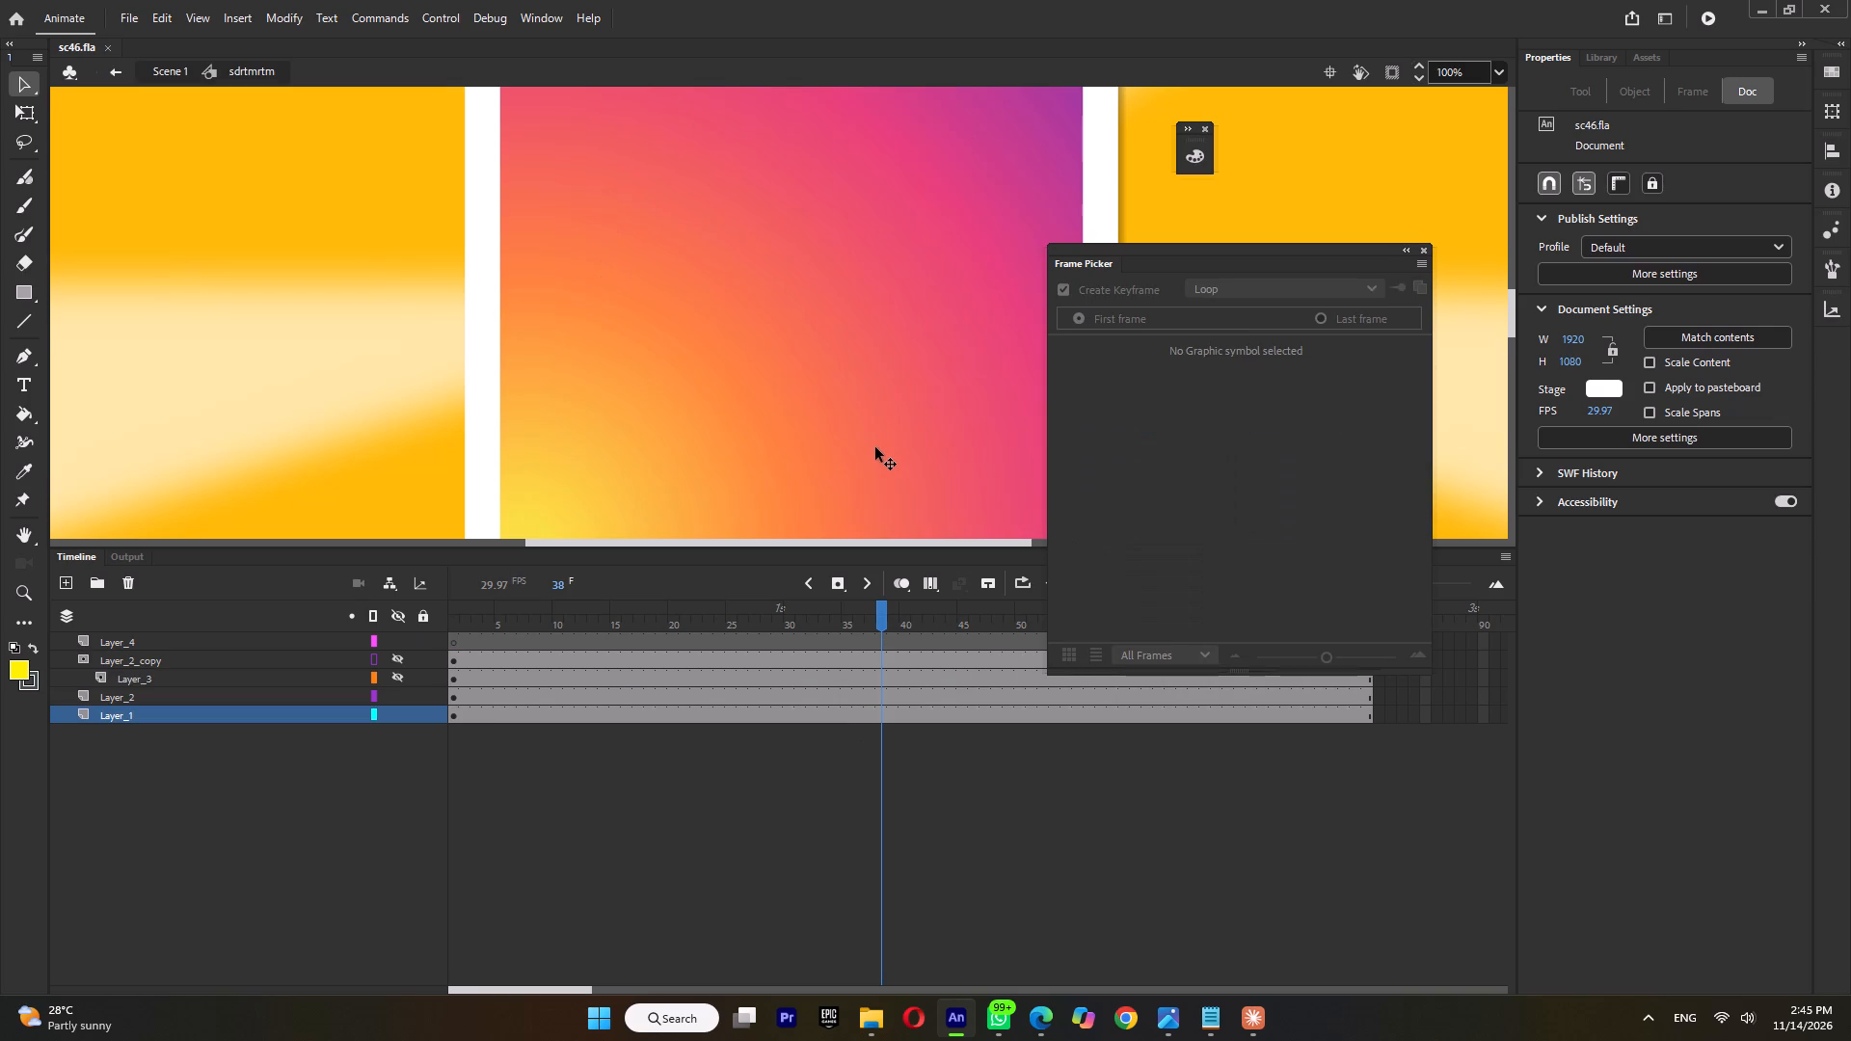
left_click(117, 74)
double_click(865, 421)
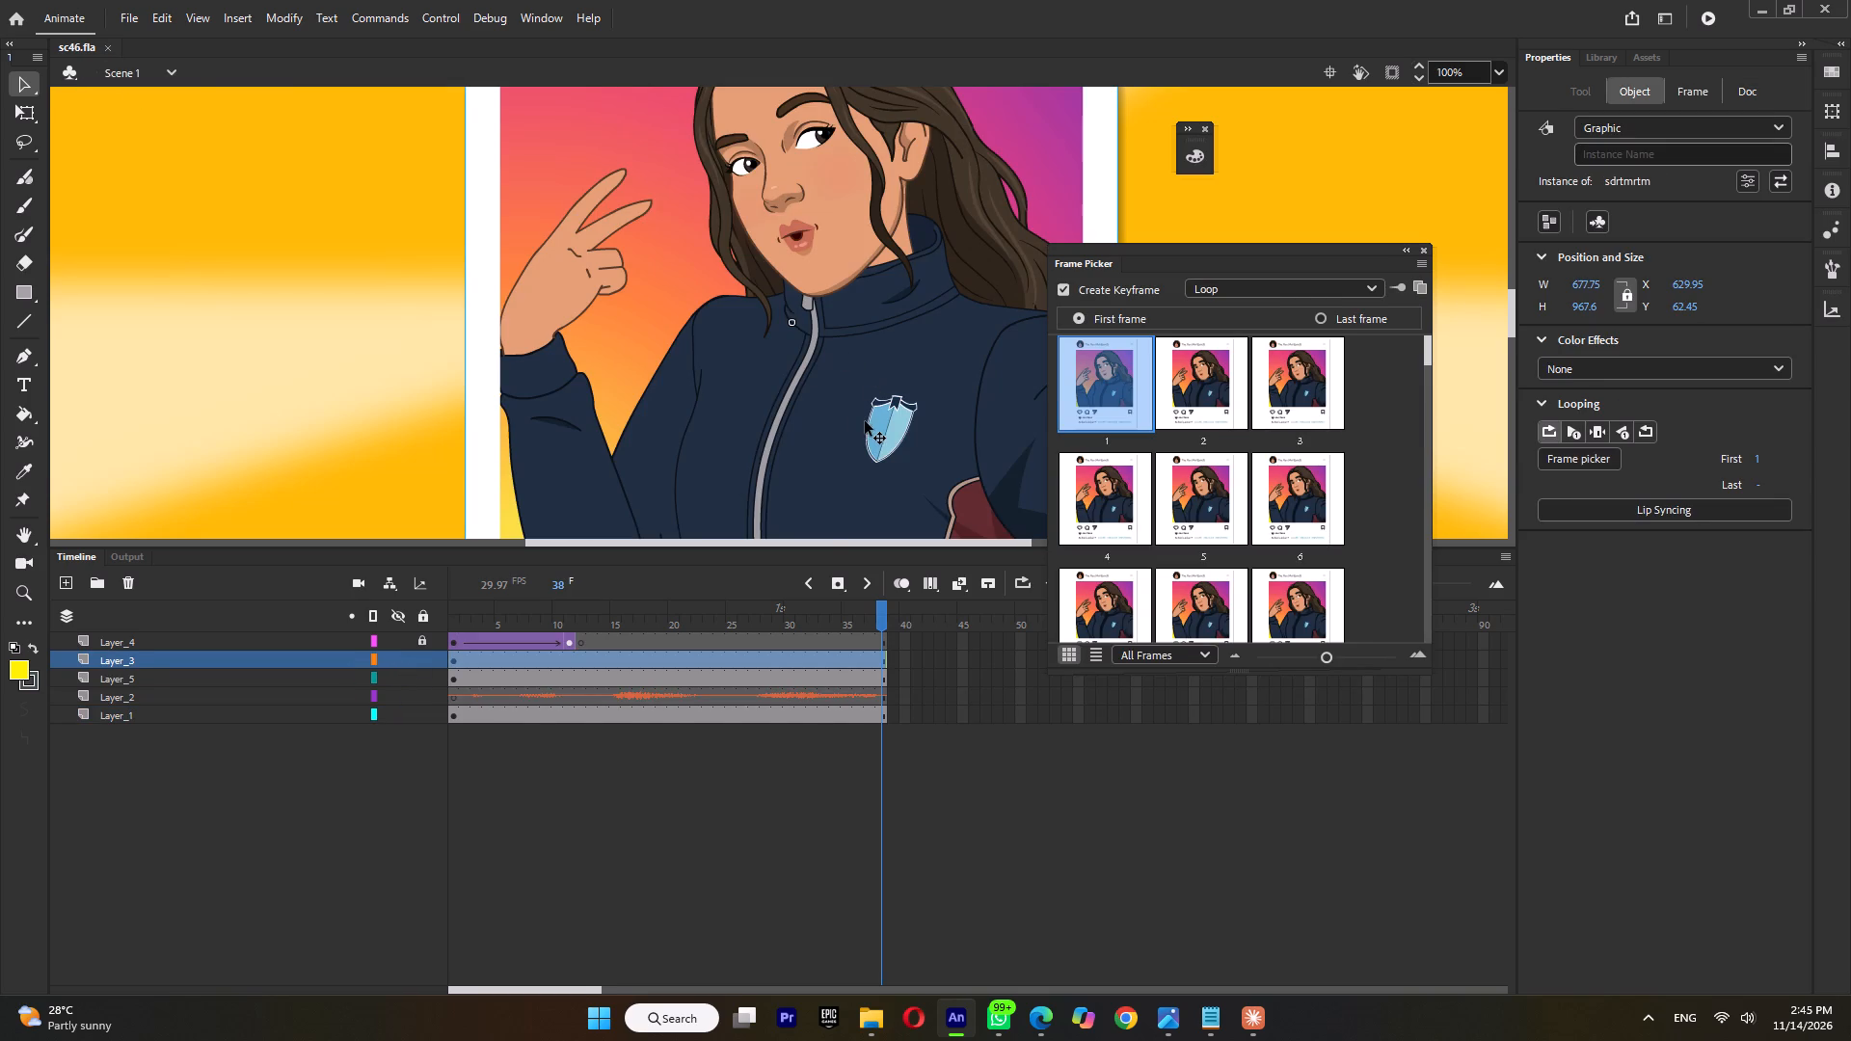
left_click(401, 680)
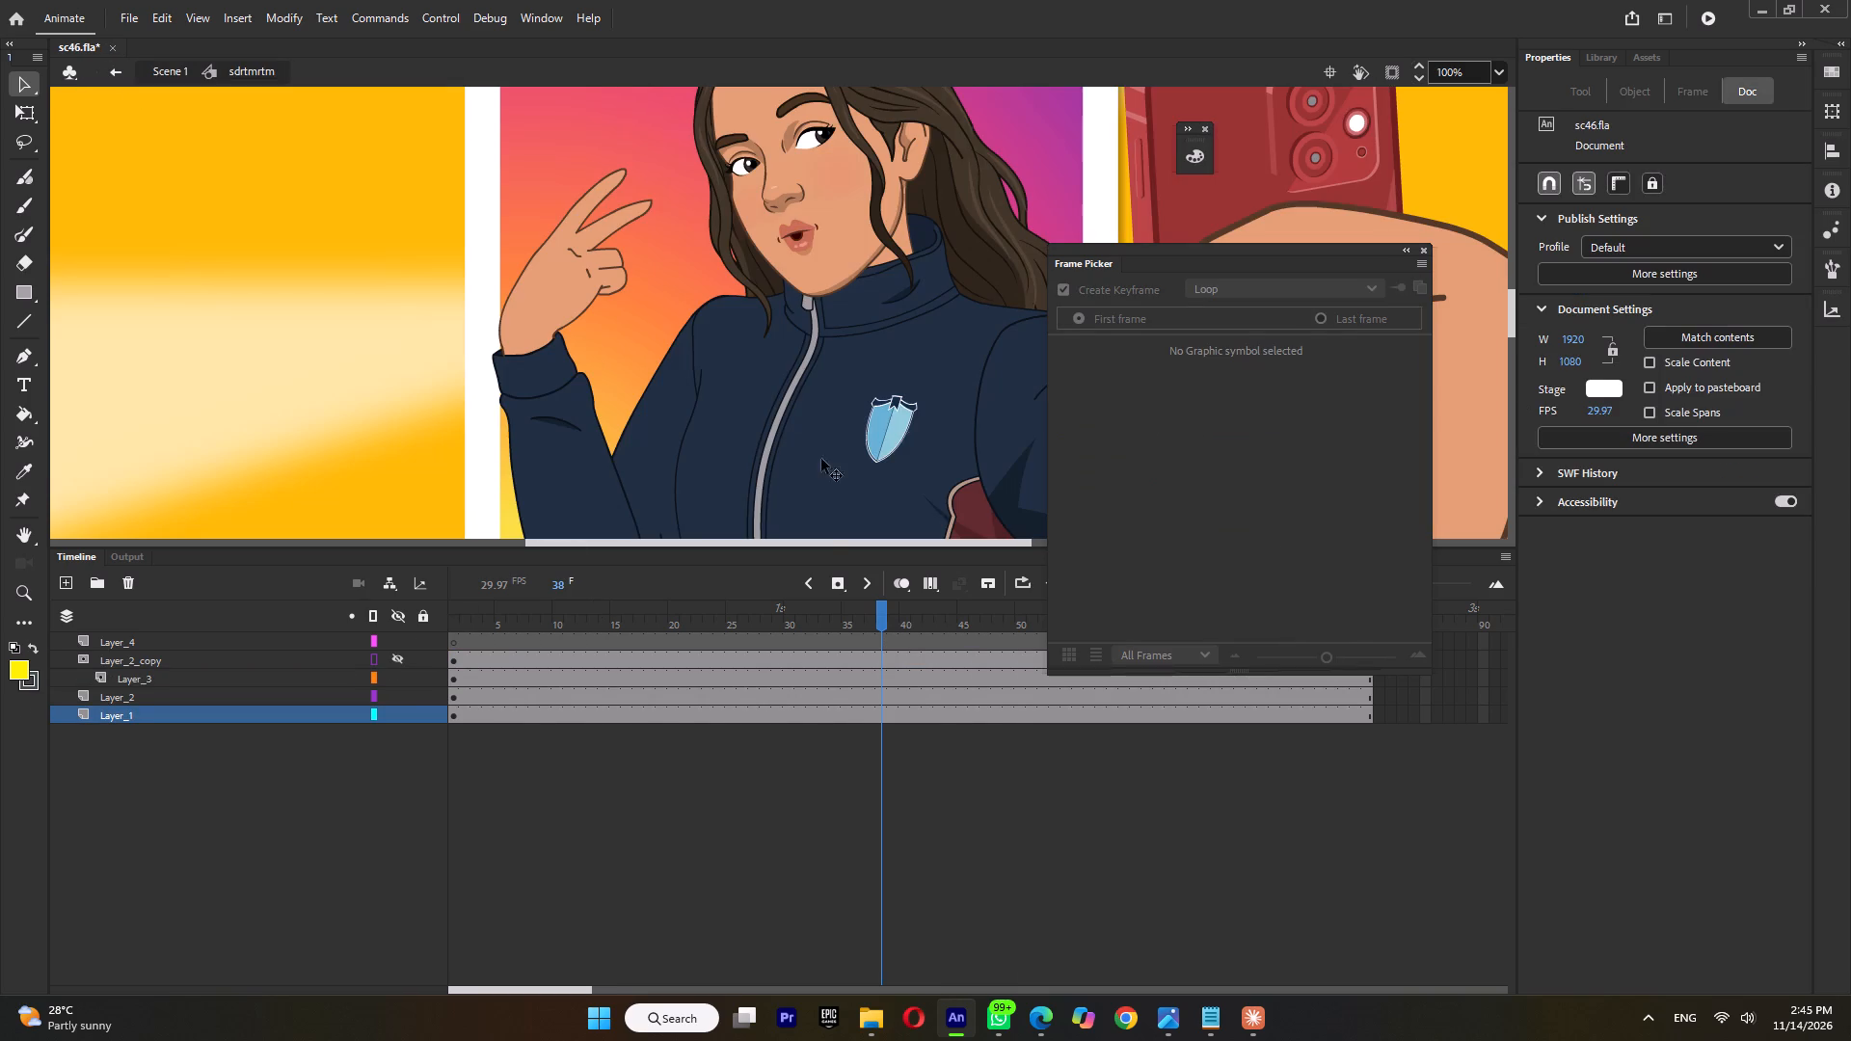
Enter the girl's Tween 4 torso symbol, delete the shield badge from all three keyframes, and return to Scene 1.
double_click(904, 399)
left_click(892, 425)
left_click(892, 425)
left_click(892, 425)
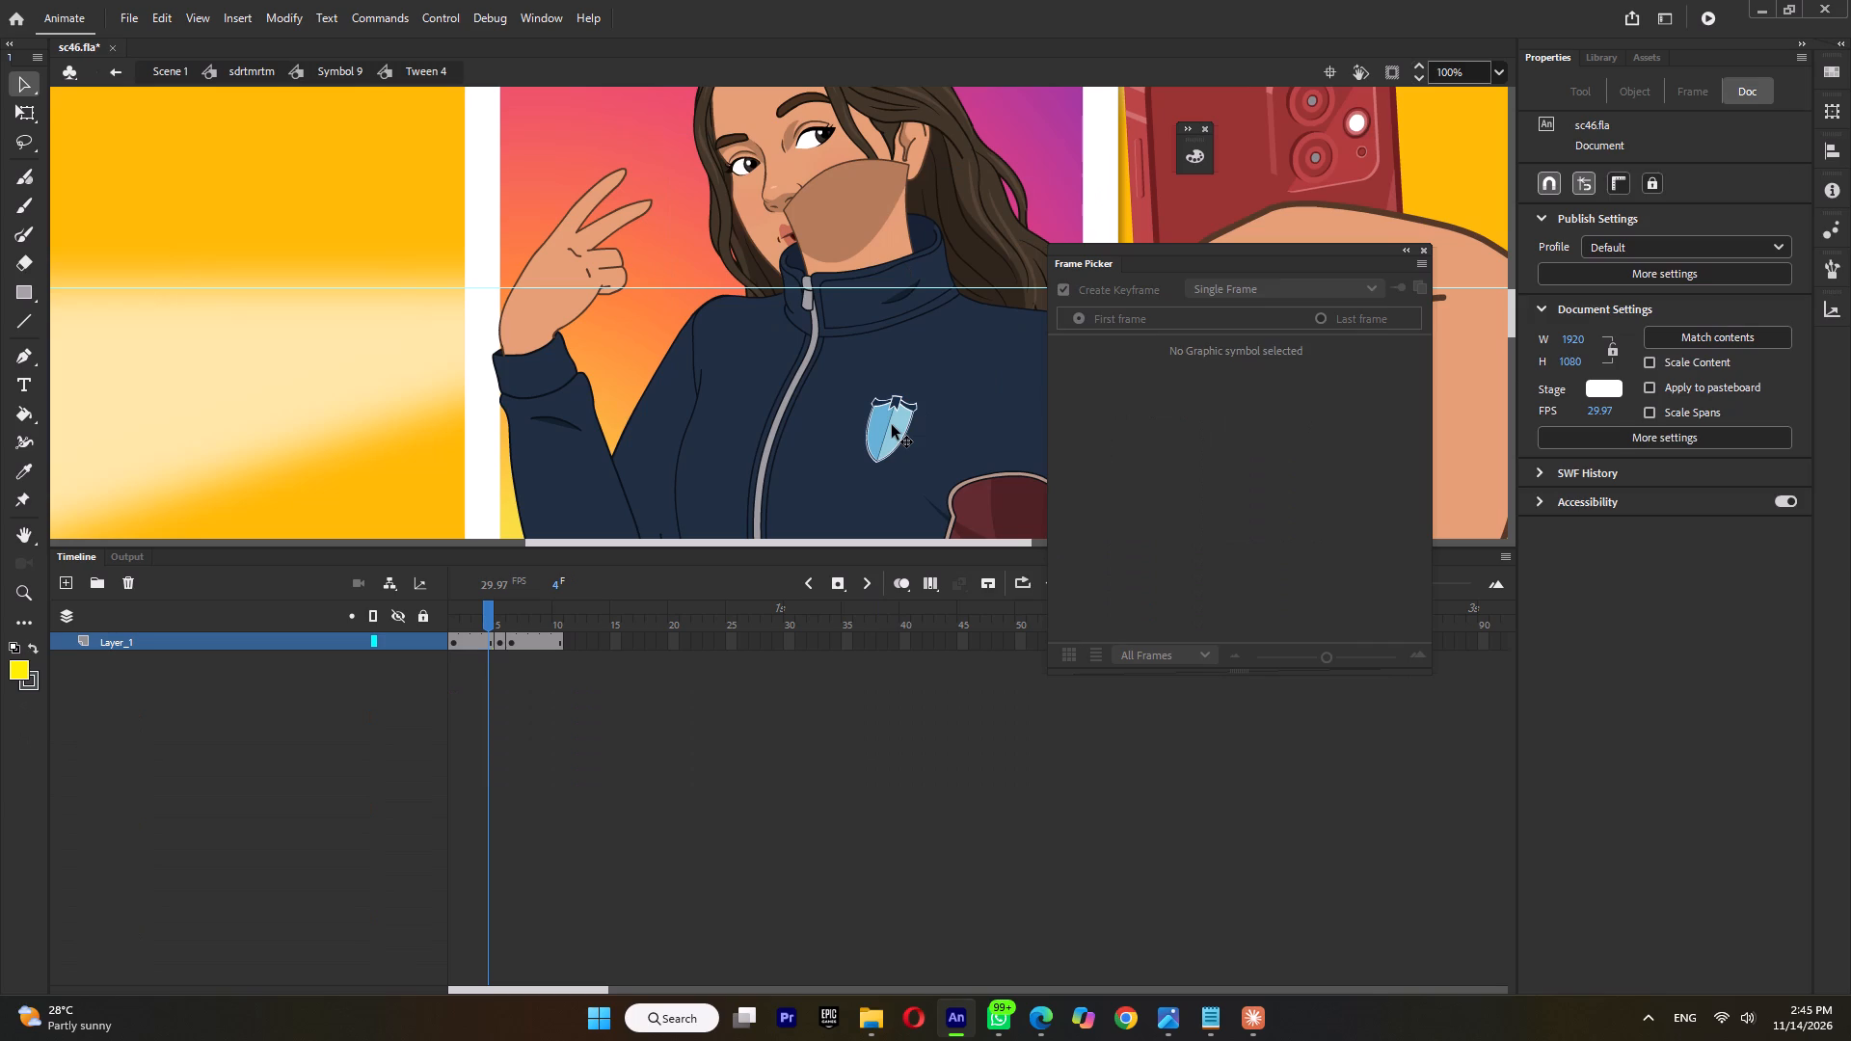
key("Delete")
left_click(497, 613)
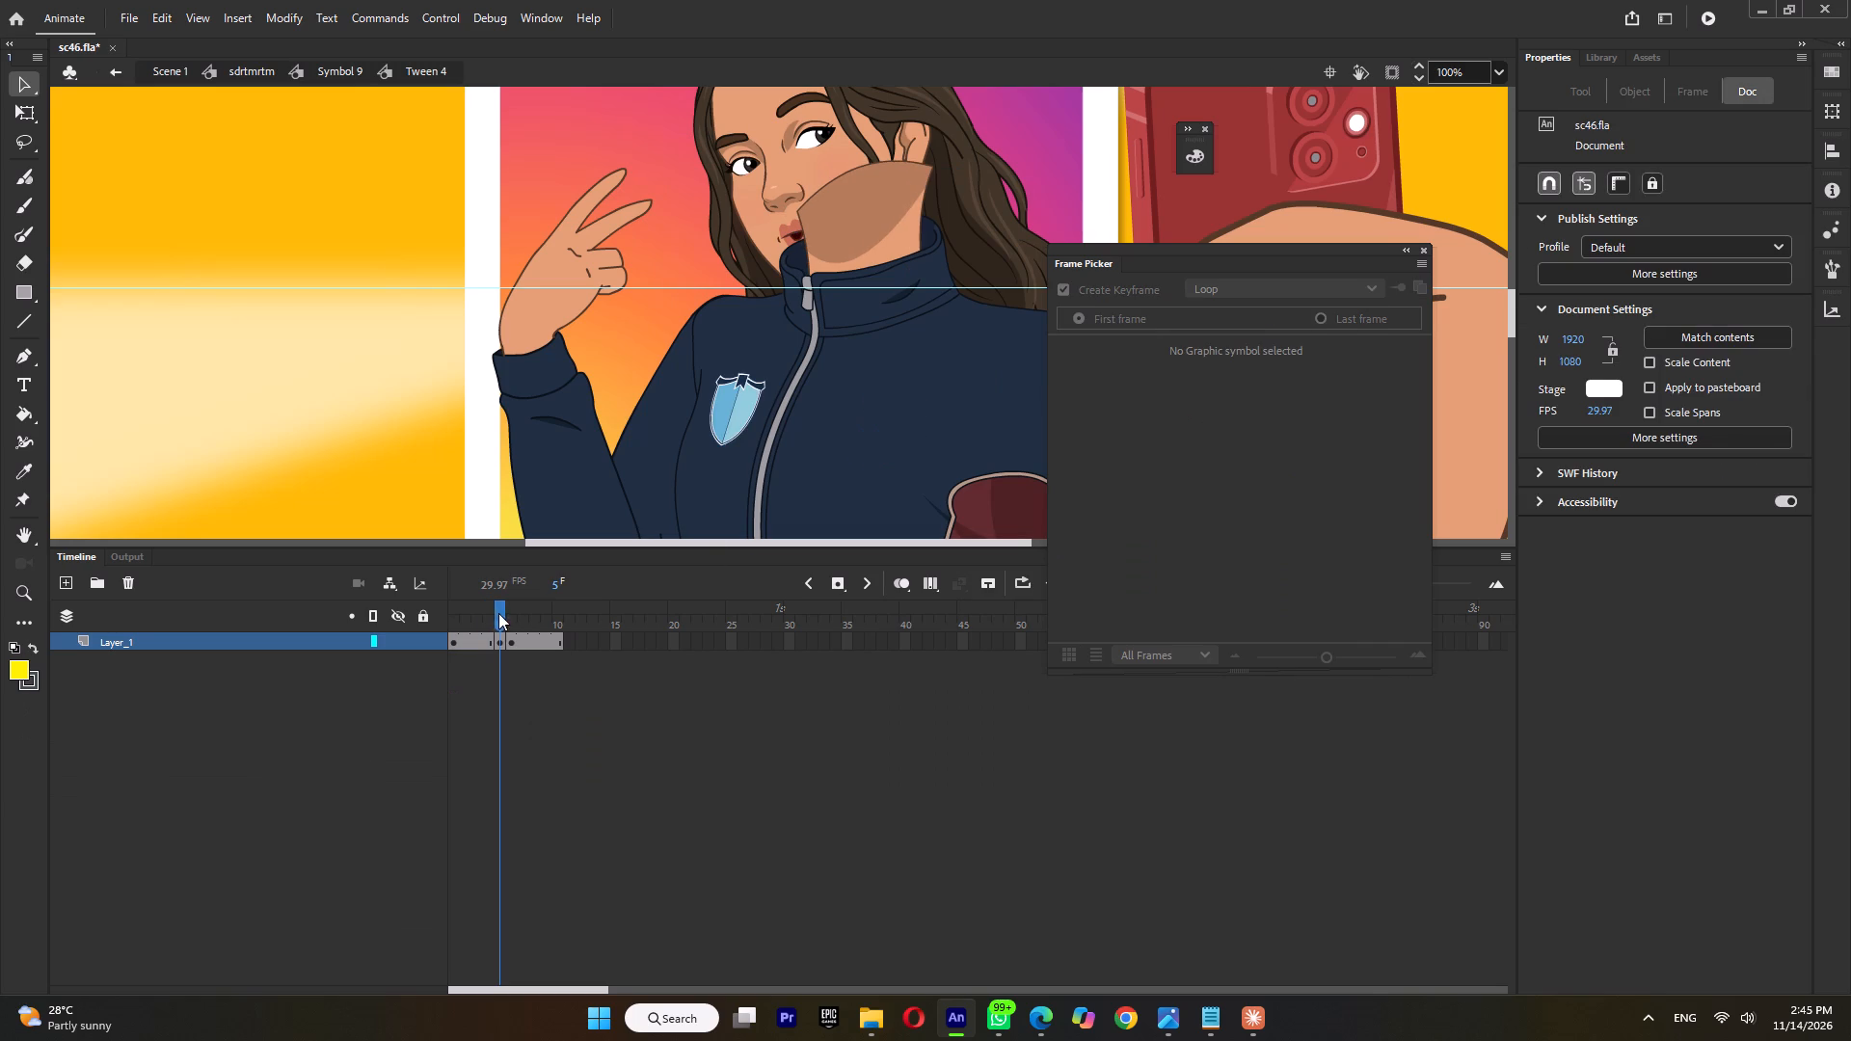
left_click(743, 403)
key("Delete")
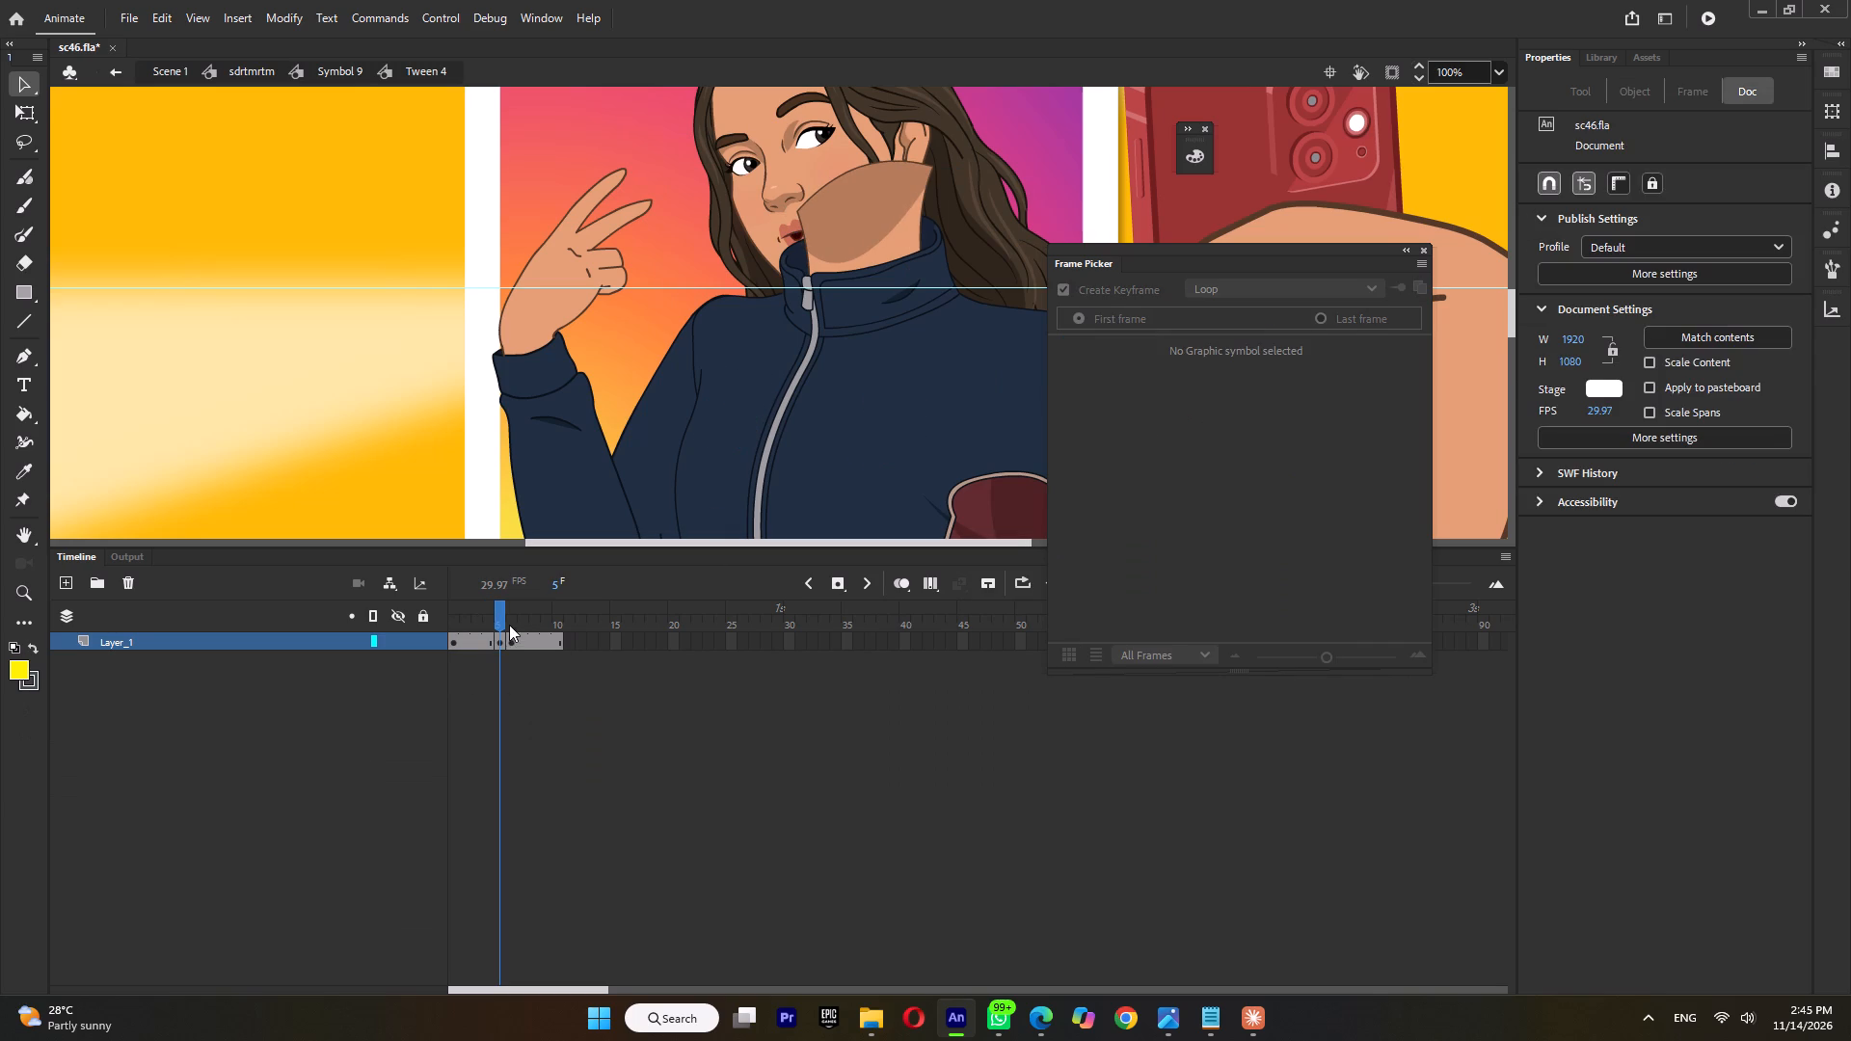
left_click(509, 625)
left_click(873, 422)
key("Delete")
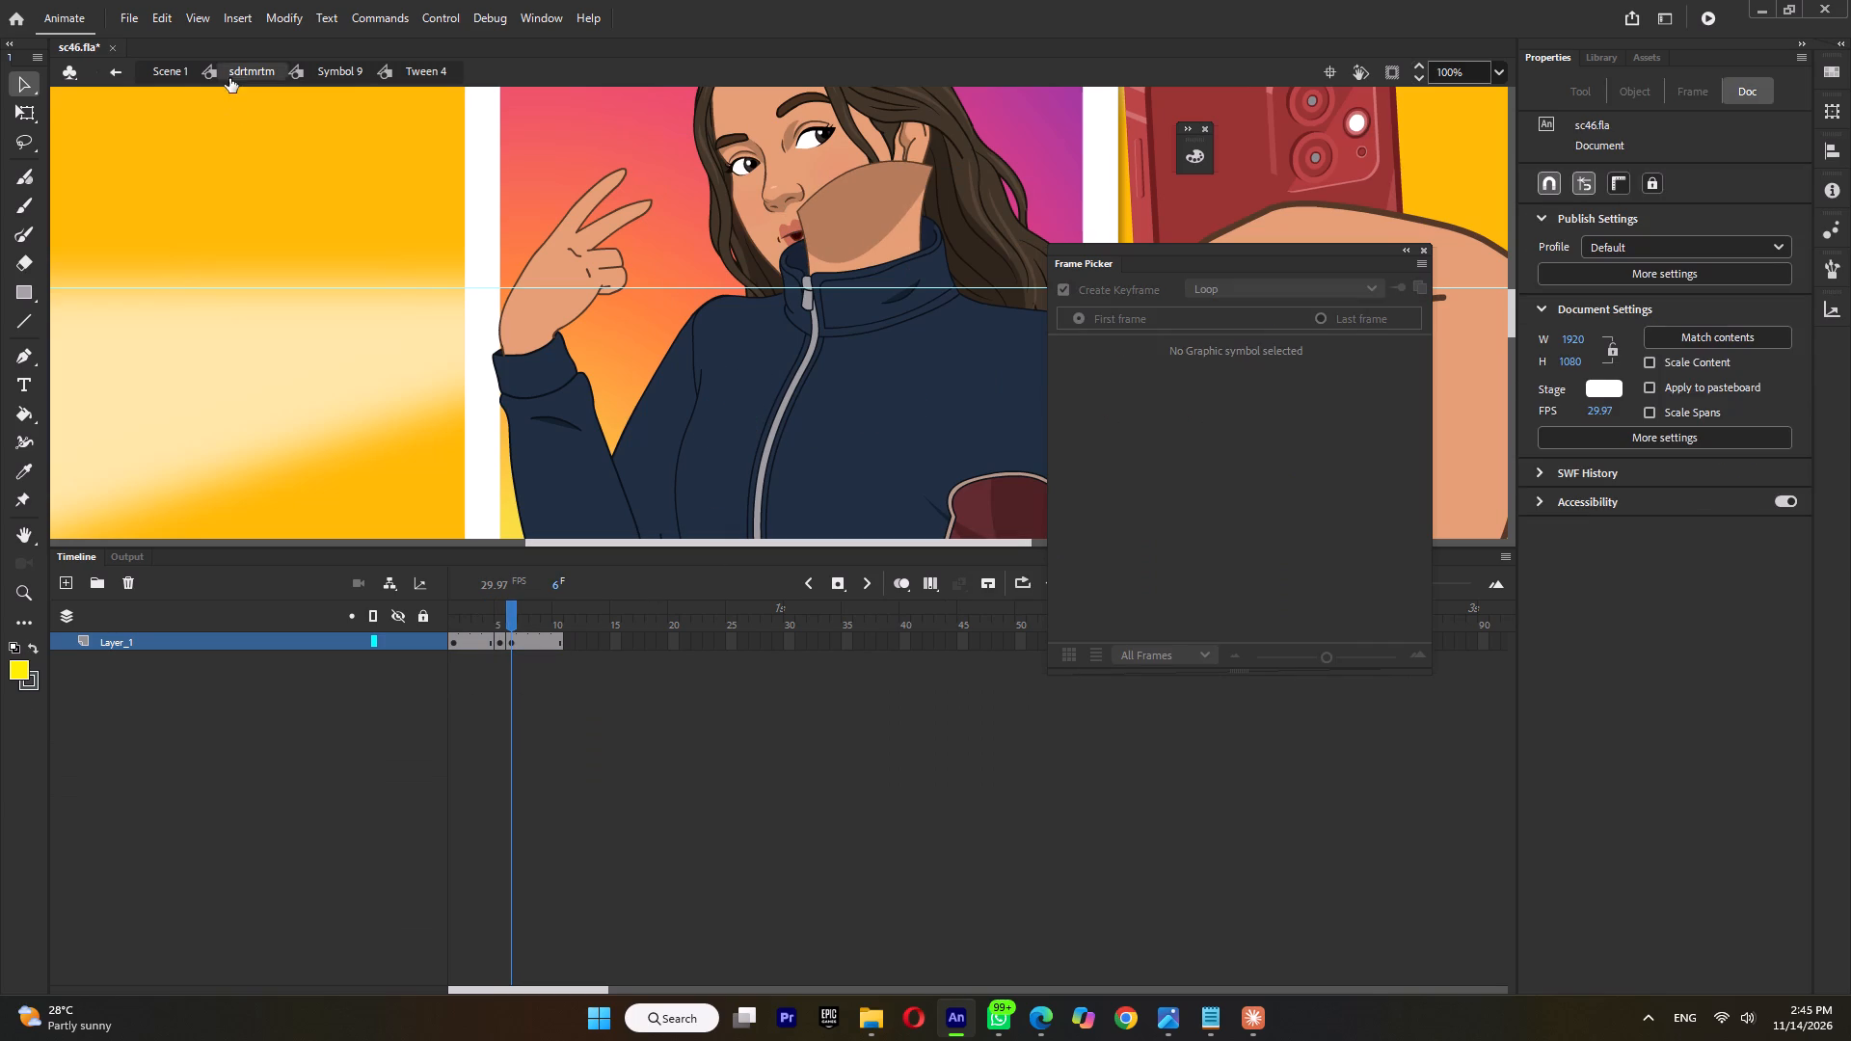
left_click(166, 73)
Save sc46.fla and close it.
scroll(842, 367, "down", 7, "ctrl")
key("ctrl+s")
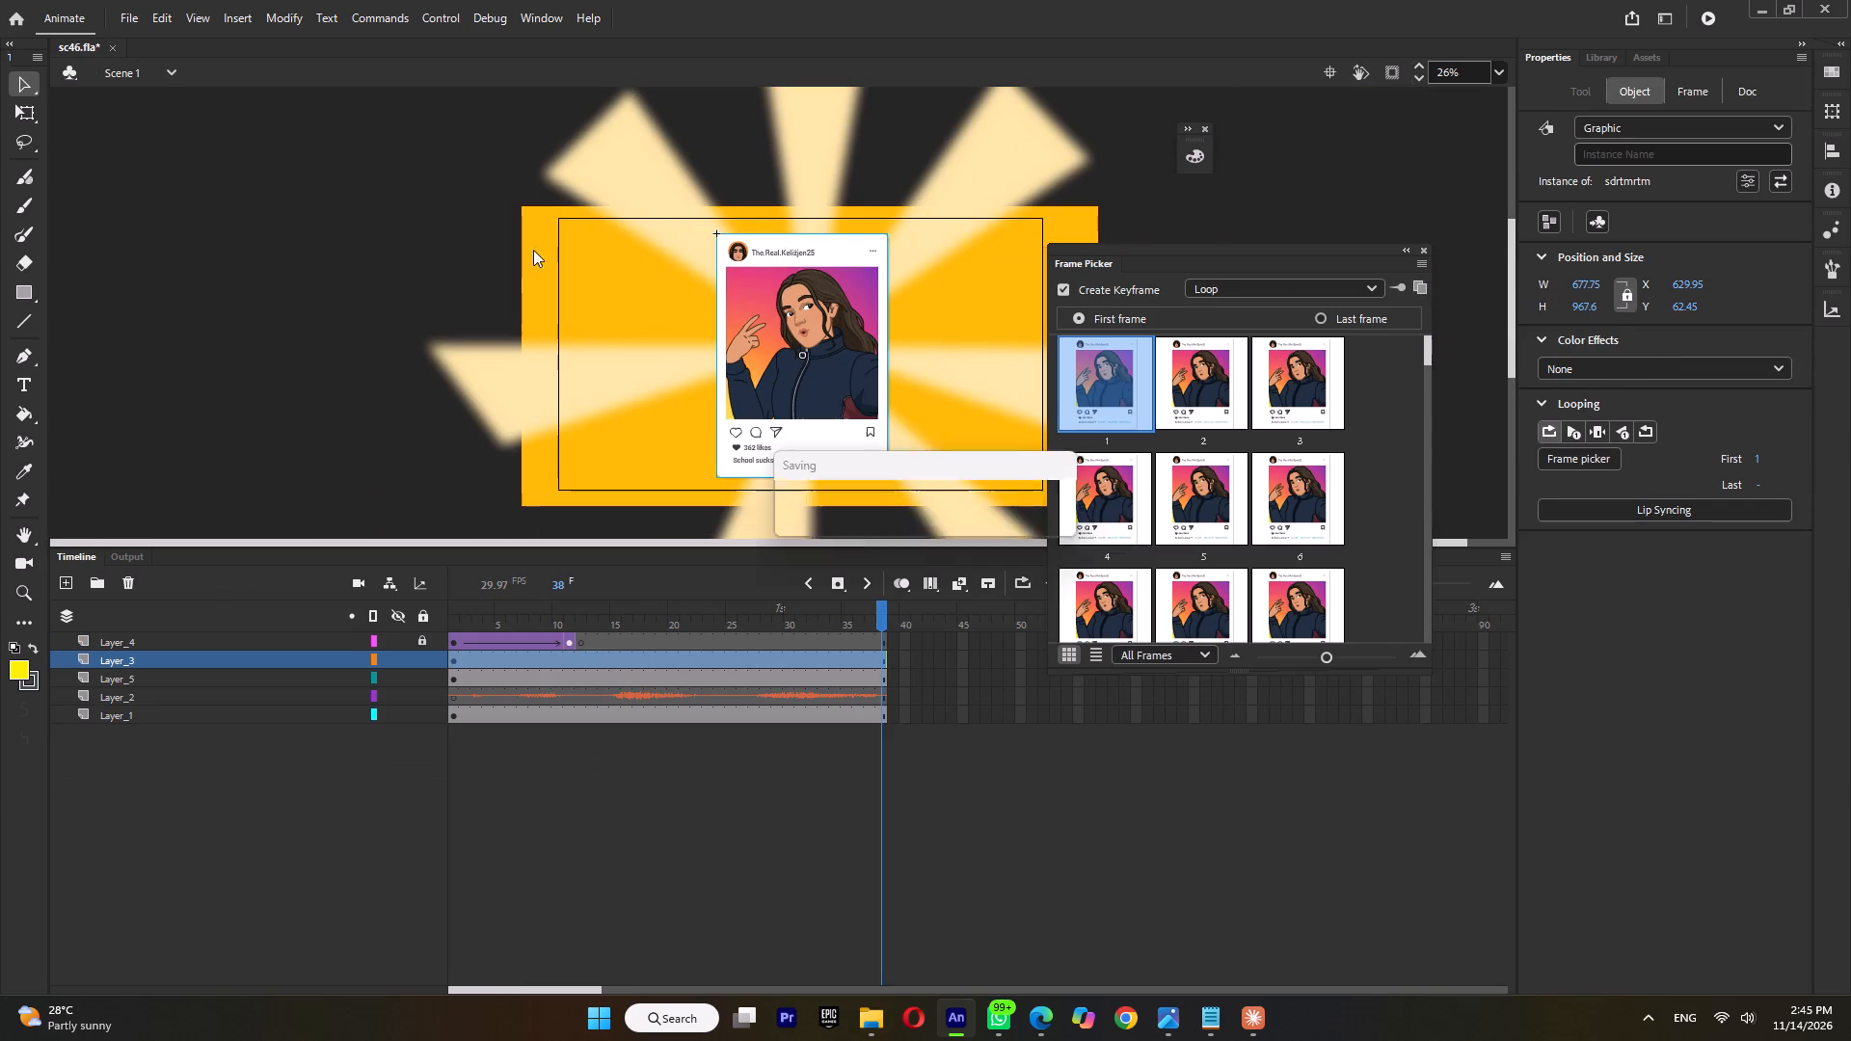
left_click(107, 49)
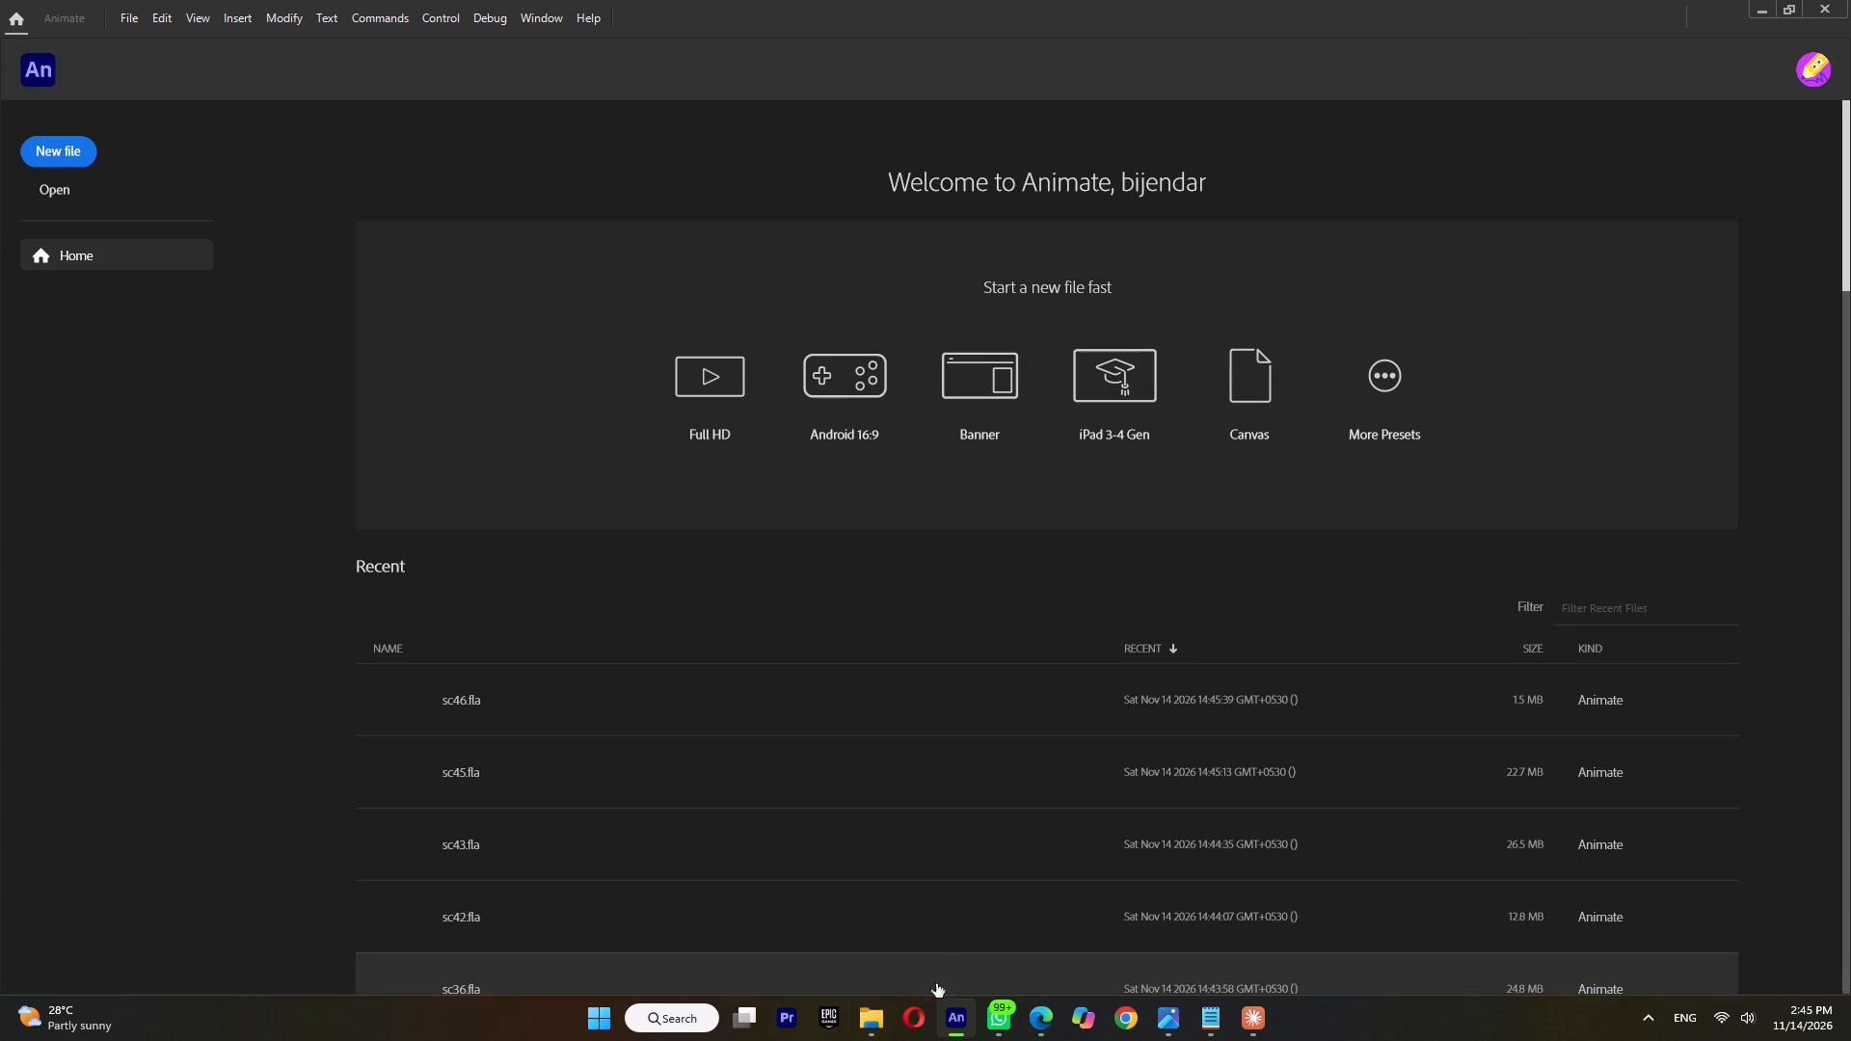
Open sc47.fla from the BIJENDER folder.
left_click(871, 1025)
left_click(819, 749)
scroll(819, 749, "down", 6)
double_click(850, 550)
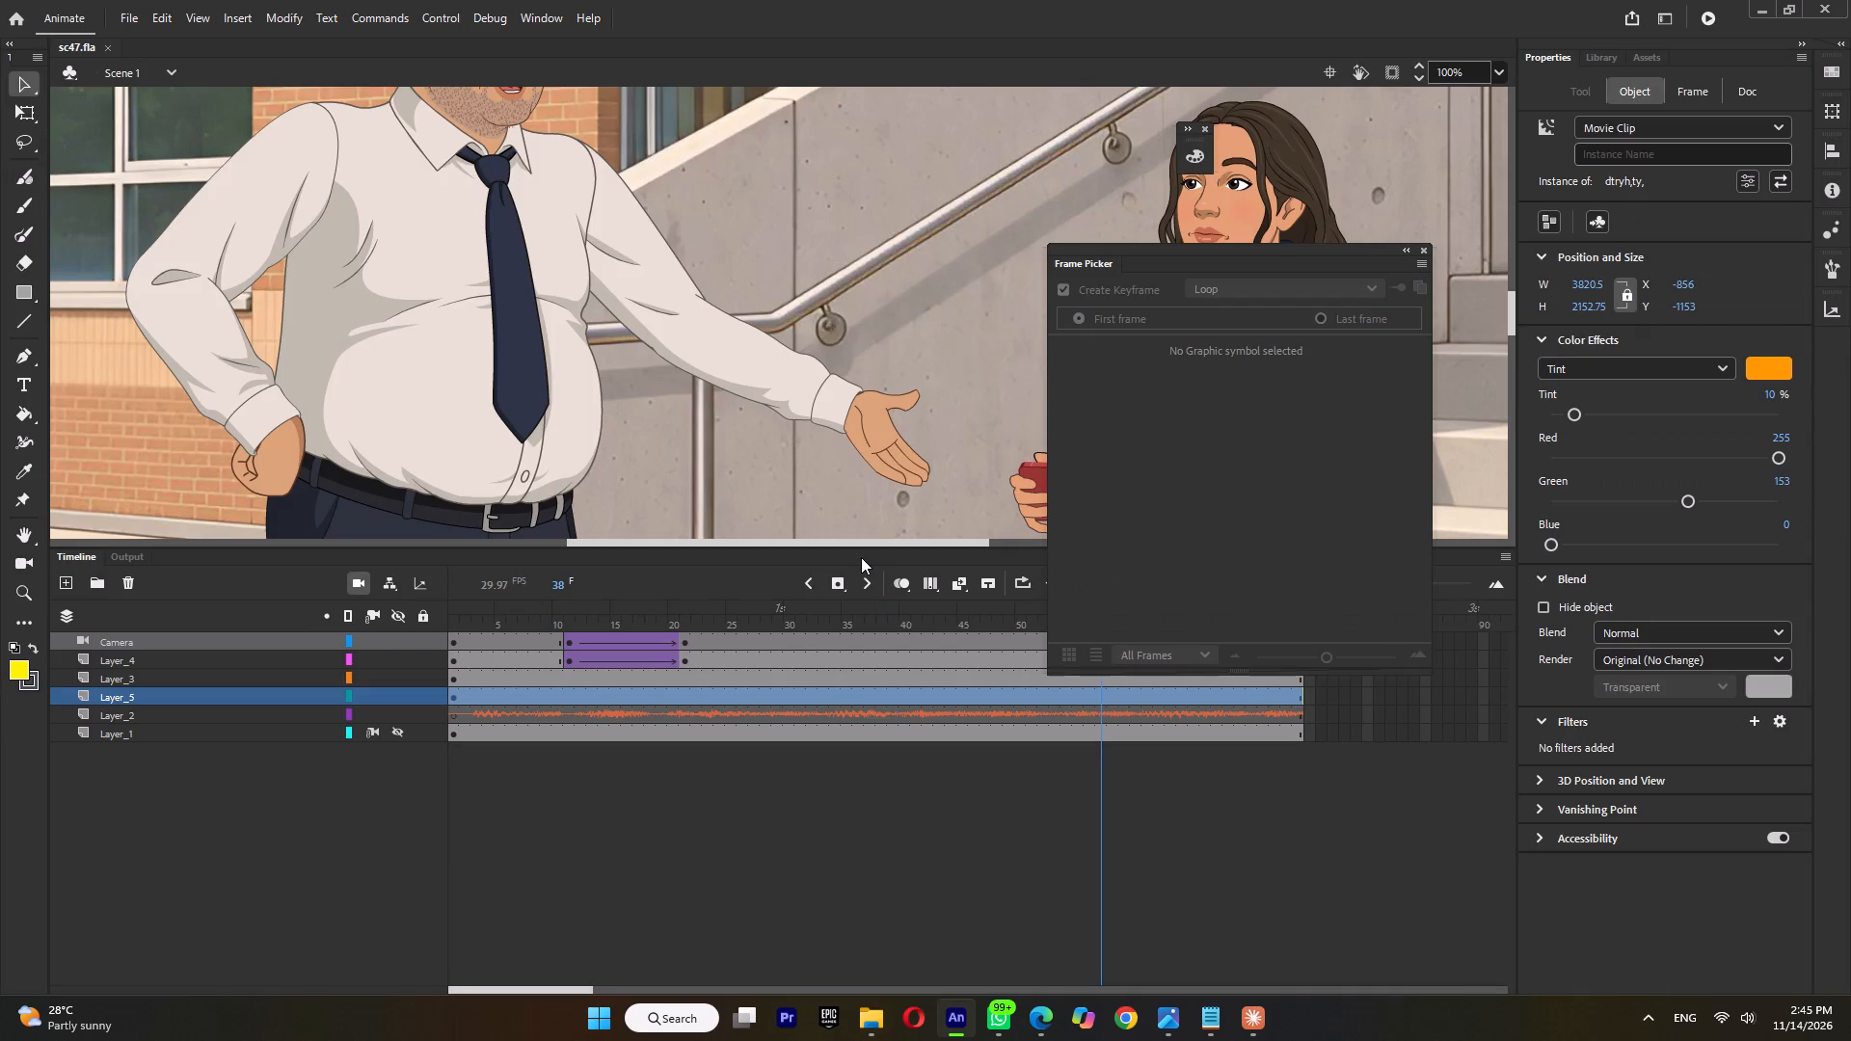
Enter the seated girl's Tween 4 torso symbol, delete the shield badge from frames 2 and 1, and return to Scene 1.
scroll(711, 347, "down", 6, "ctrl")
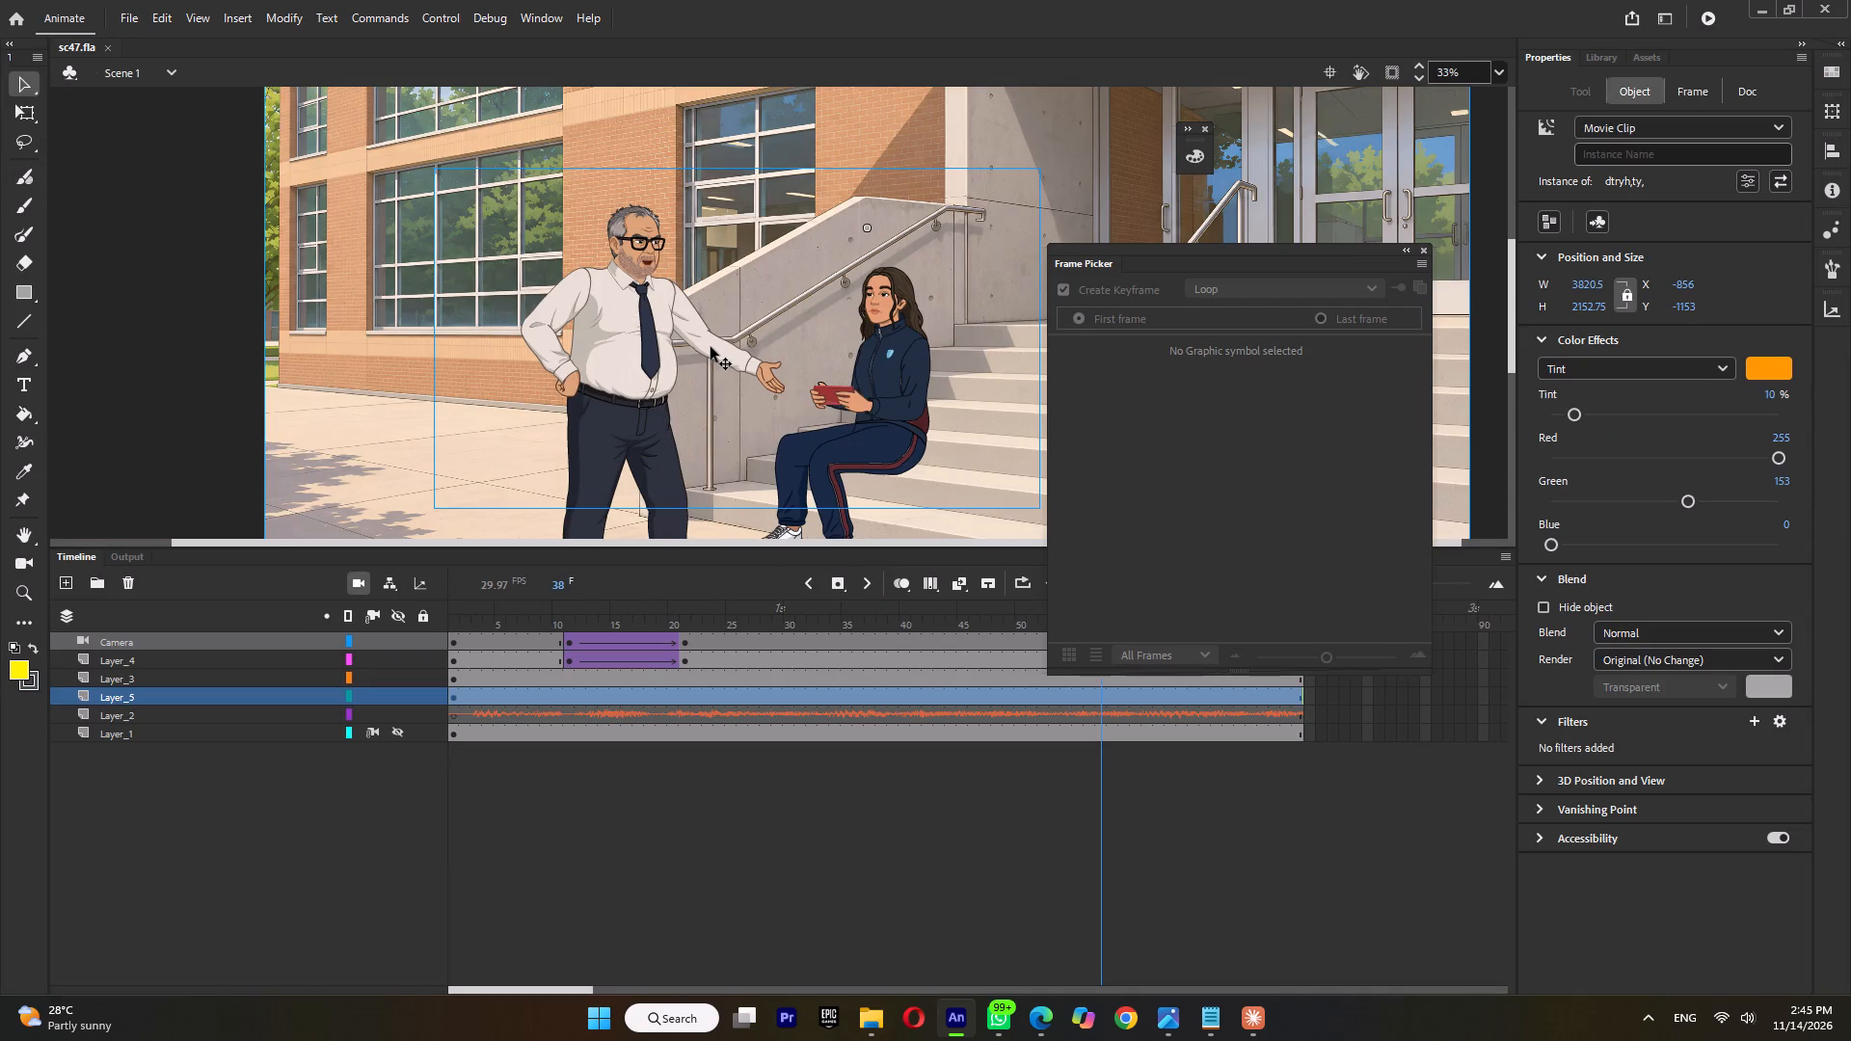
scroll(915, 355, "up", 2, "ctrl")
double_click(892, 360)
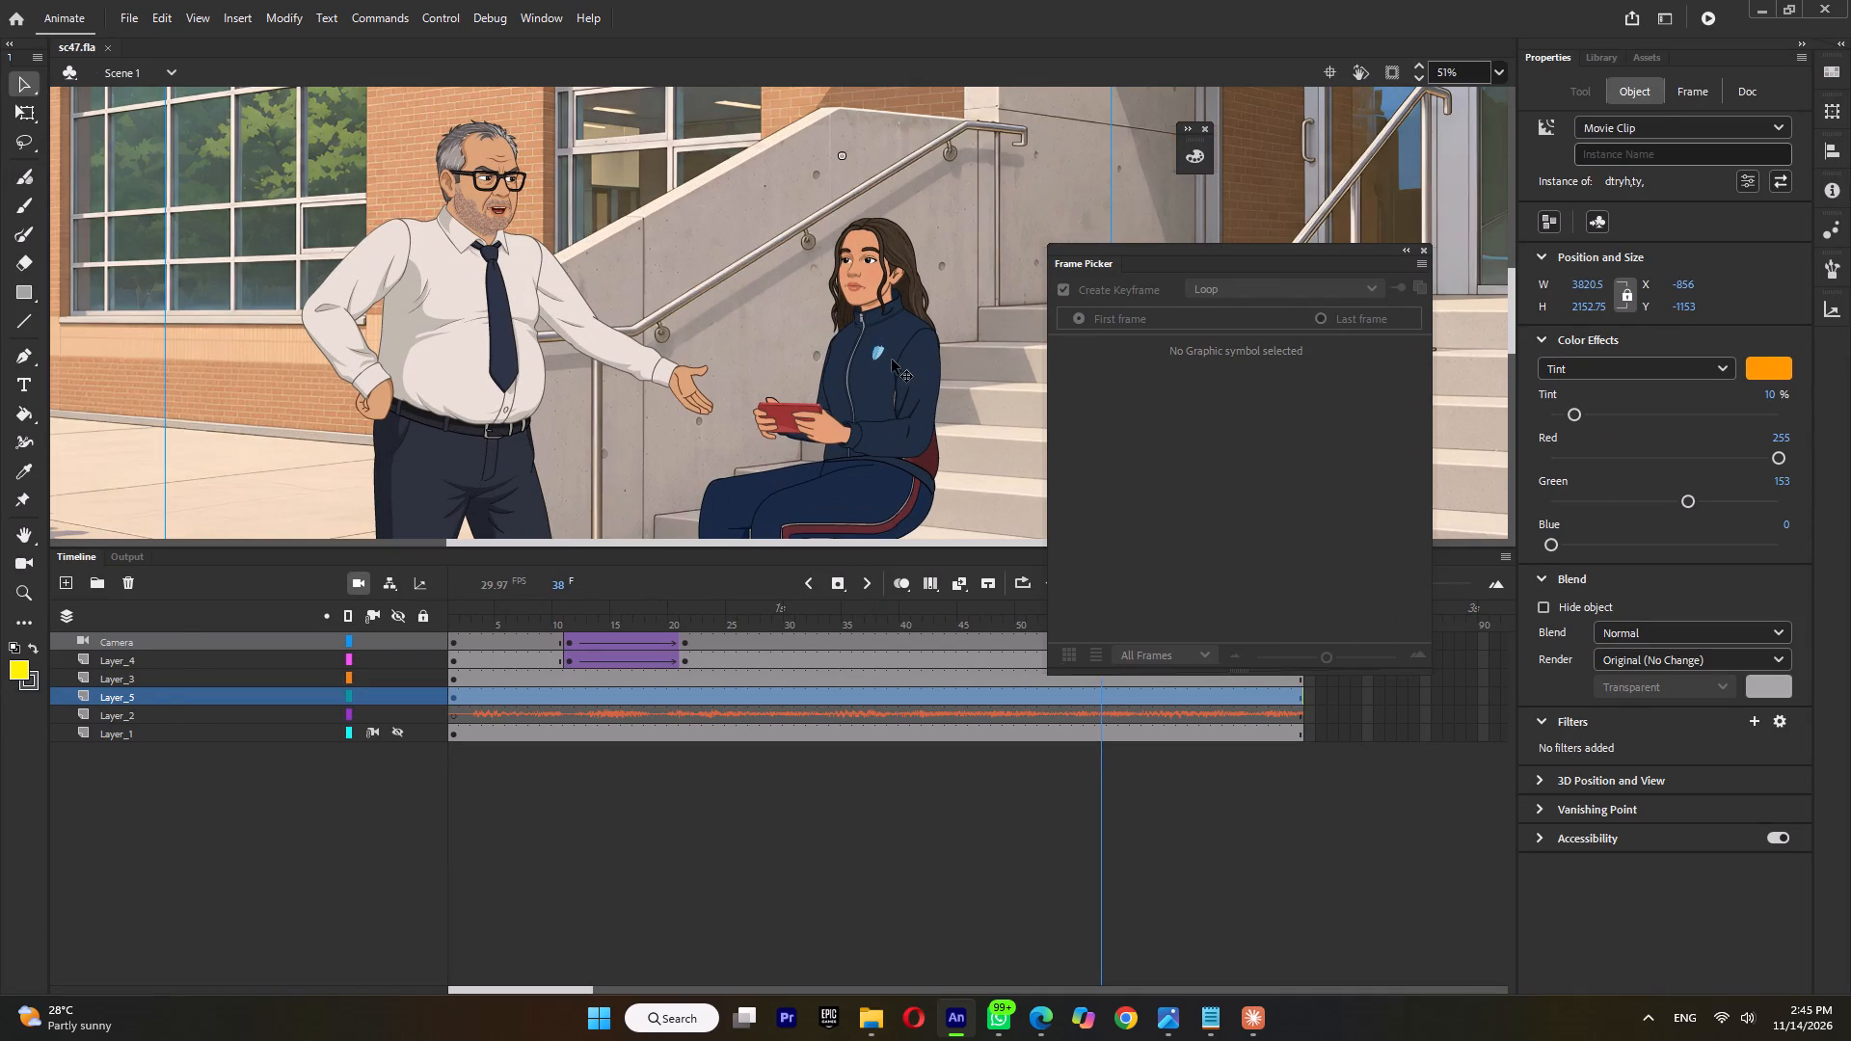
double_click(883, 362)
left_click(964, 332)
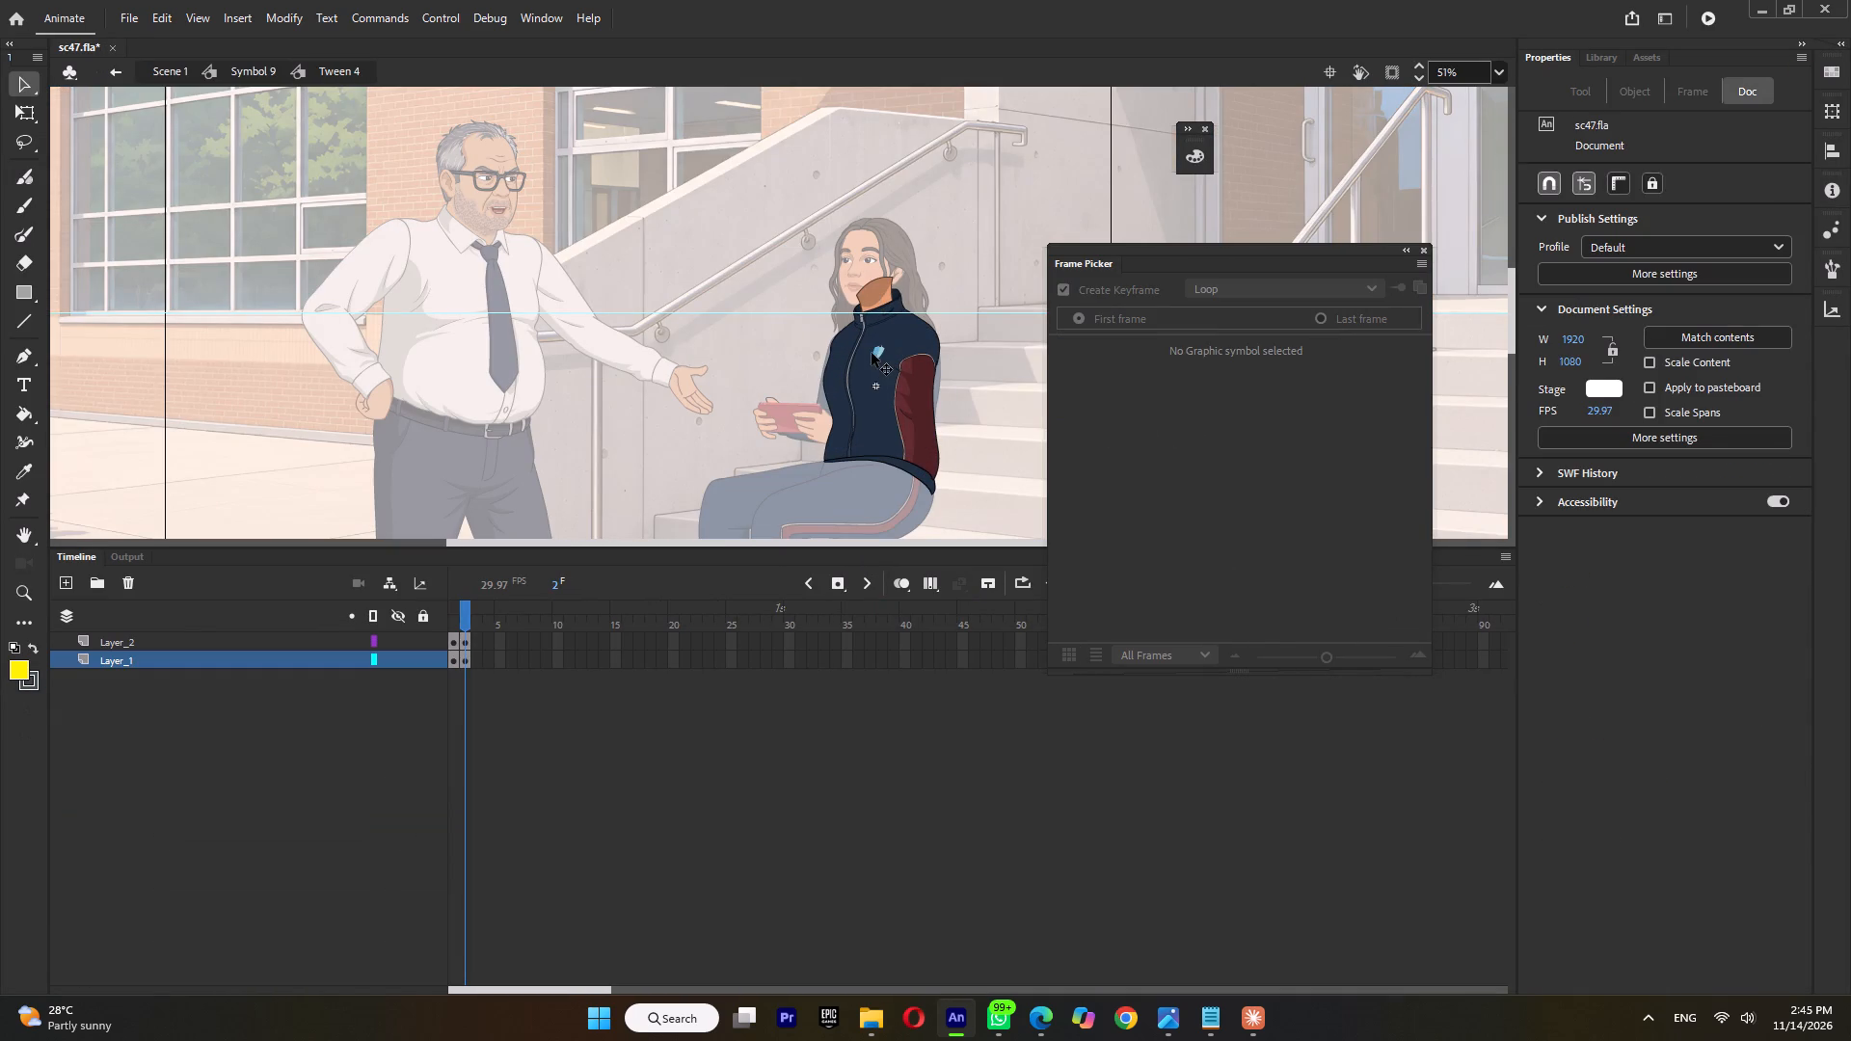
left_click(874, 352)
key("Delete")
left_click(457, 607)
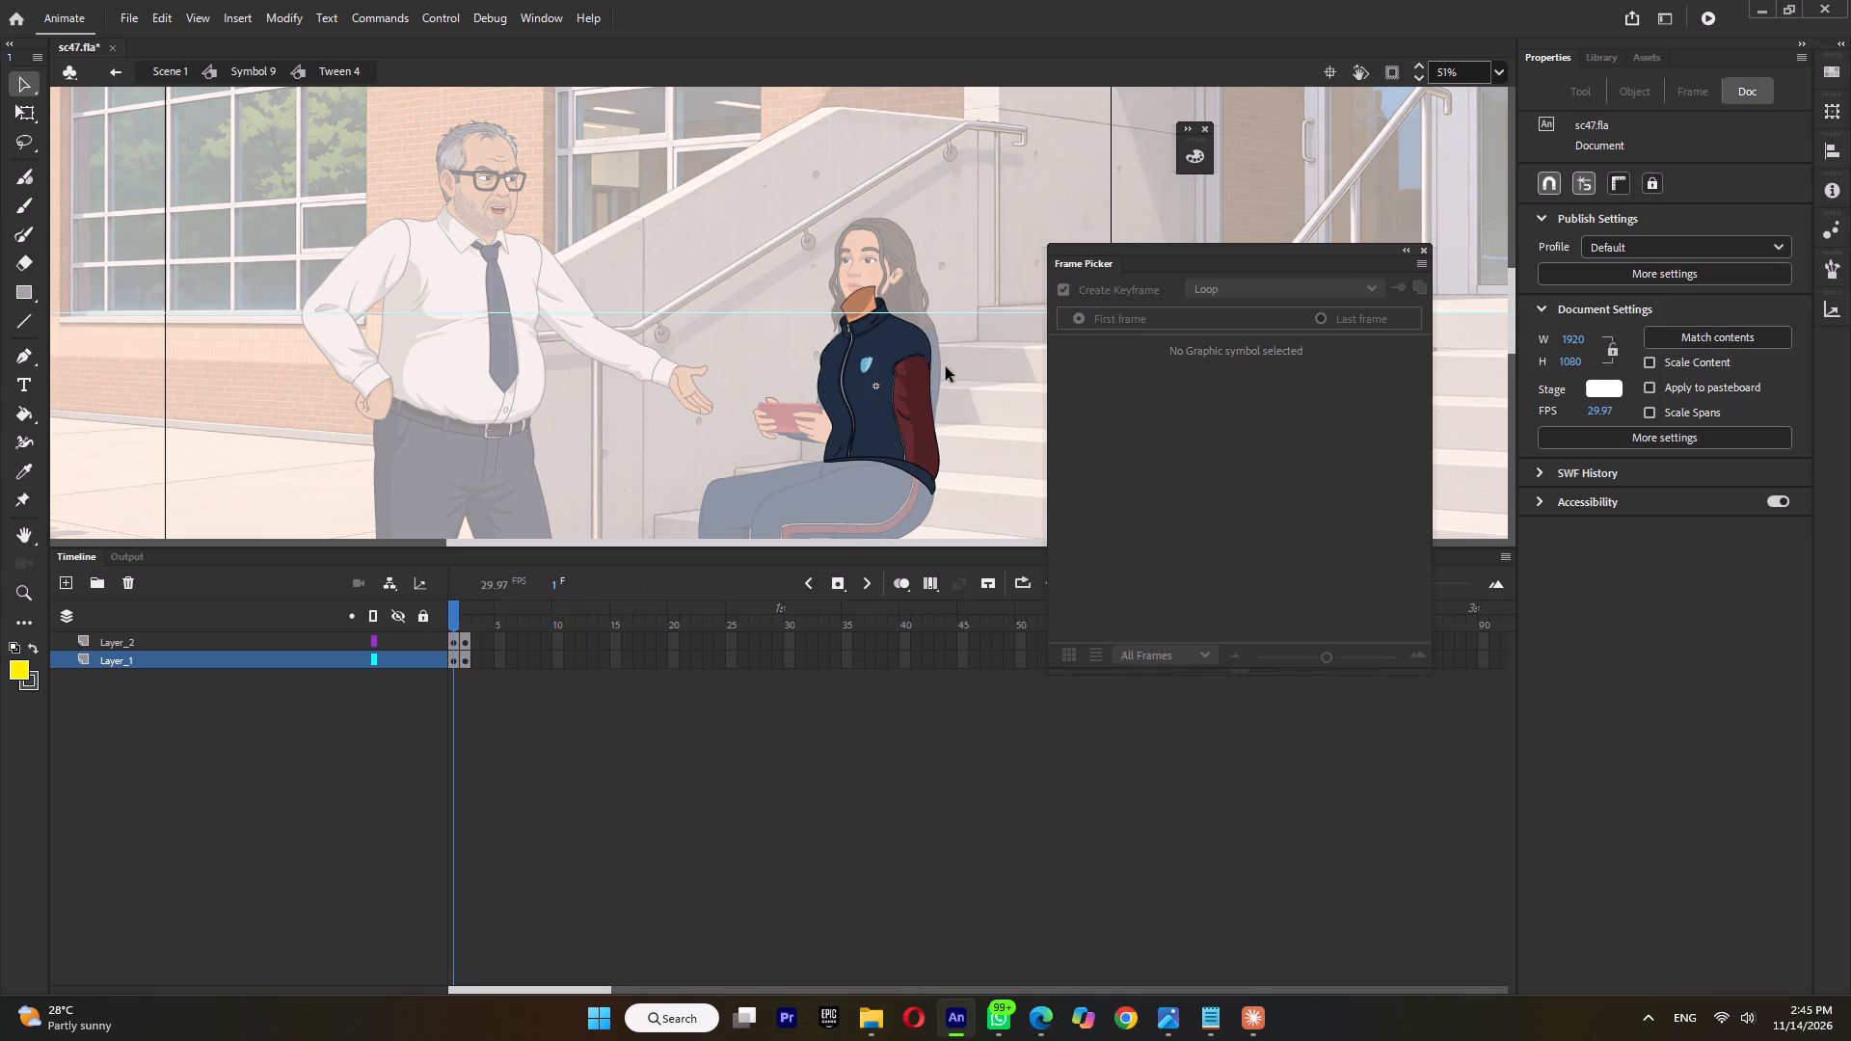
left_click(865, 364)
key("Delete")
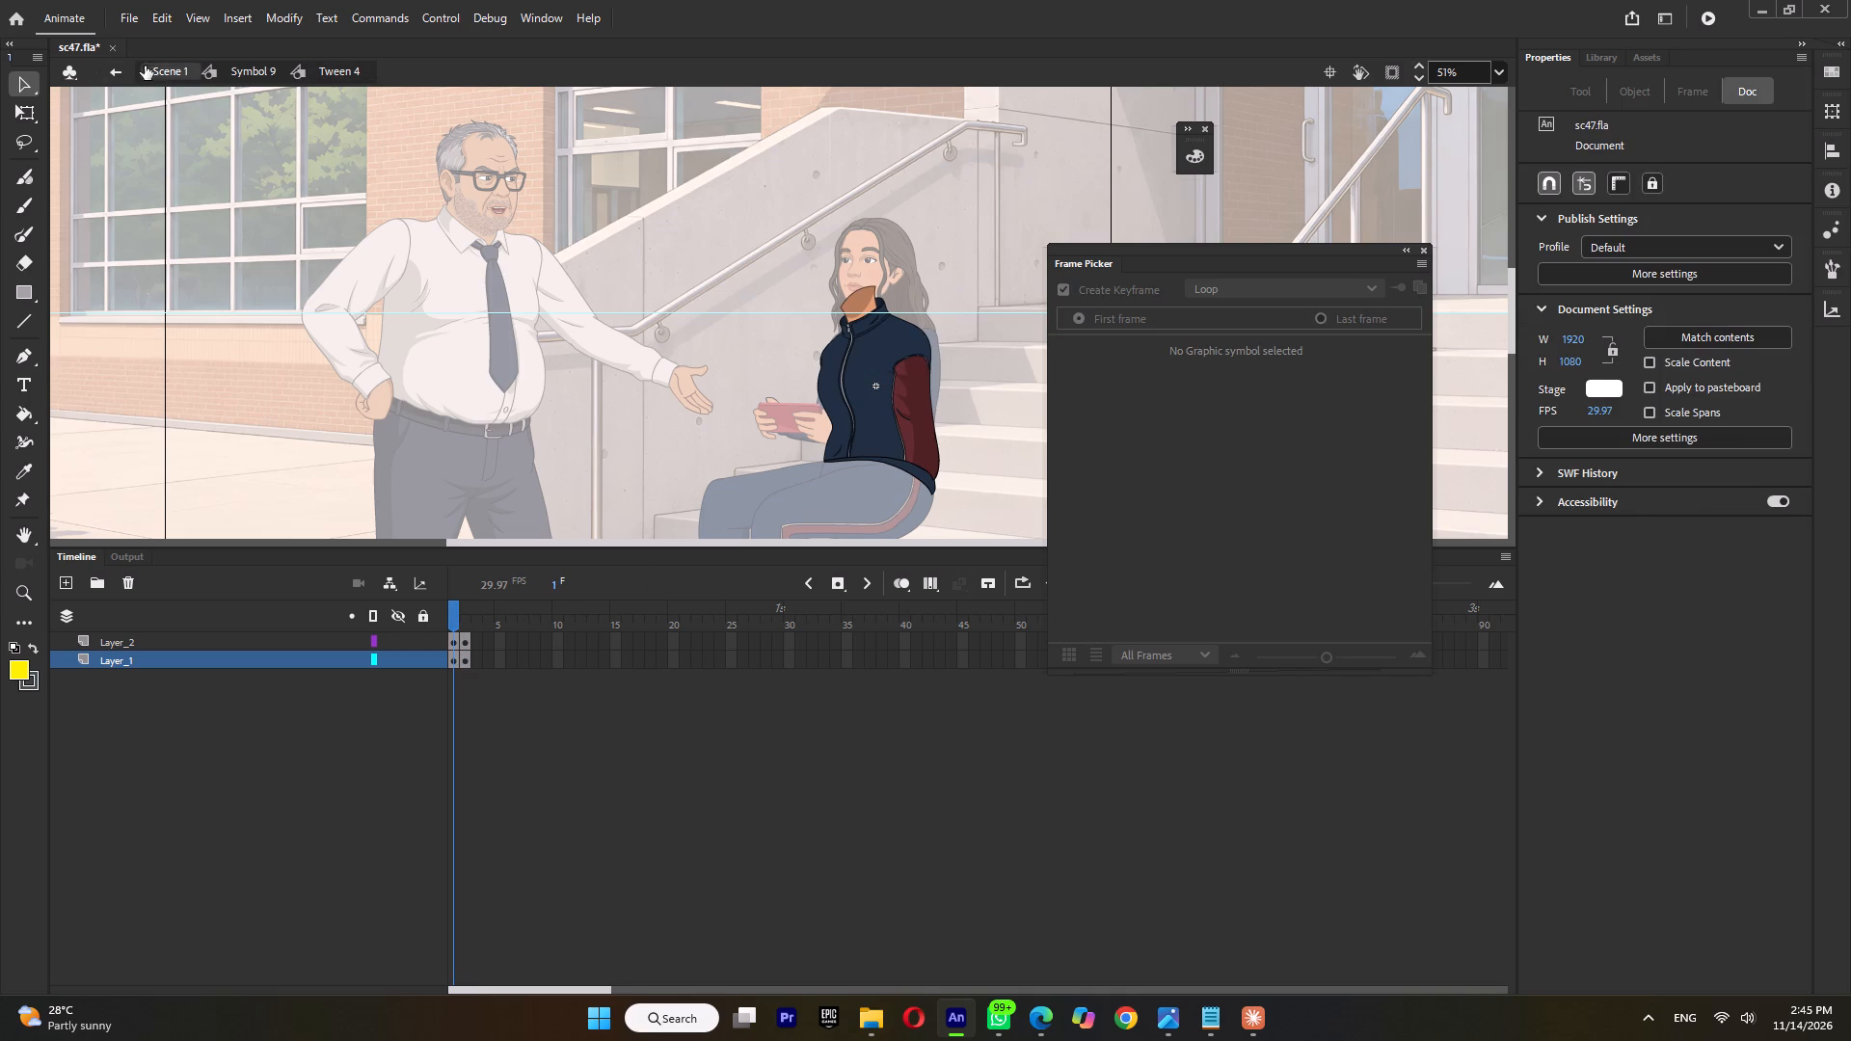
left_click(165, 67)
Save sc47.fla and close it.
key("ctrl+s")
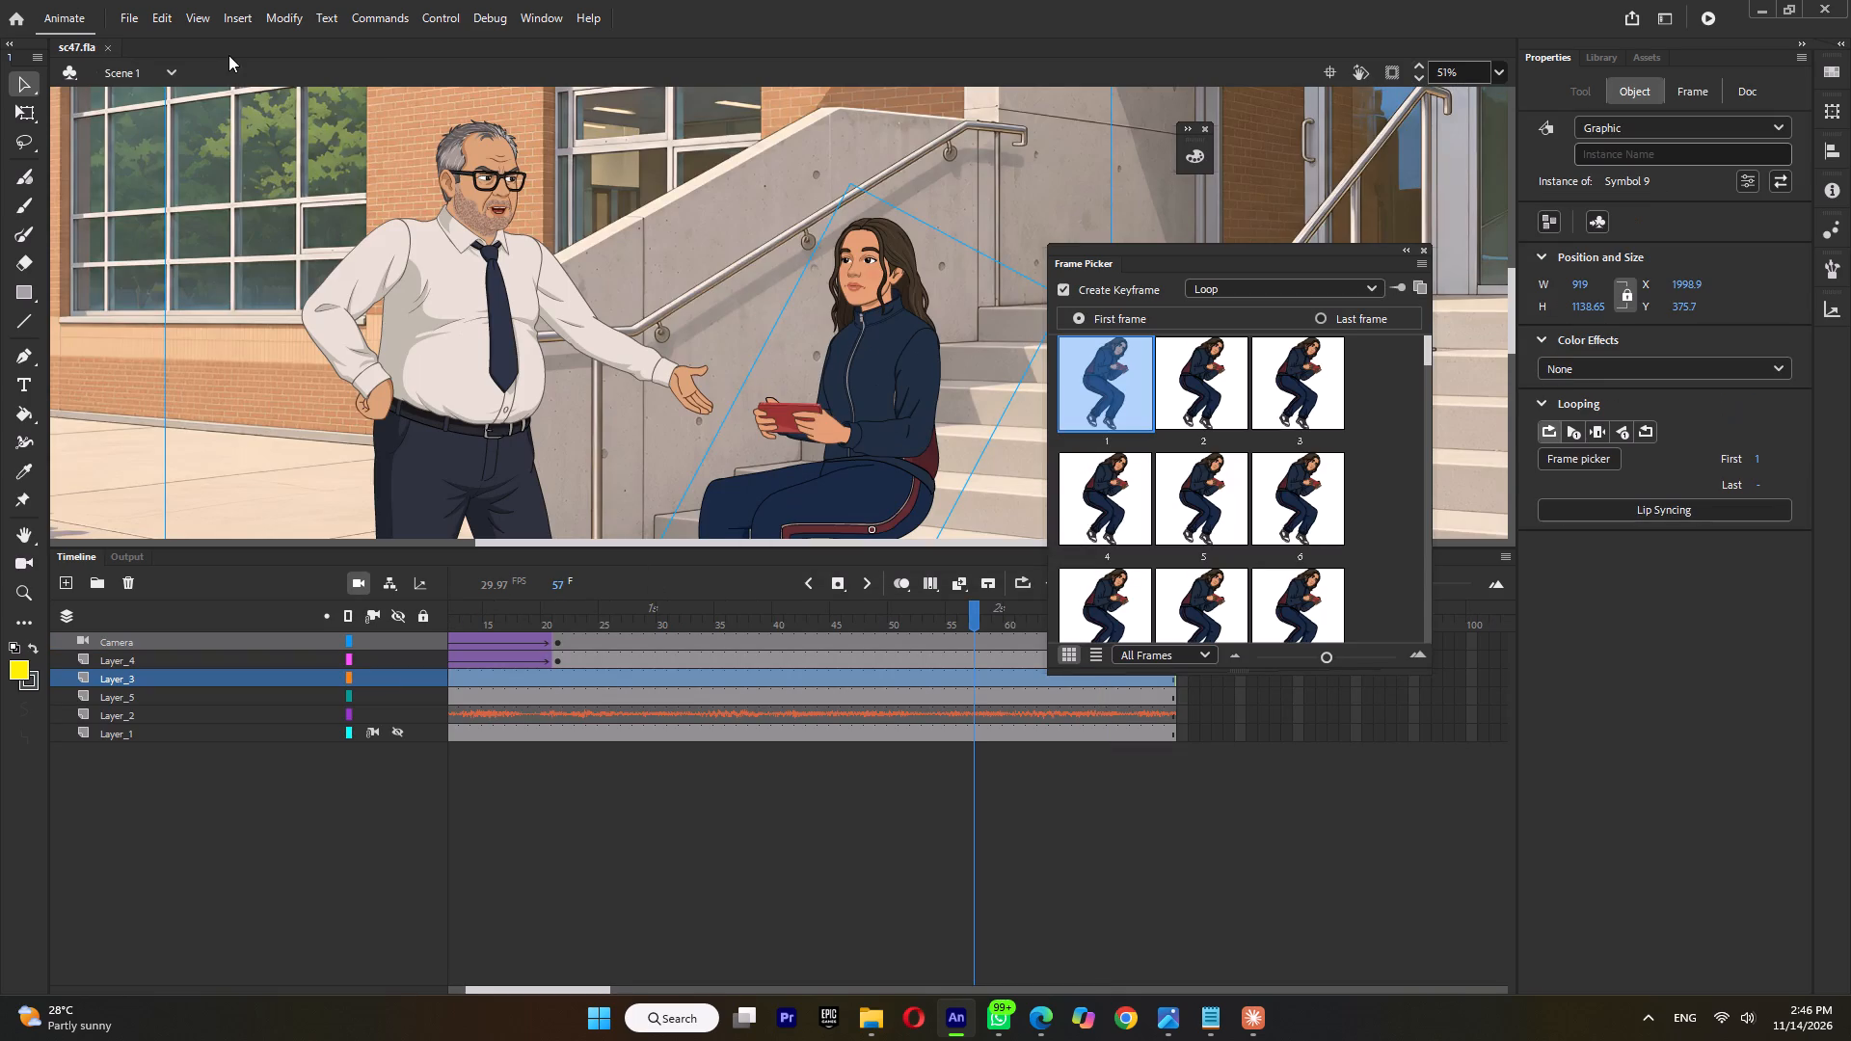
left_click(112, 51)
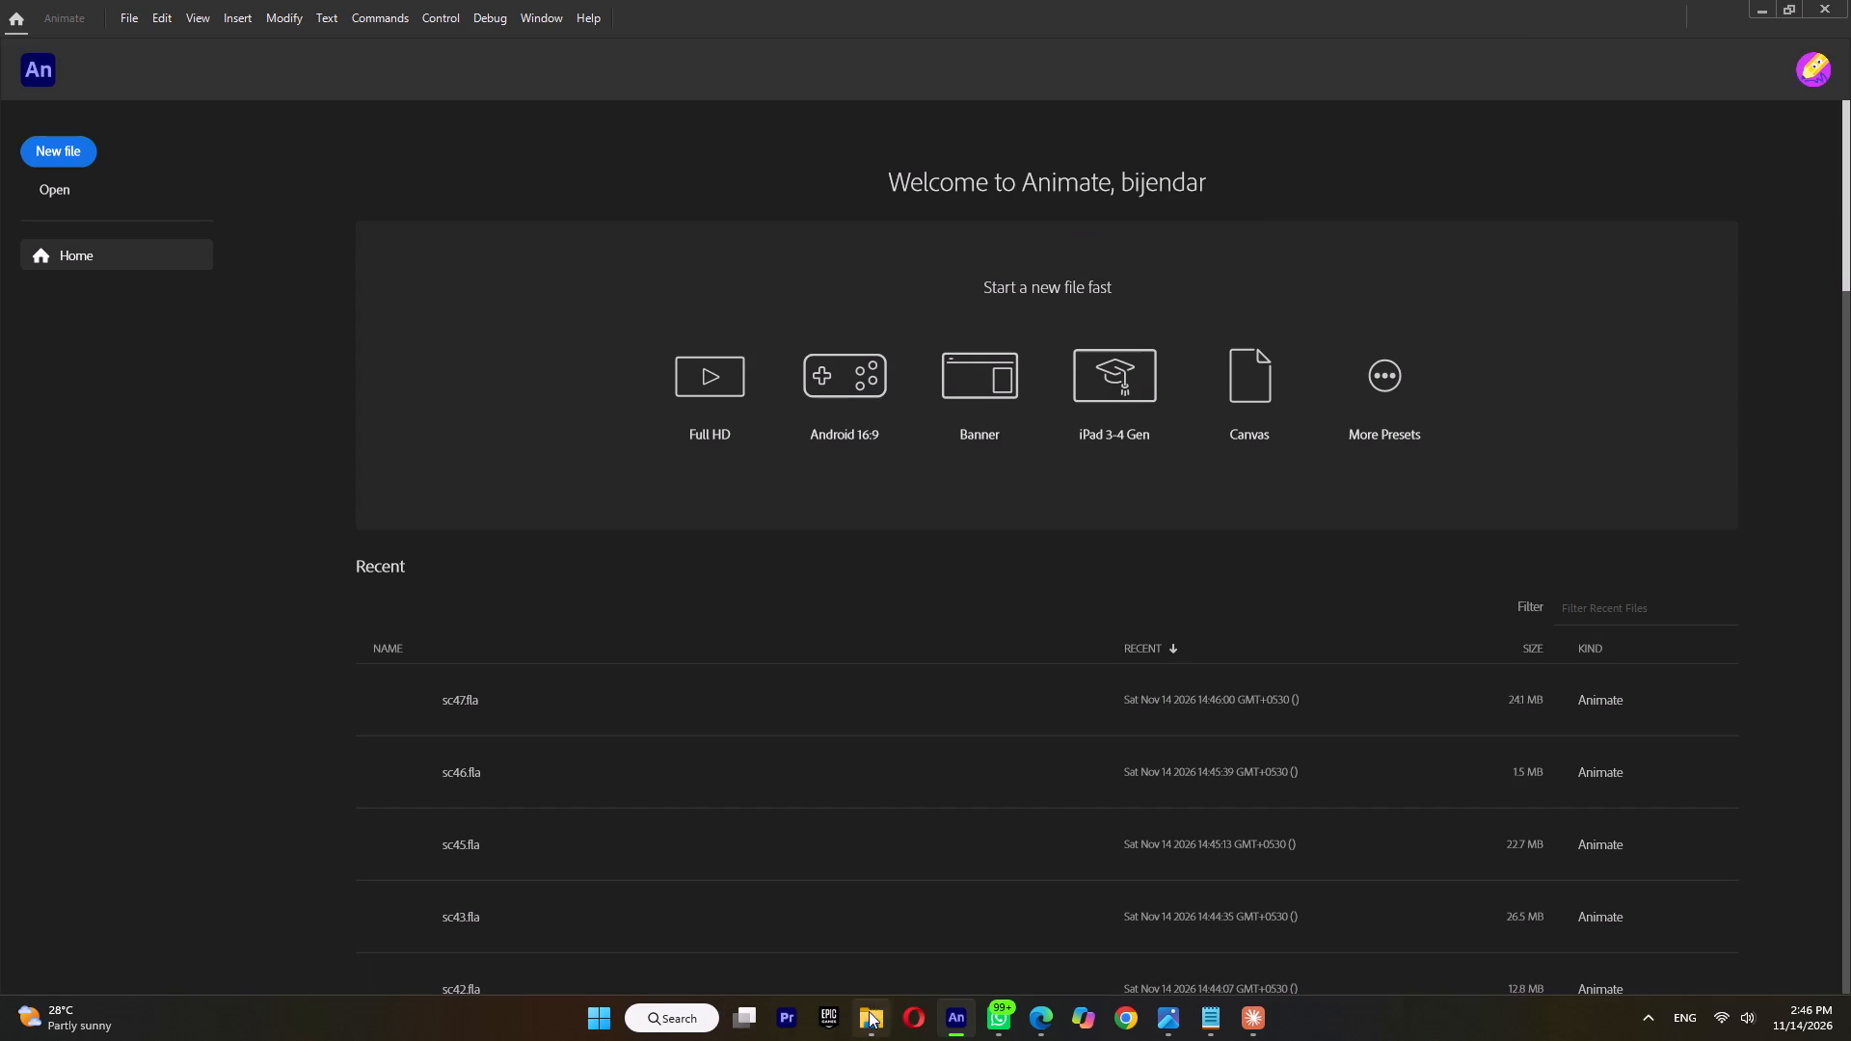
Open sc48.fla from the BIJENDER folder.
left_click(869, 1015)
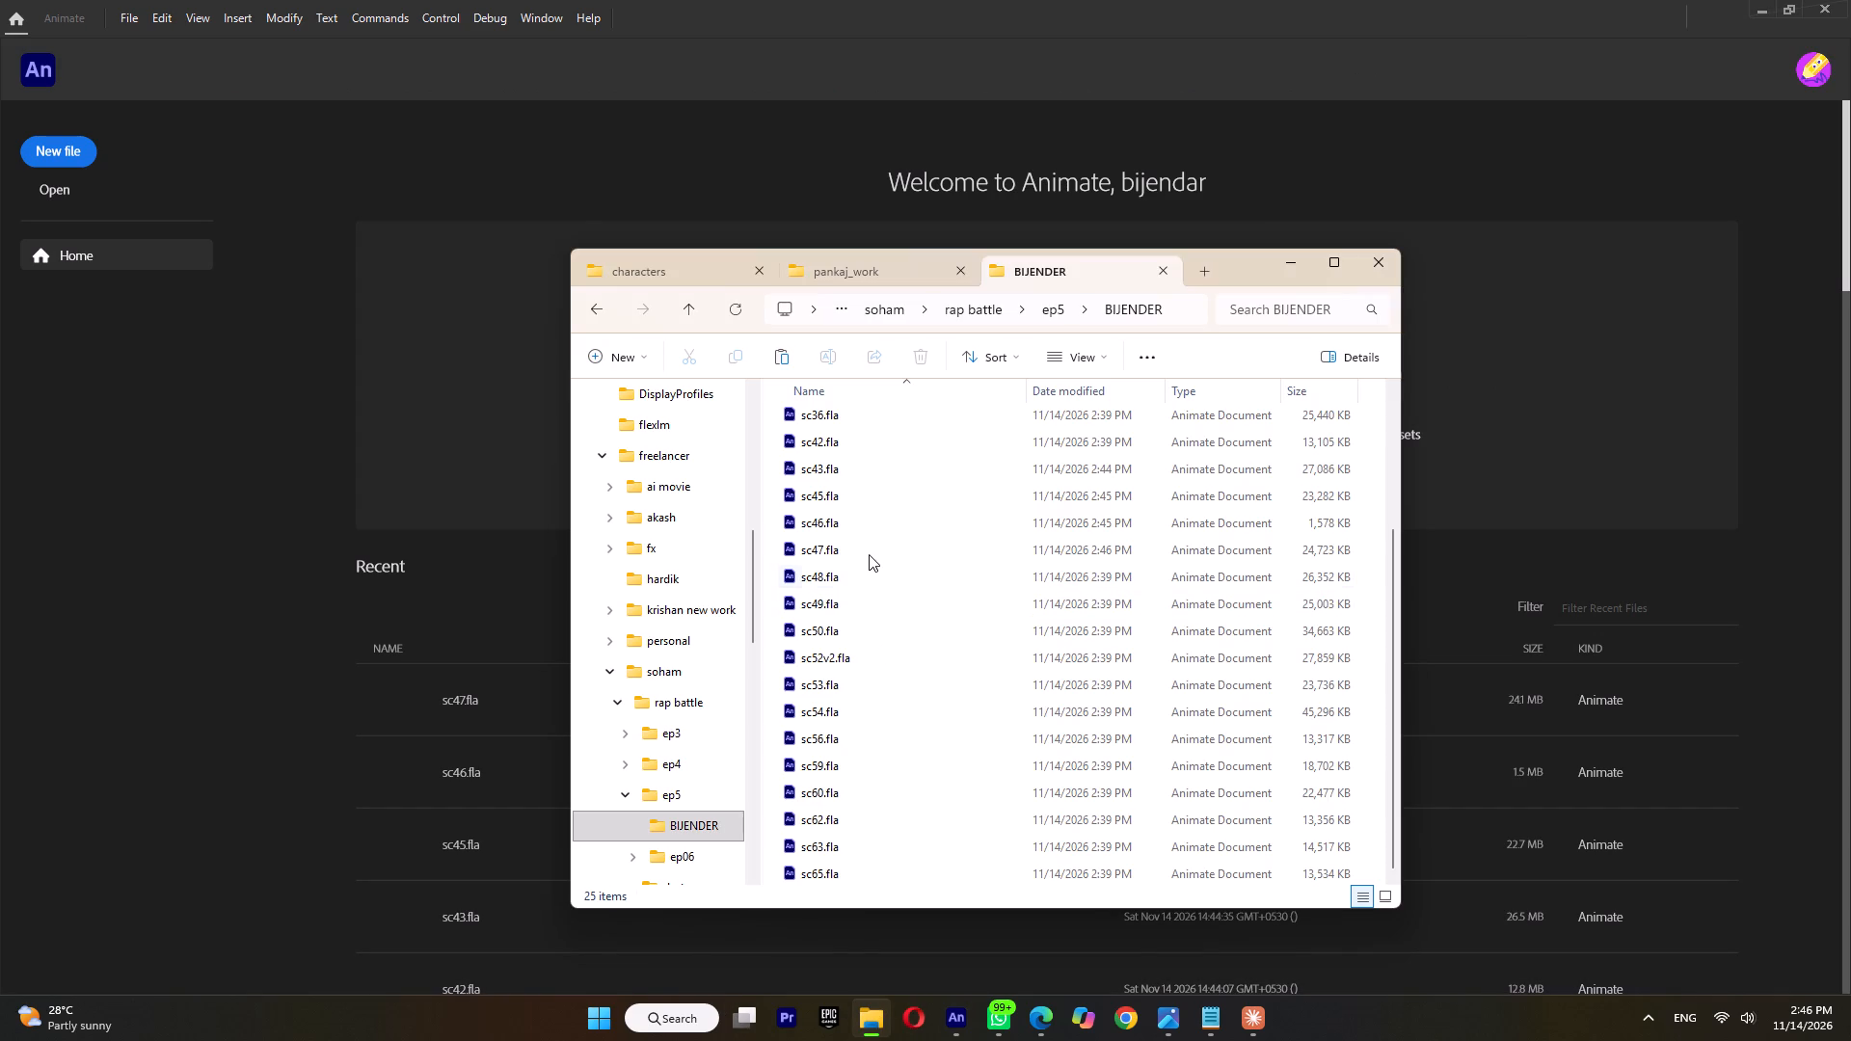
double_click(863, 569)
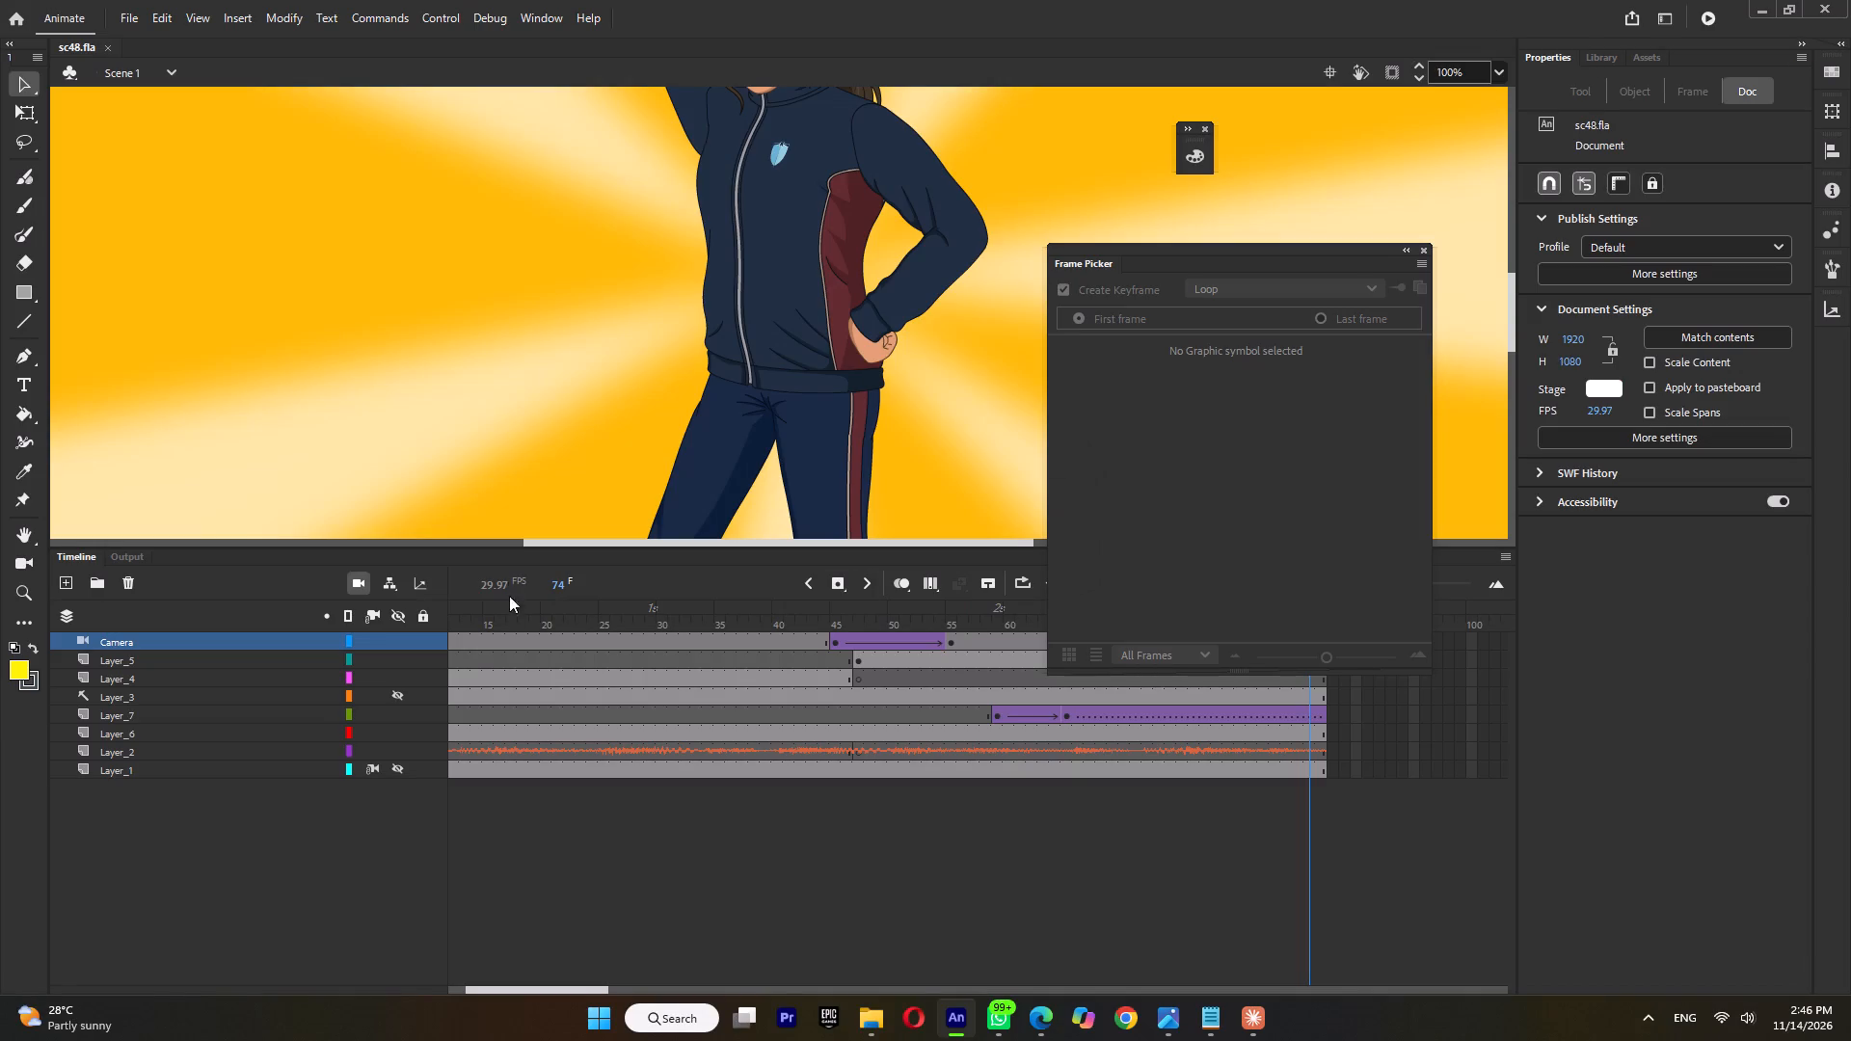
Enter the girl's Tween 4 torso symbol inside Symbol 9, delete the shield badge from frames 6, 5 and 2, and return to Scene 1.
scroll(499, 299, "down", 4, "ctrl")
double_click(700, 202)
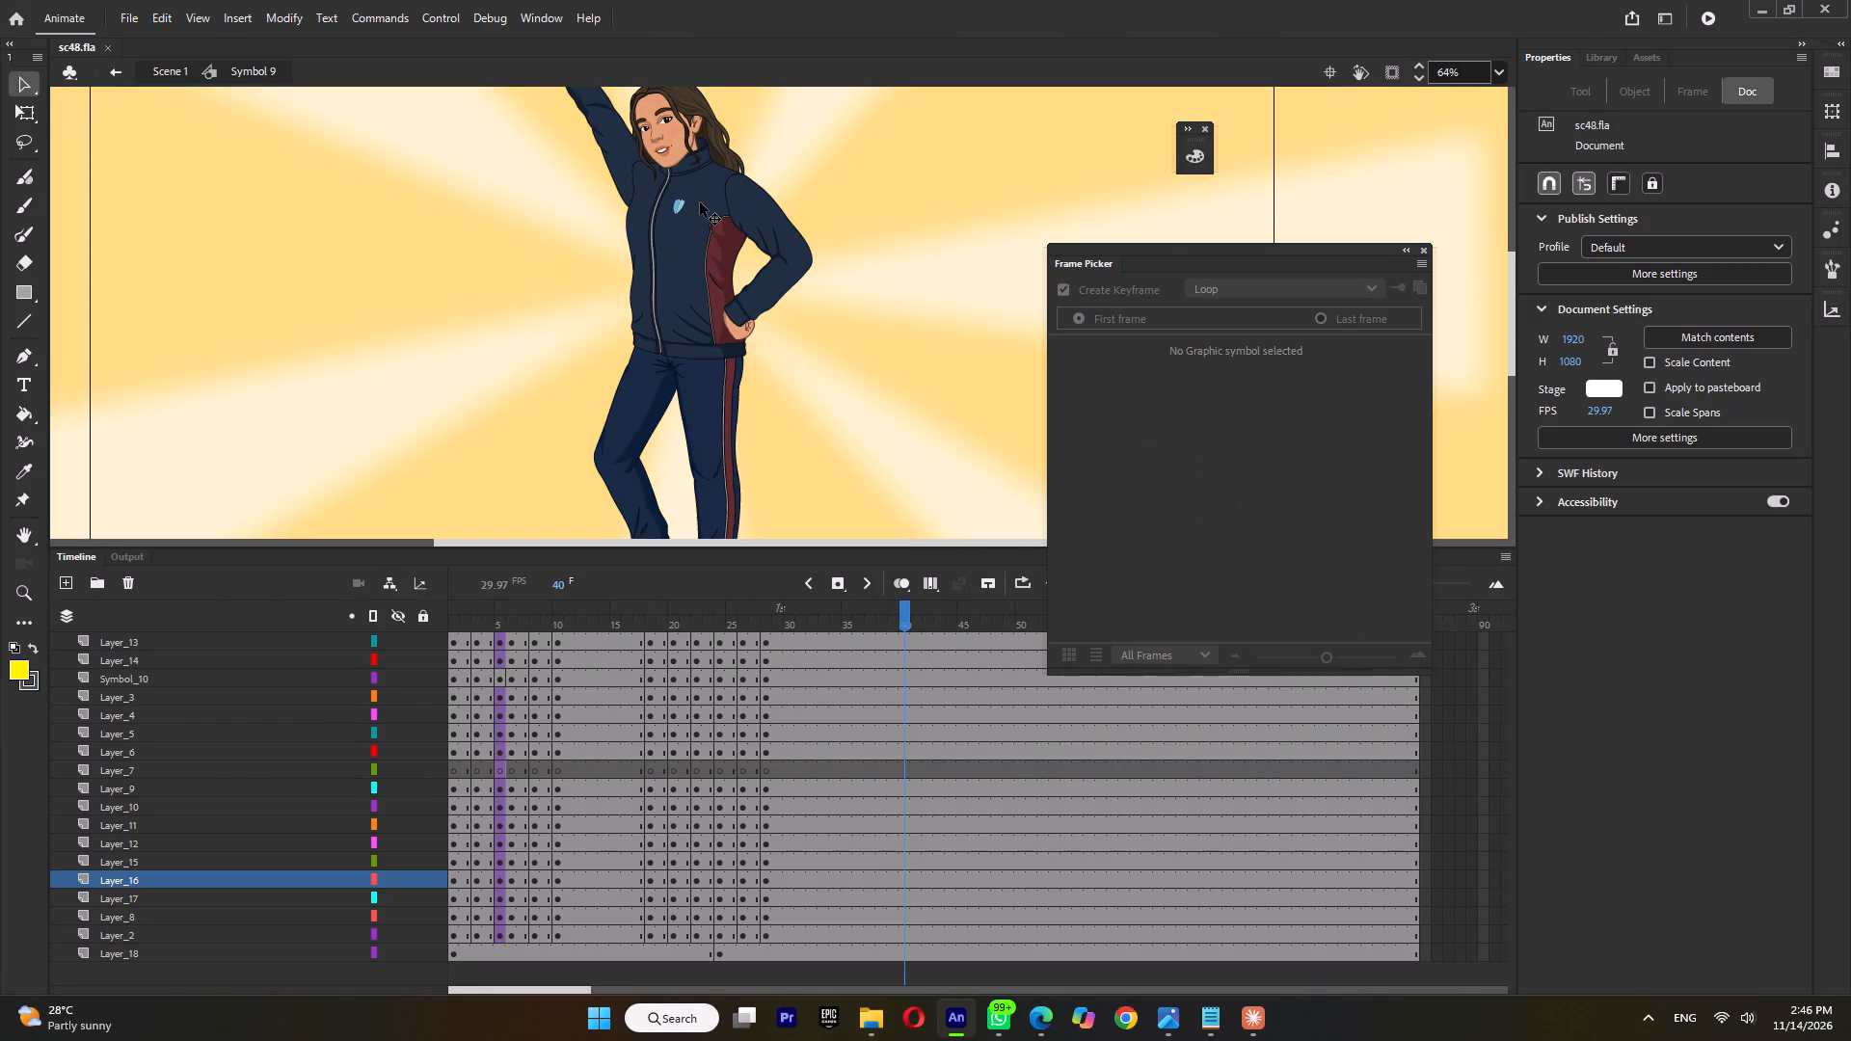
double_click(679, 208)
left_click(679, 208)
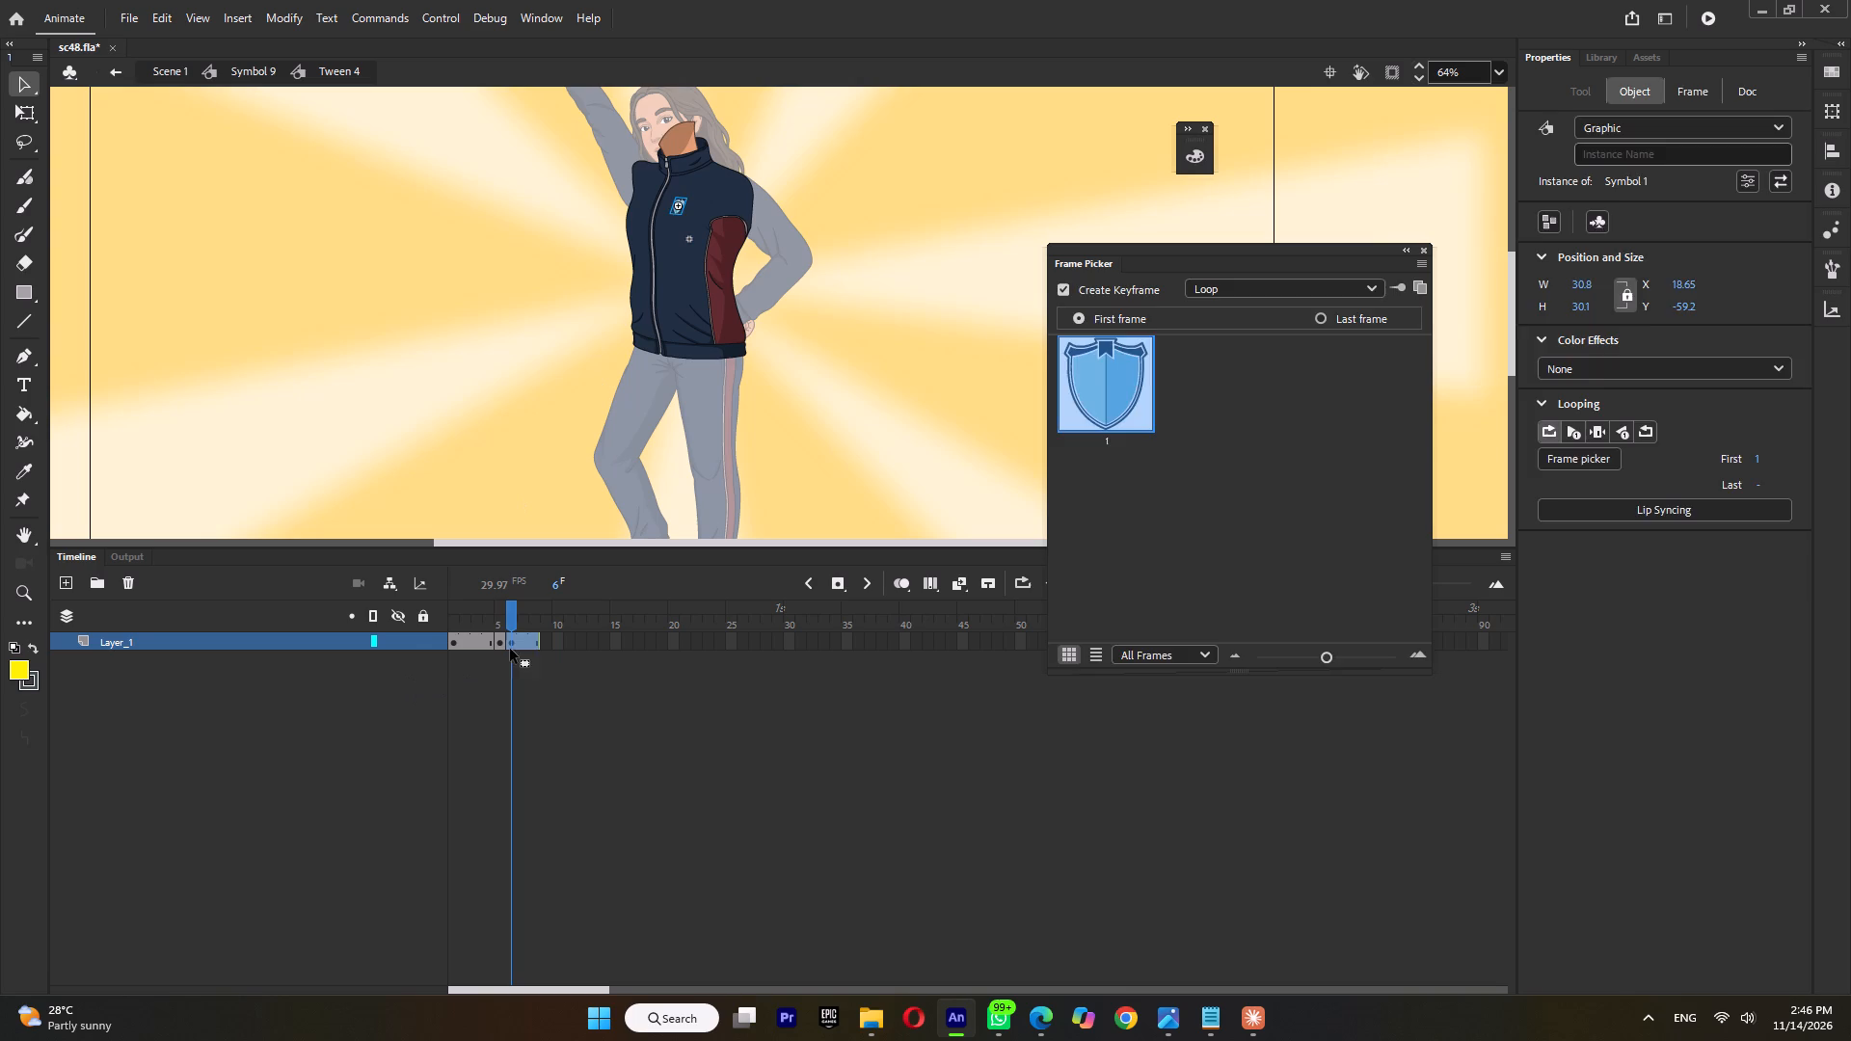
key("Delete")
left_click(502, 615)
left_click(677, 206)
key("Delete")
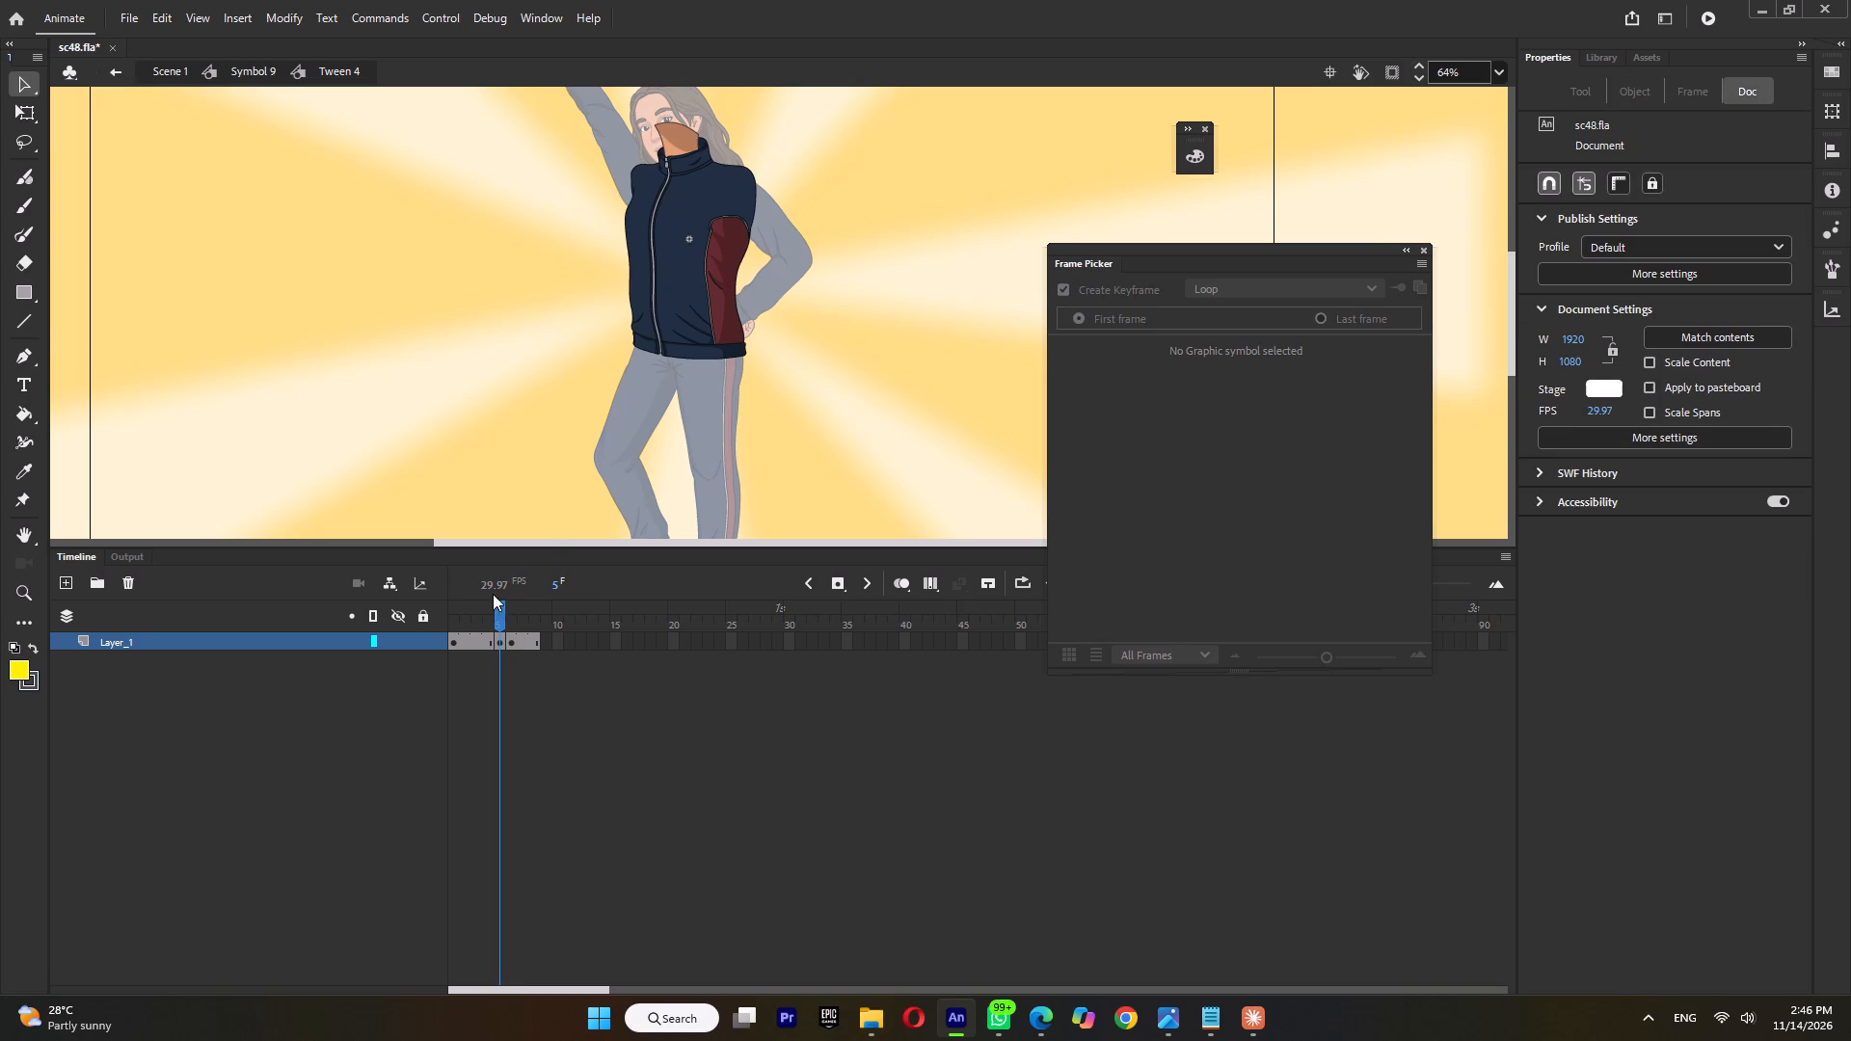
left_click(470, 622)
left_click(677, 209)
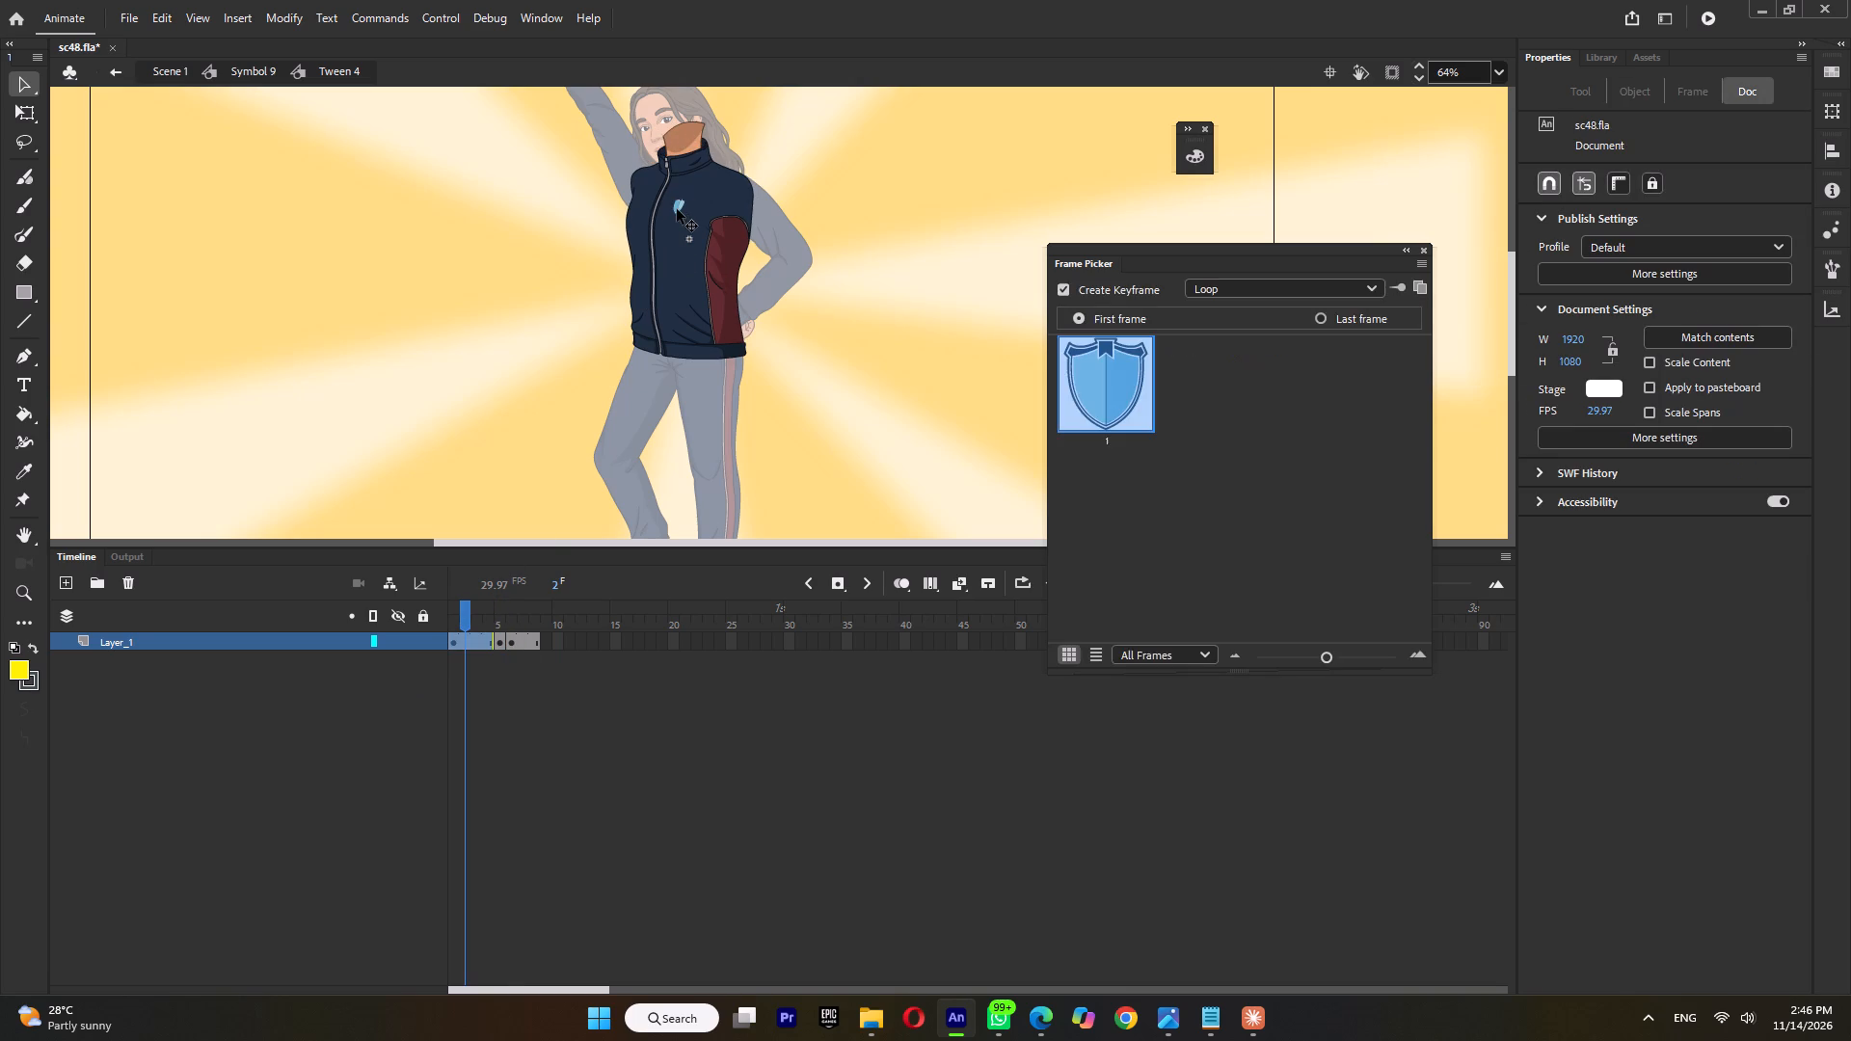
key("Delete")
left_click(157, 72)
scroll(611, 272, "down", 5, "ctrl")
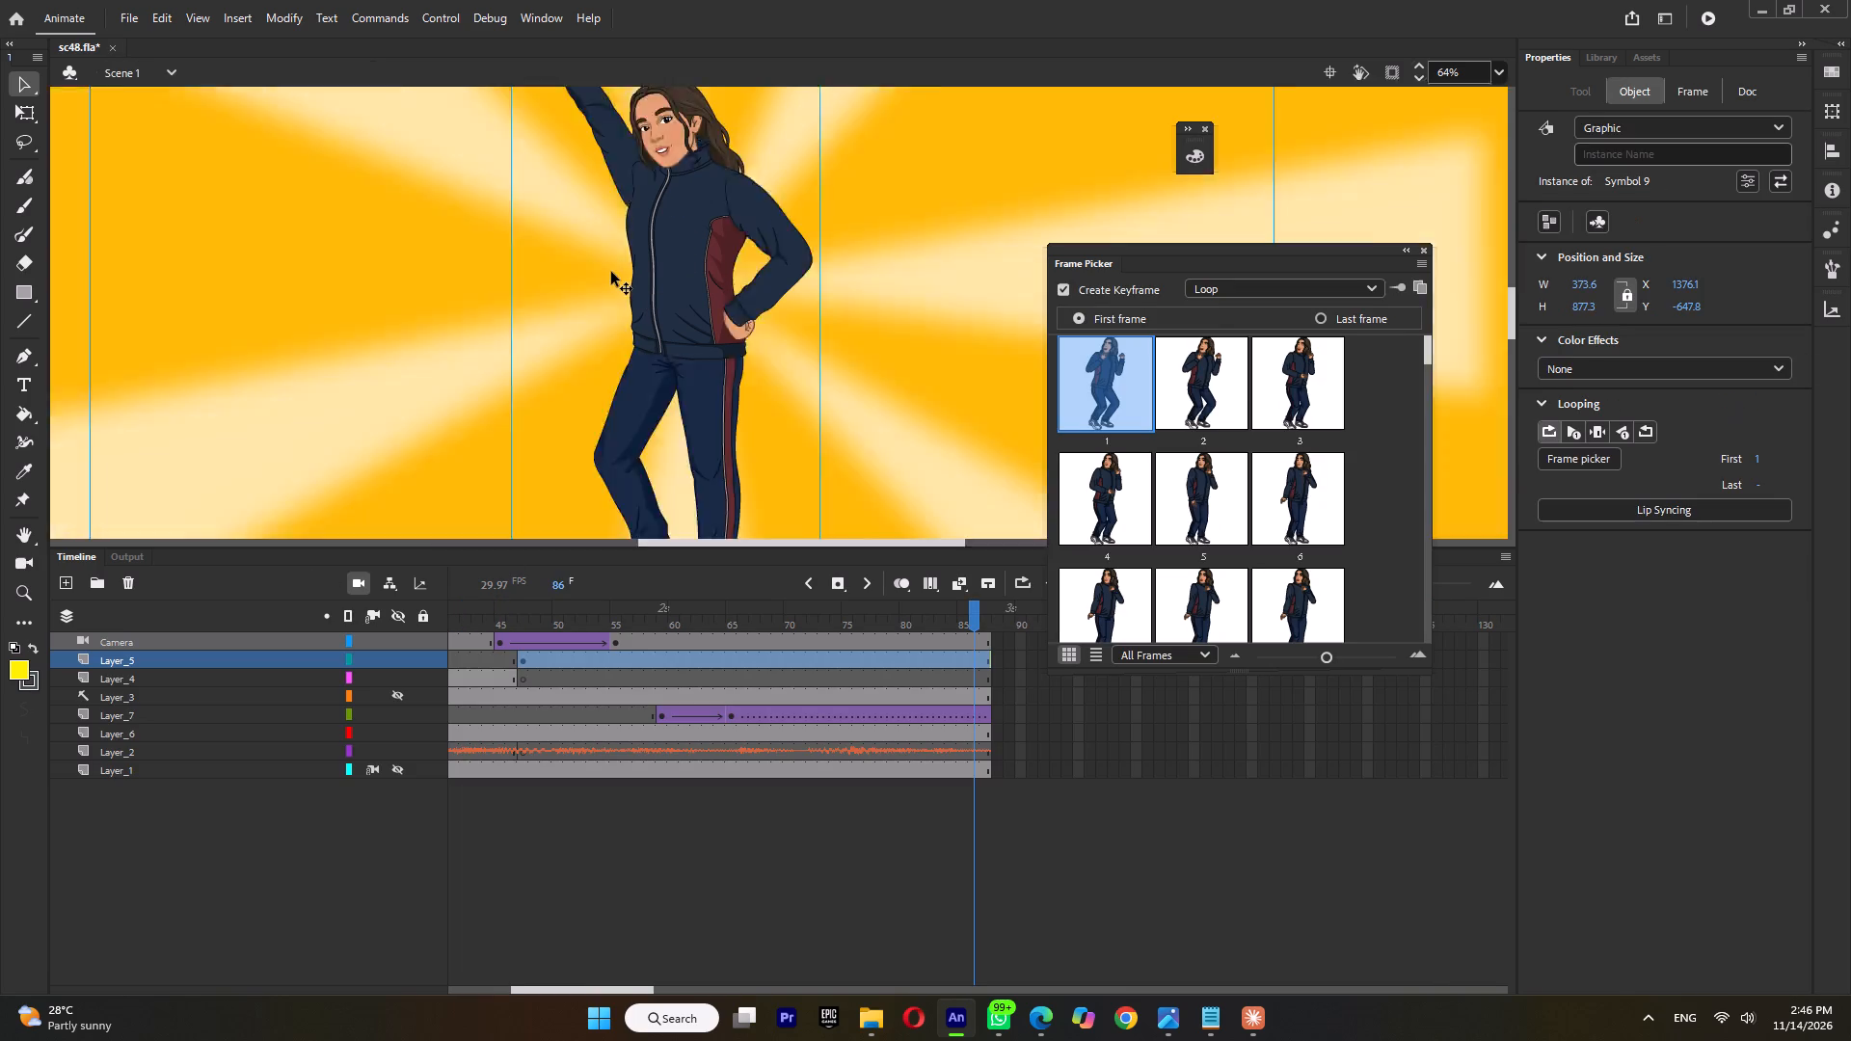
Save sc48.fla and play the scene's timeline.
key("ctrl+s")
key("Return")
key("Return")
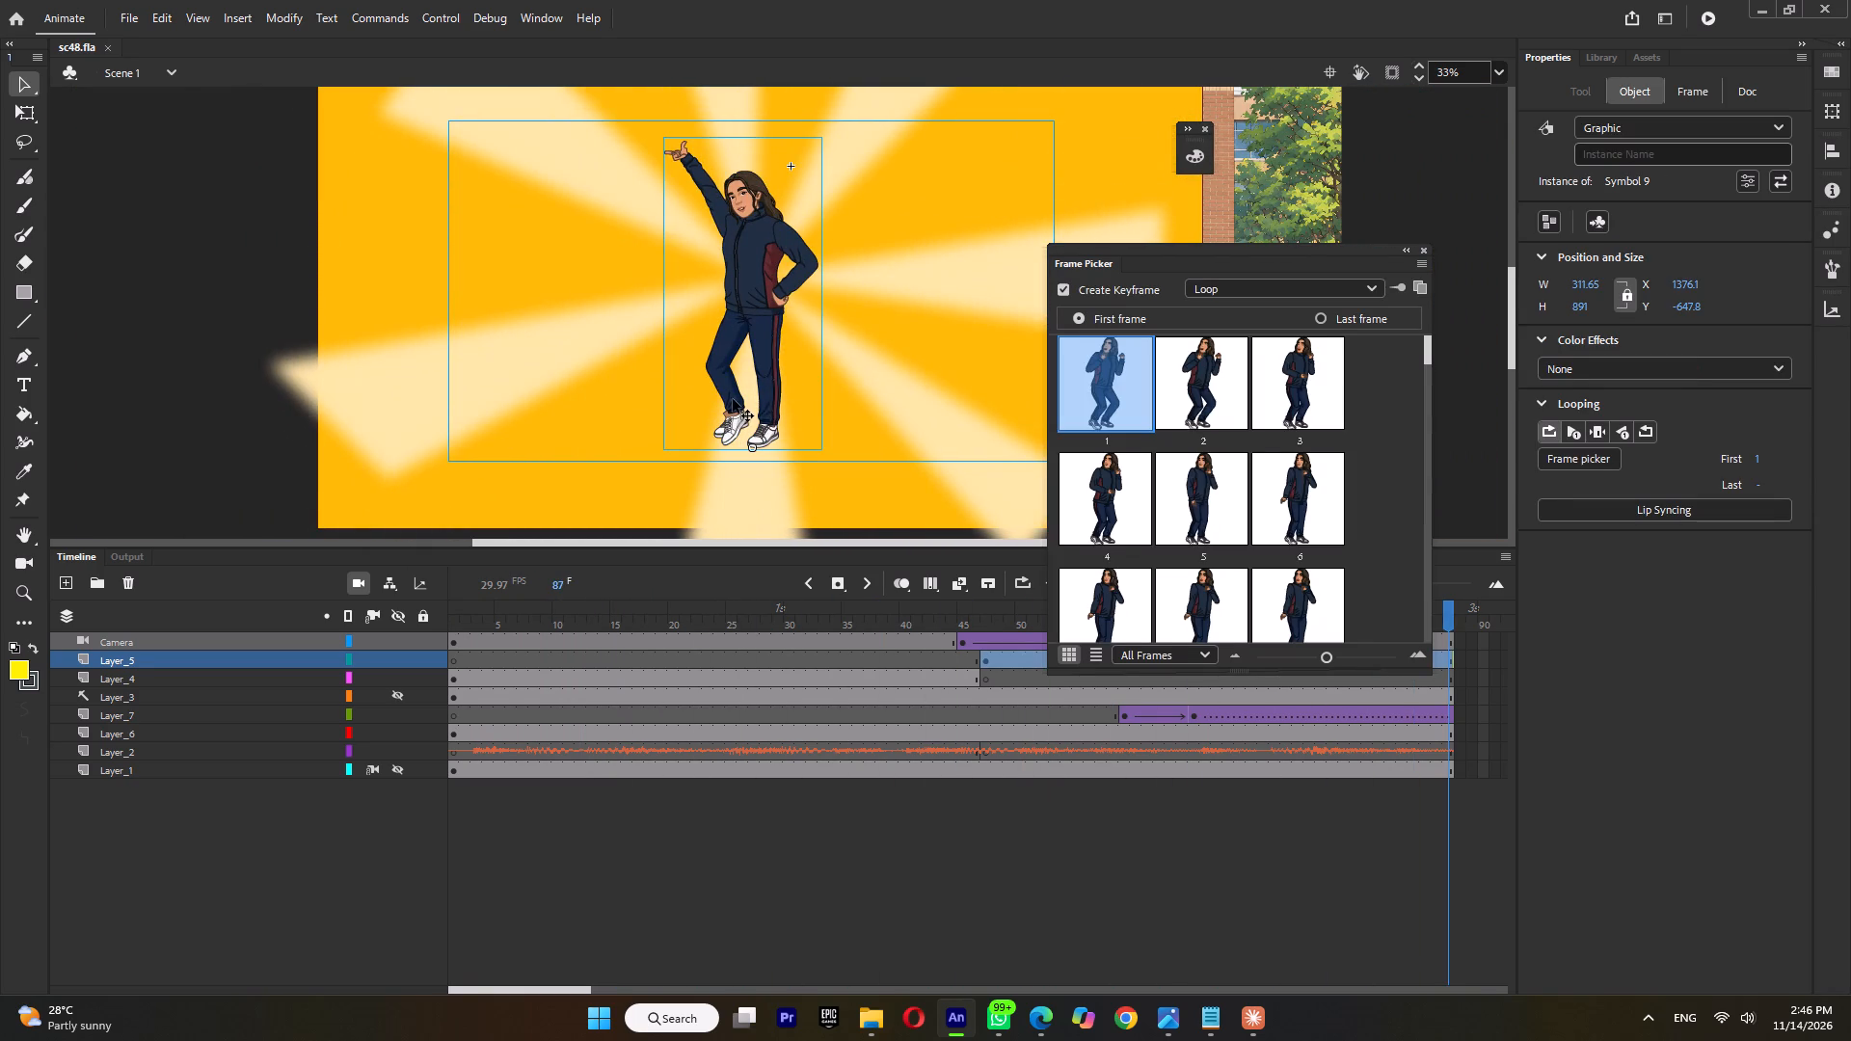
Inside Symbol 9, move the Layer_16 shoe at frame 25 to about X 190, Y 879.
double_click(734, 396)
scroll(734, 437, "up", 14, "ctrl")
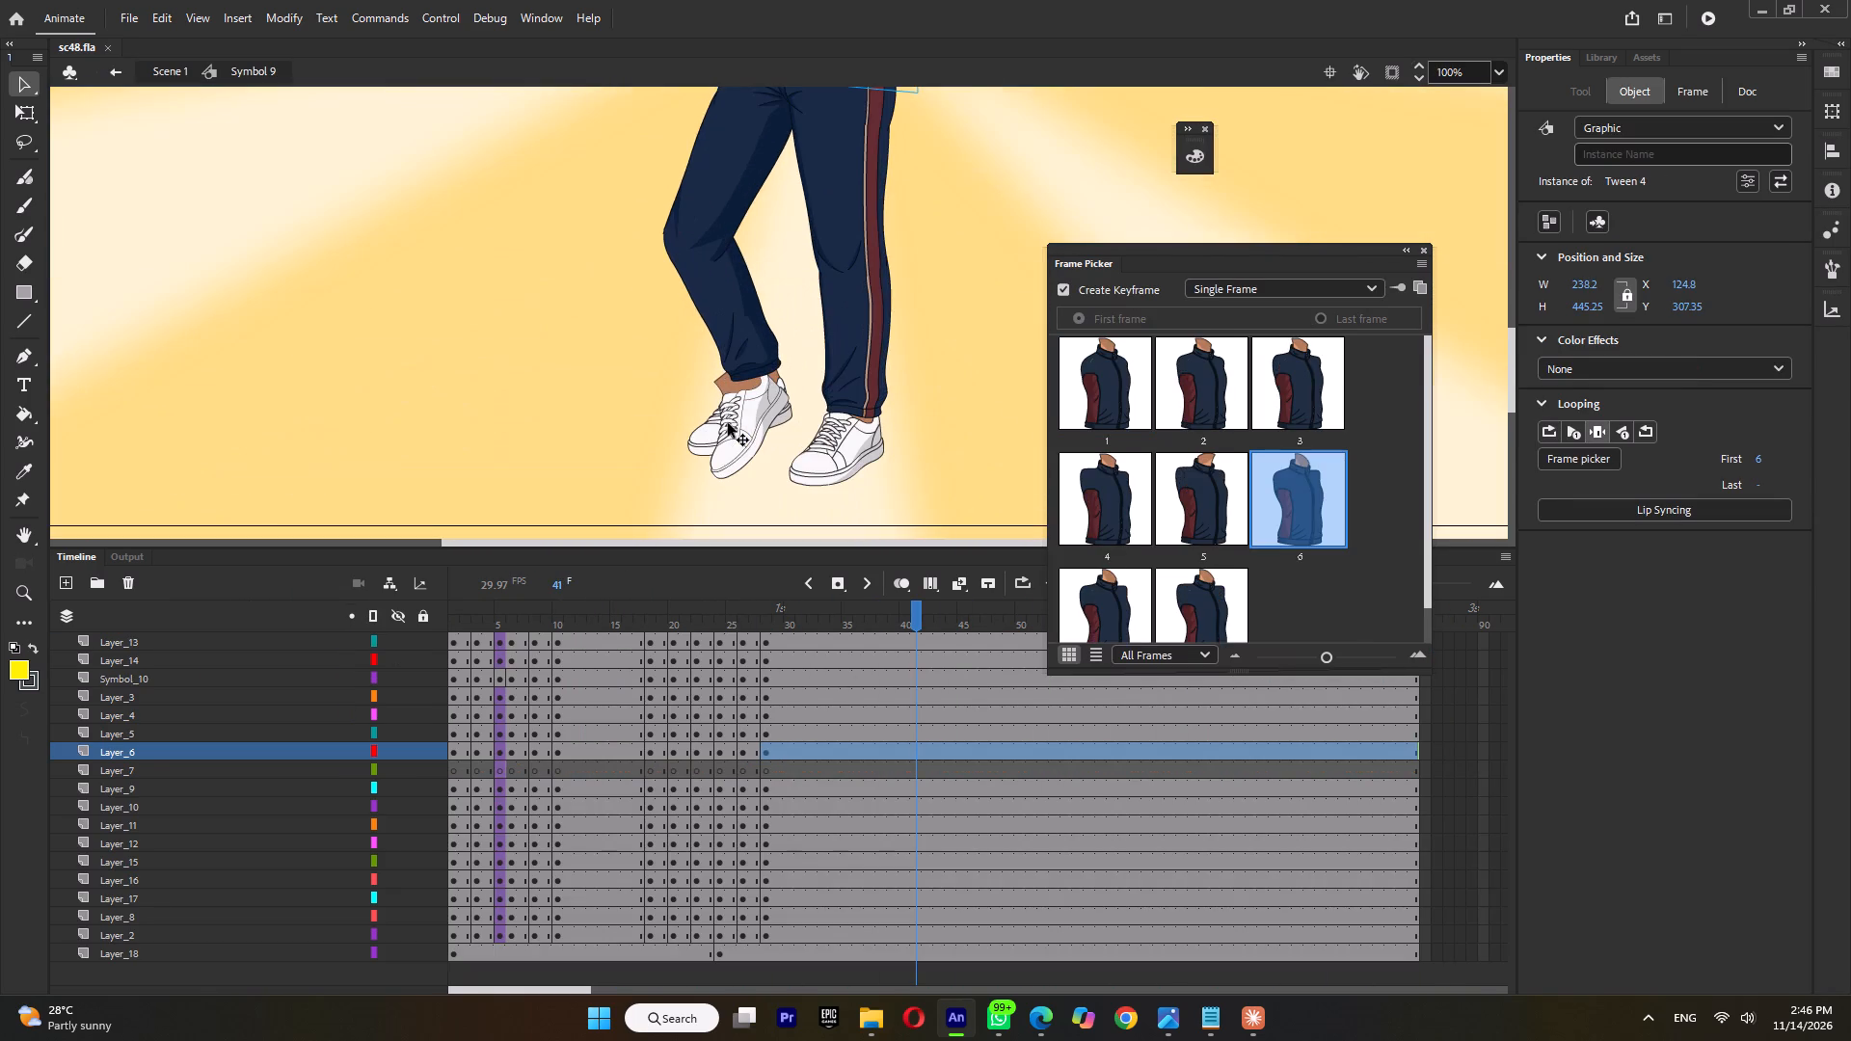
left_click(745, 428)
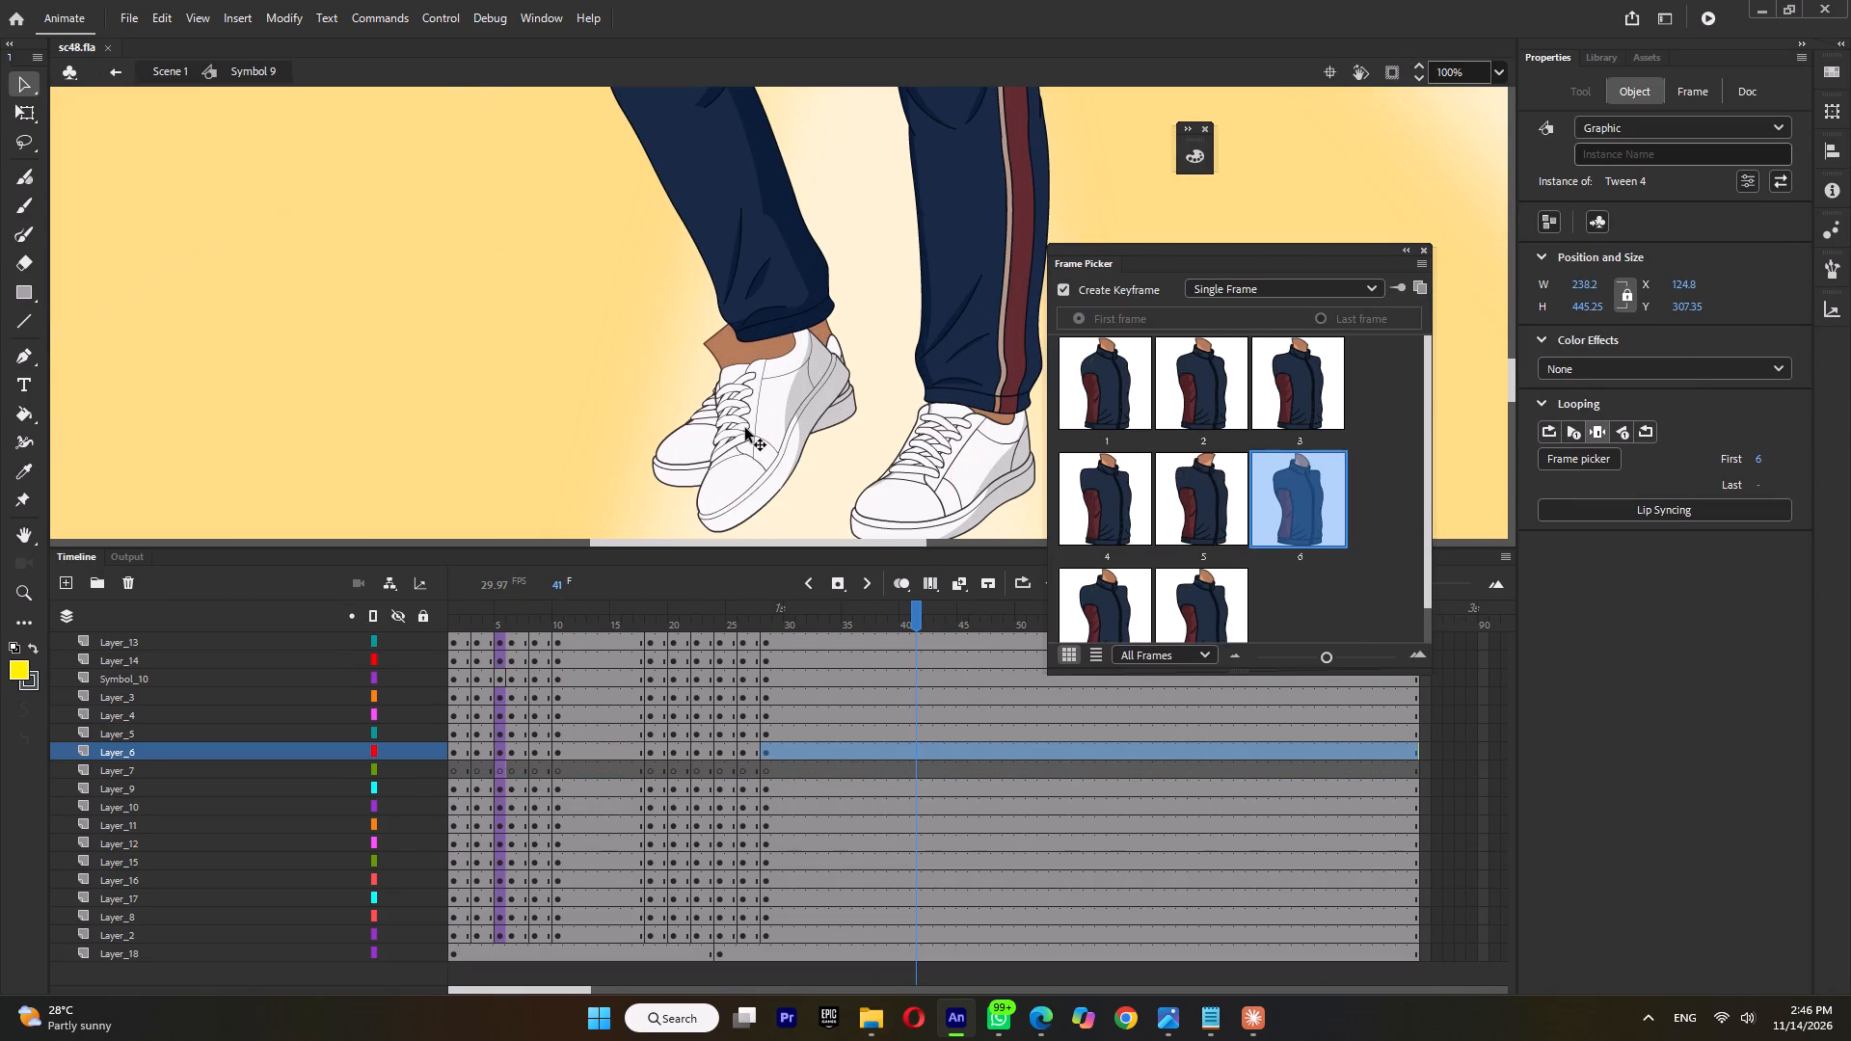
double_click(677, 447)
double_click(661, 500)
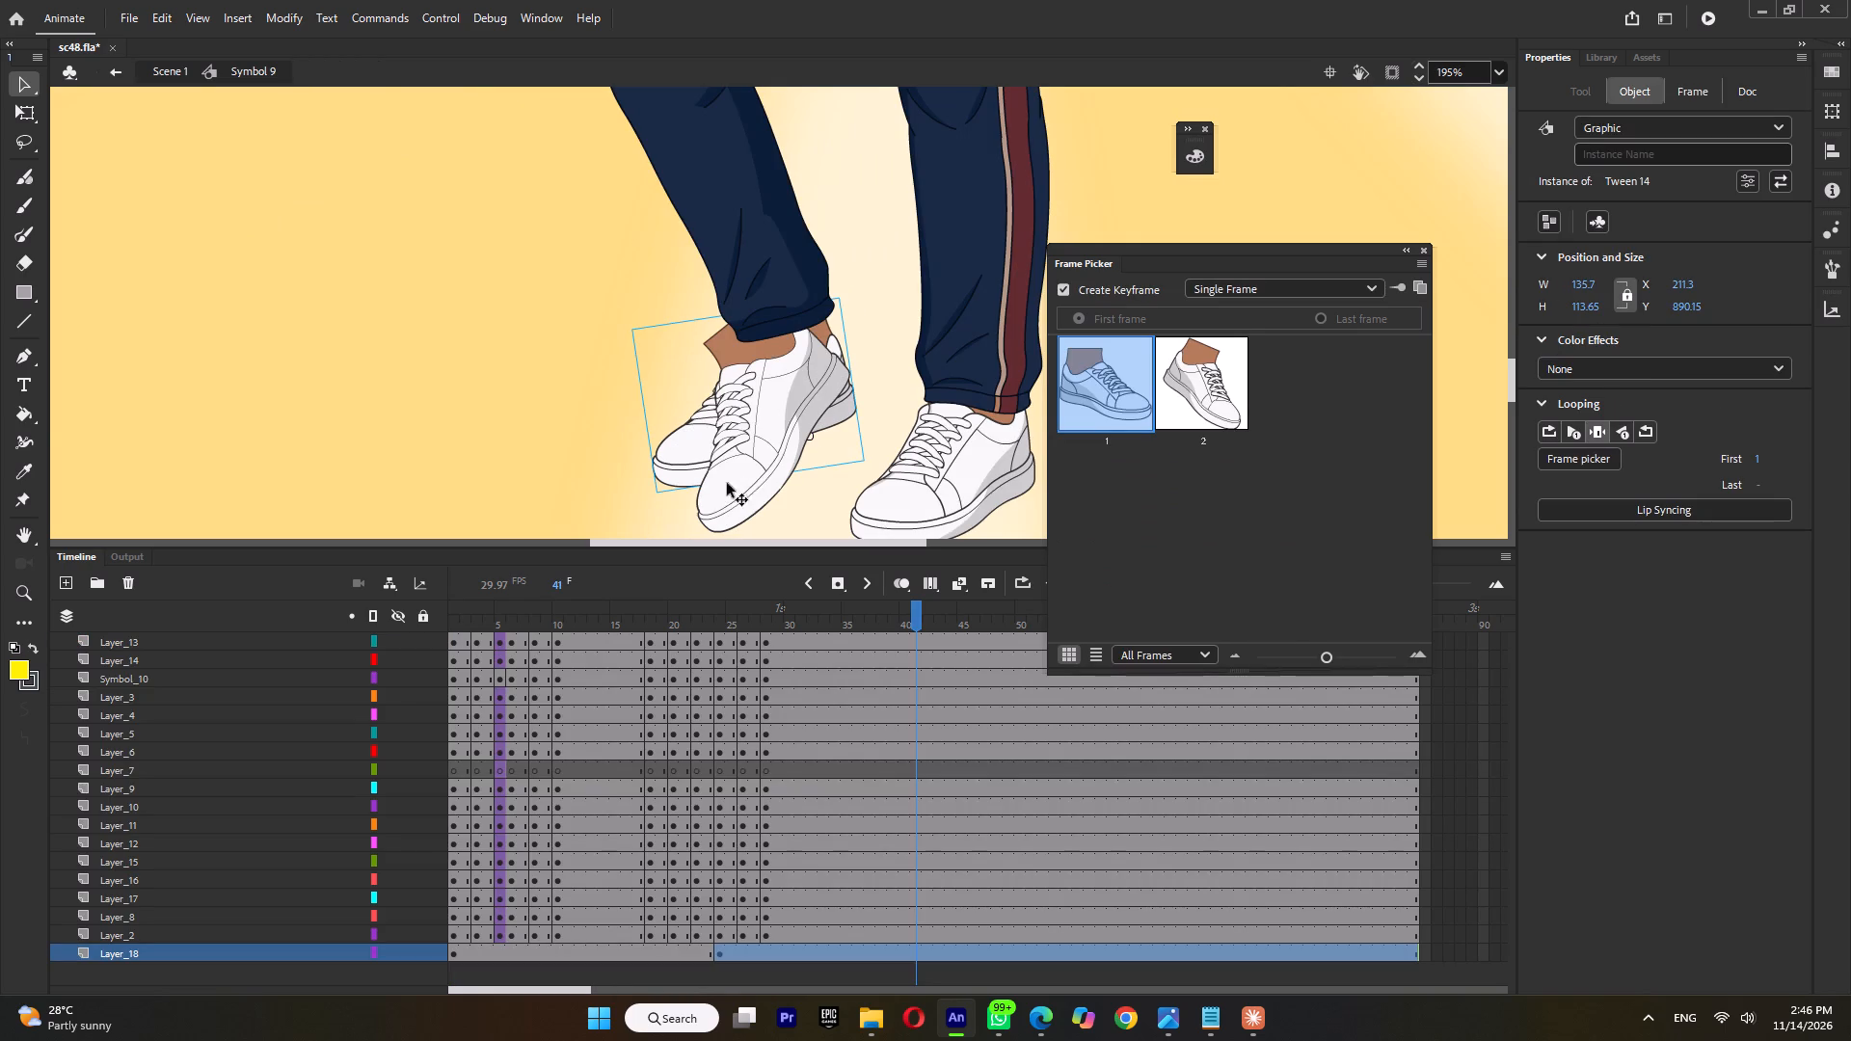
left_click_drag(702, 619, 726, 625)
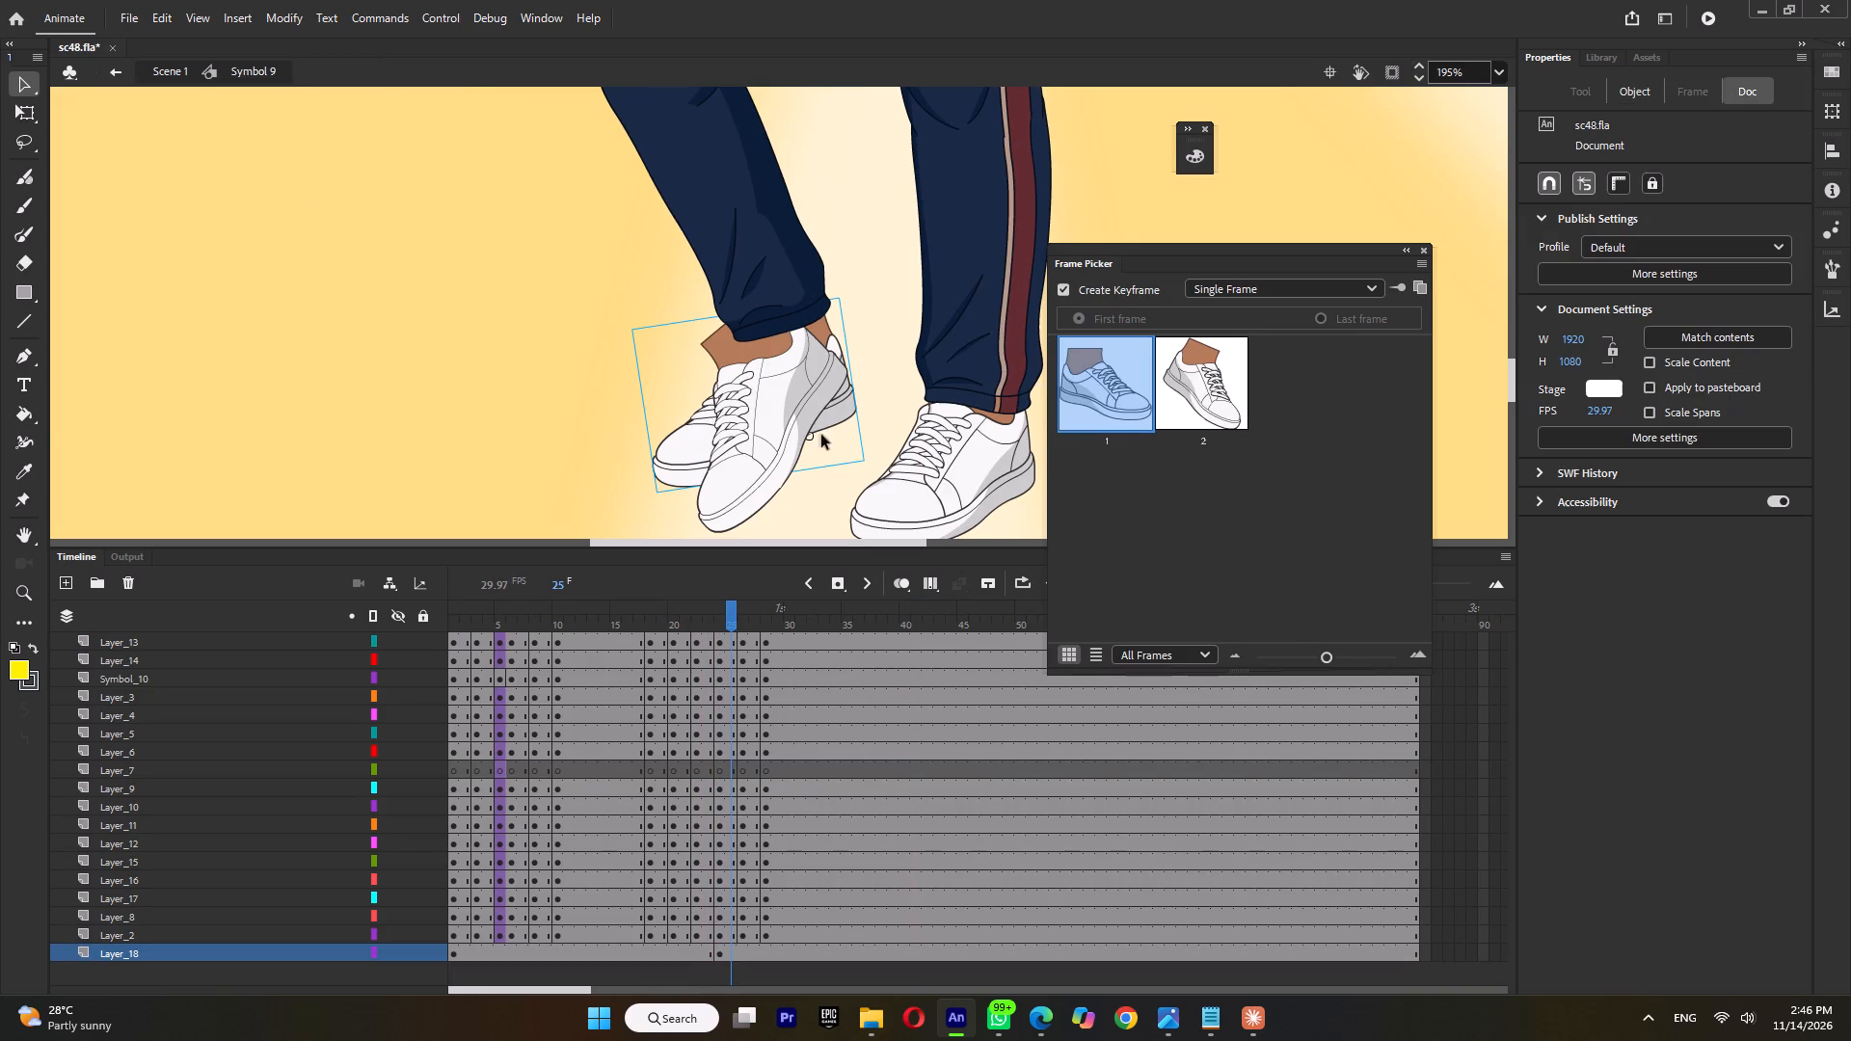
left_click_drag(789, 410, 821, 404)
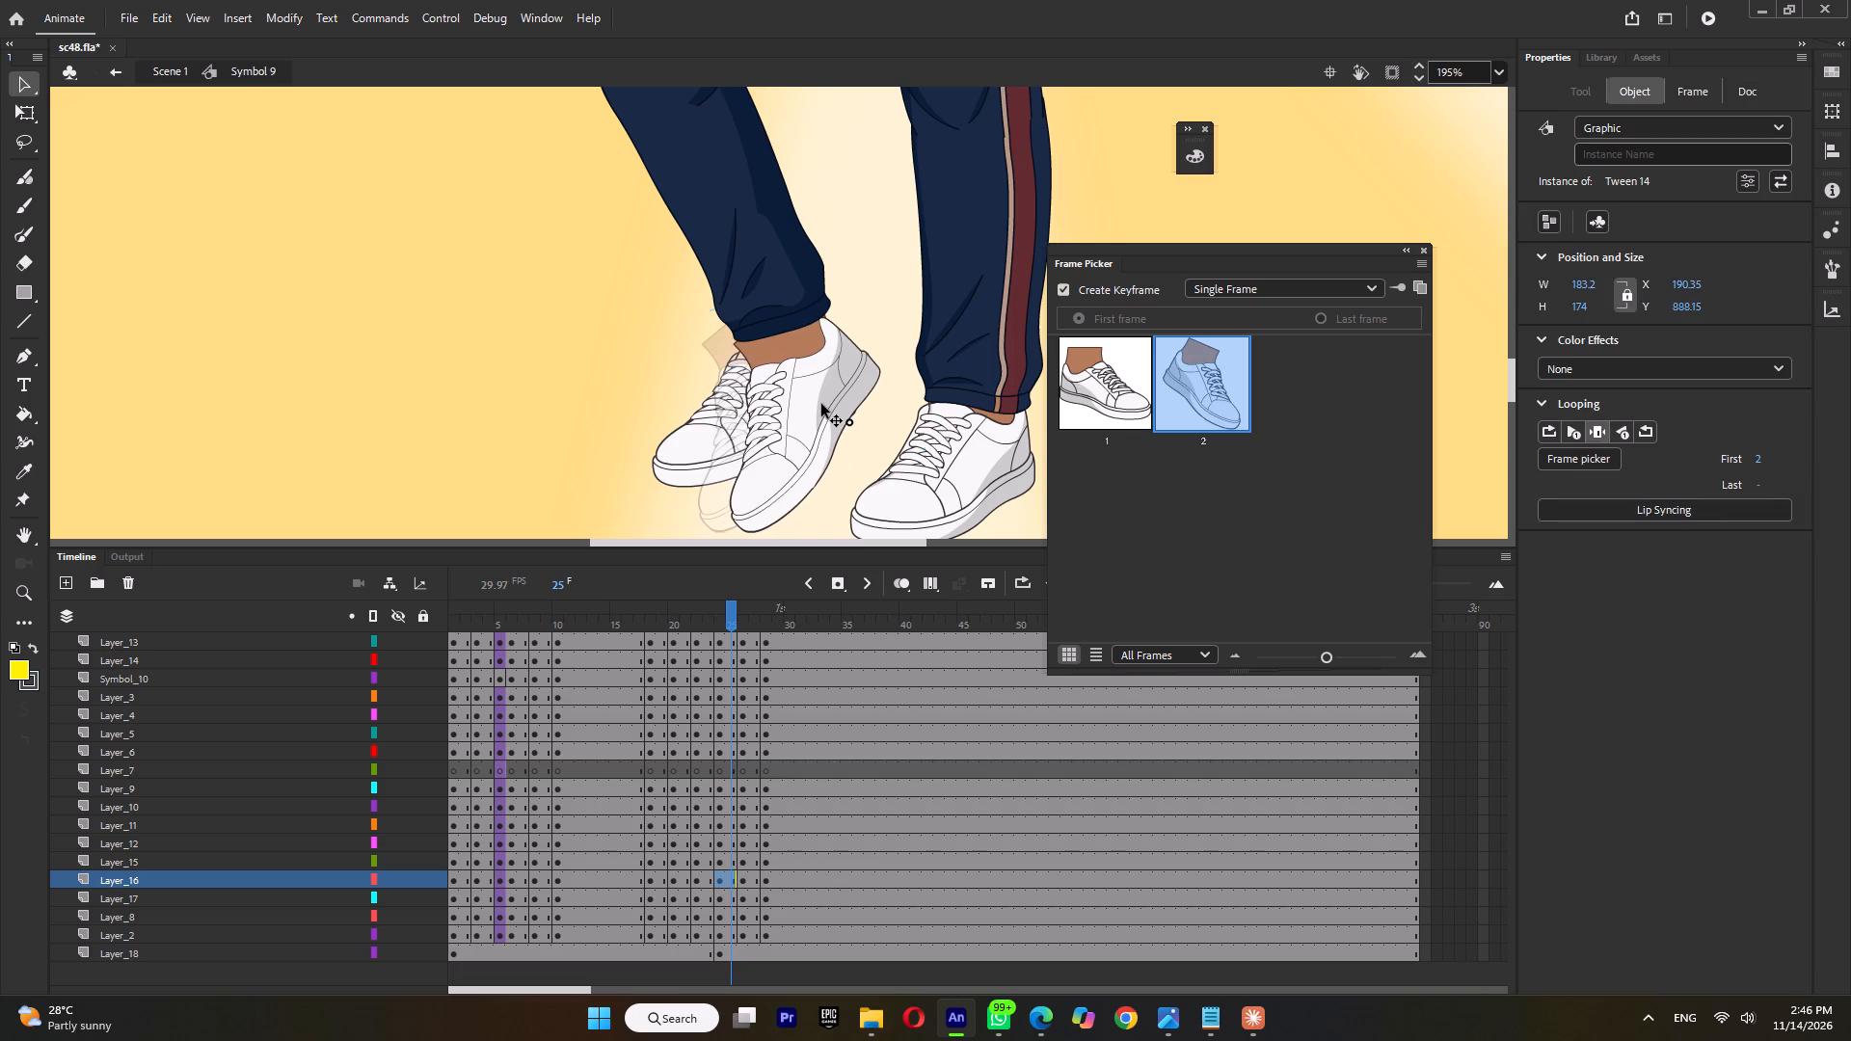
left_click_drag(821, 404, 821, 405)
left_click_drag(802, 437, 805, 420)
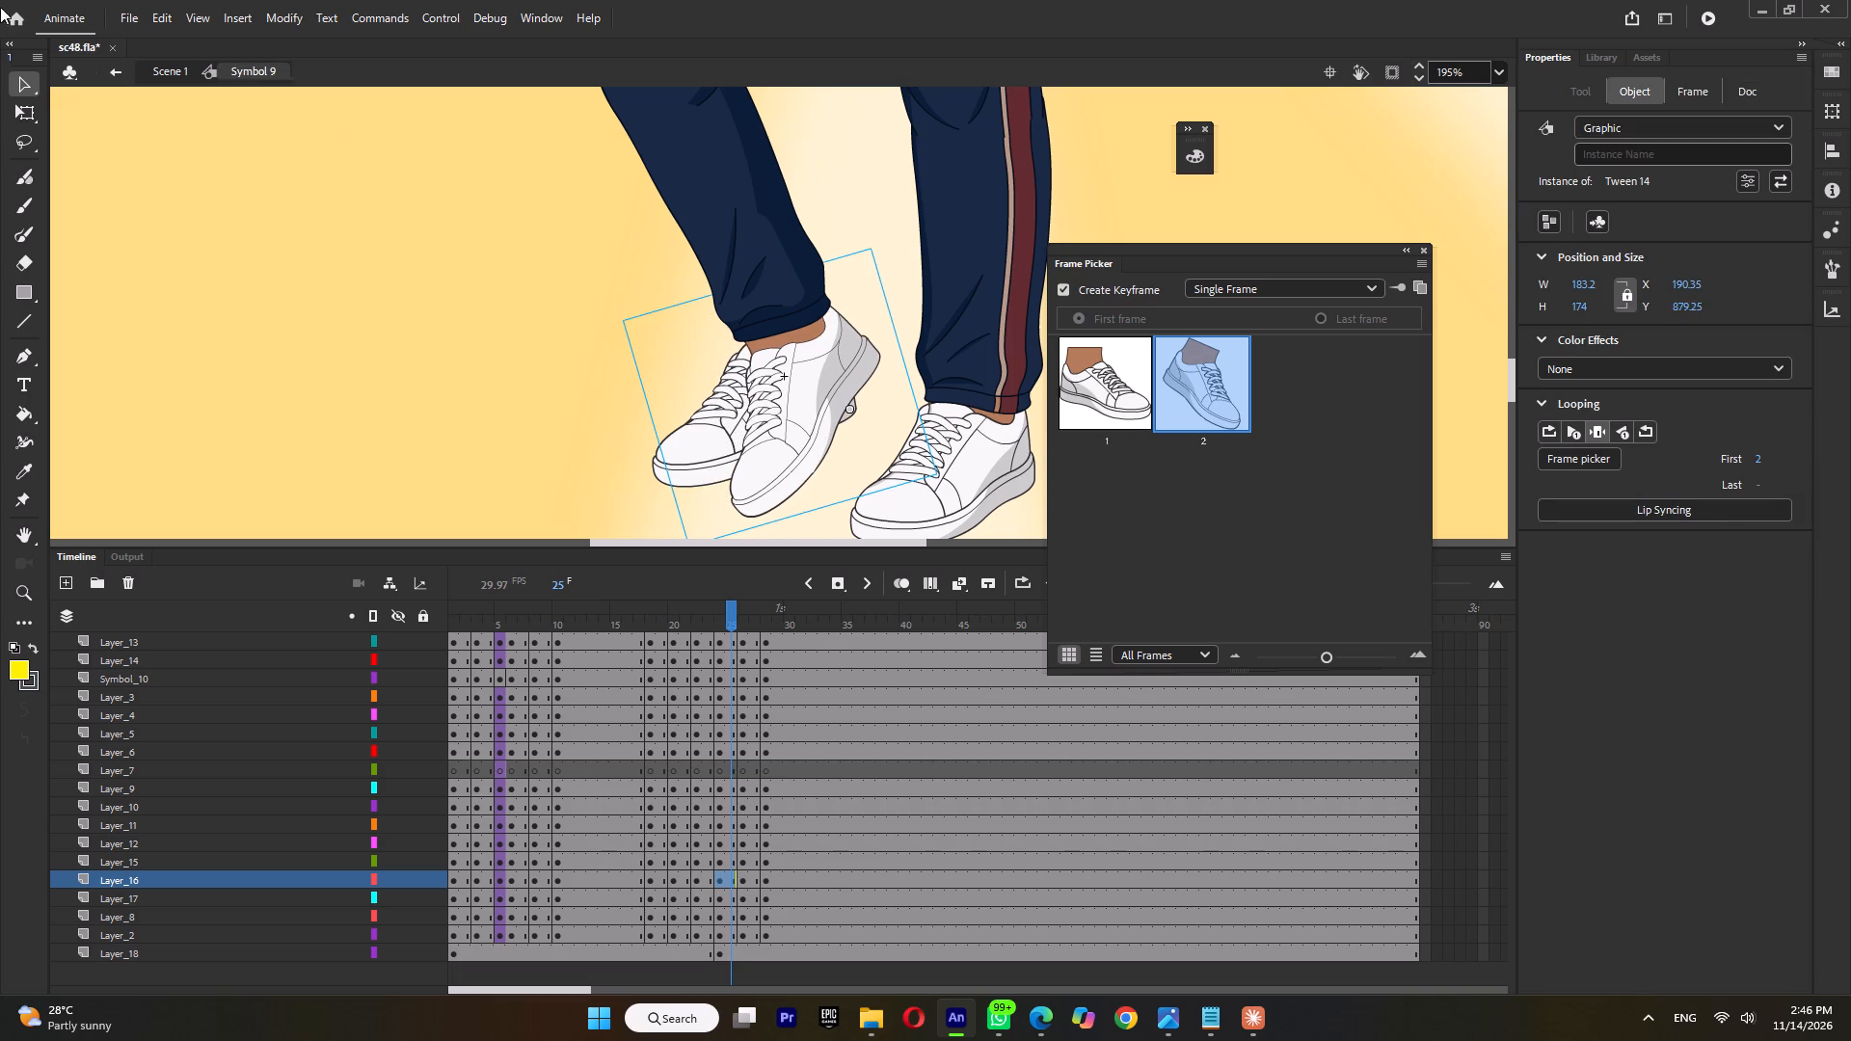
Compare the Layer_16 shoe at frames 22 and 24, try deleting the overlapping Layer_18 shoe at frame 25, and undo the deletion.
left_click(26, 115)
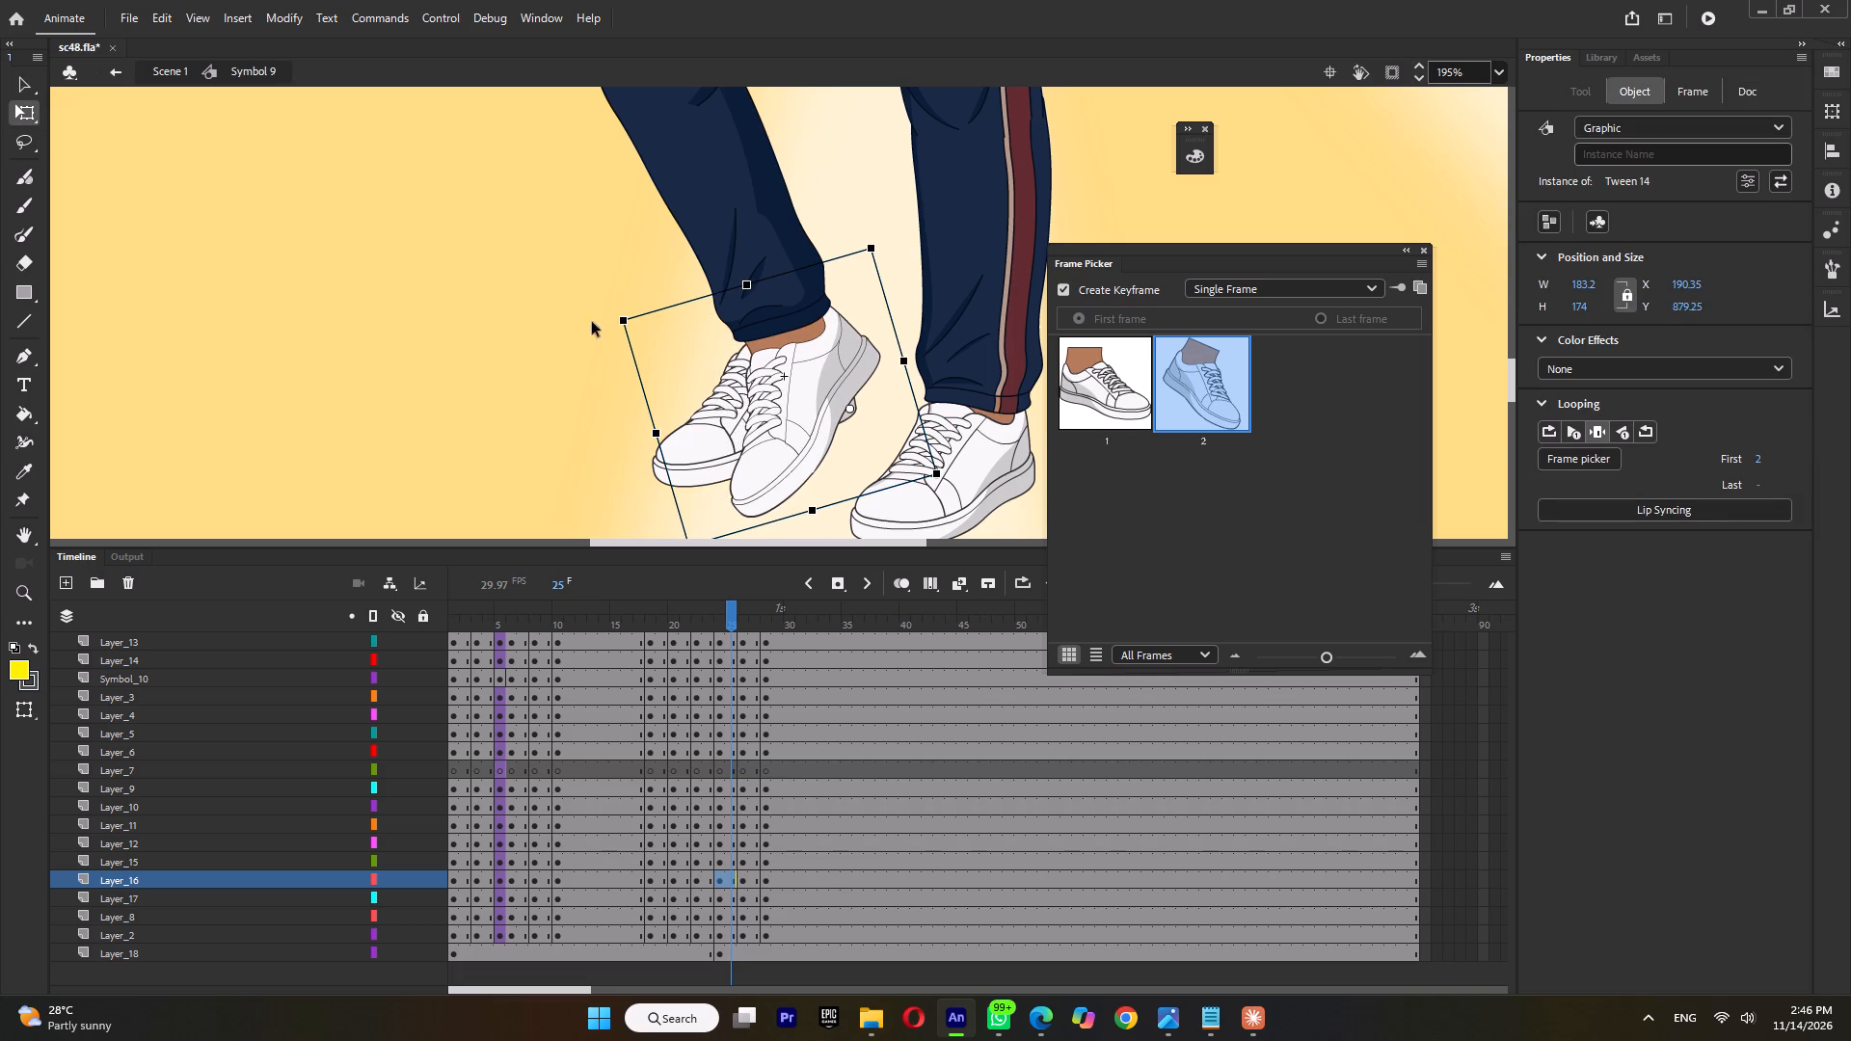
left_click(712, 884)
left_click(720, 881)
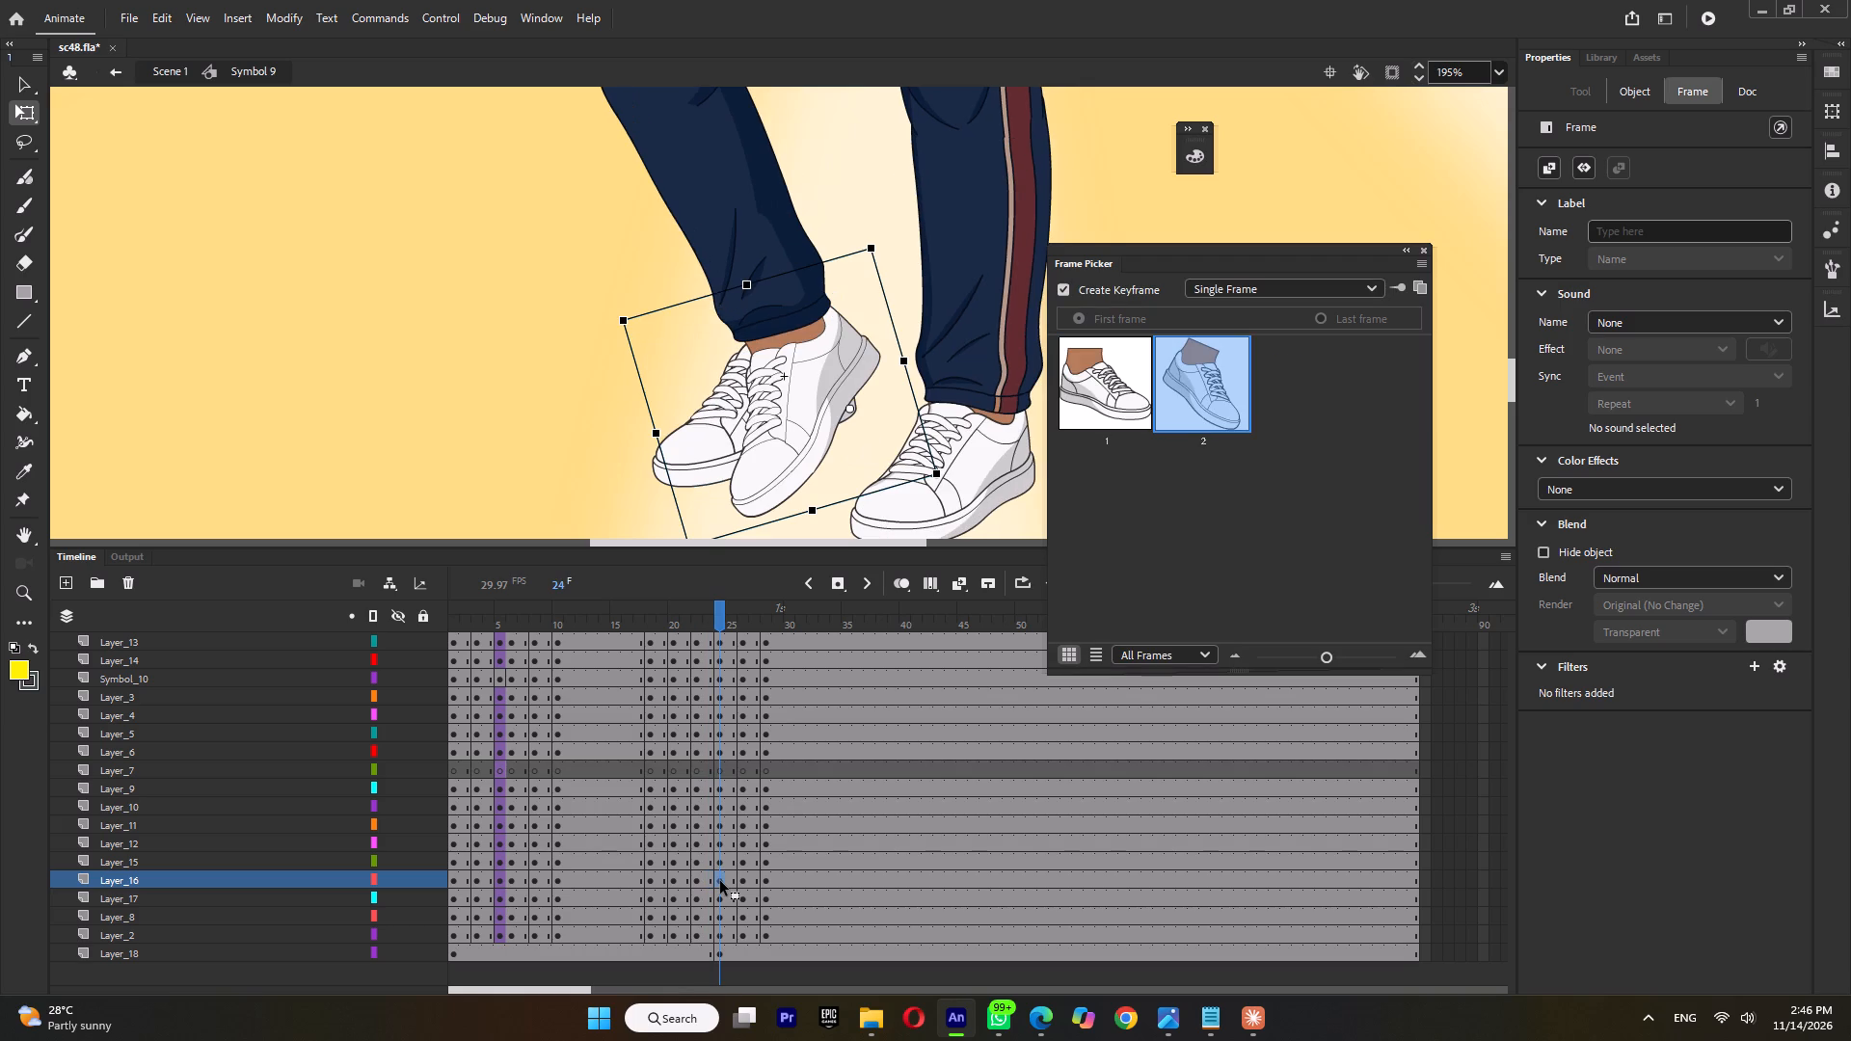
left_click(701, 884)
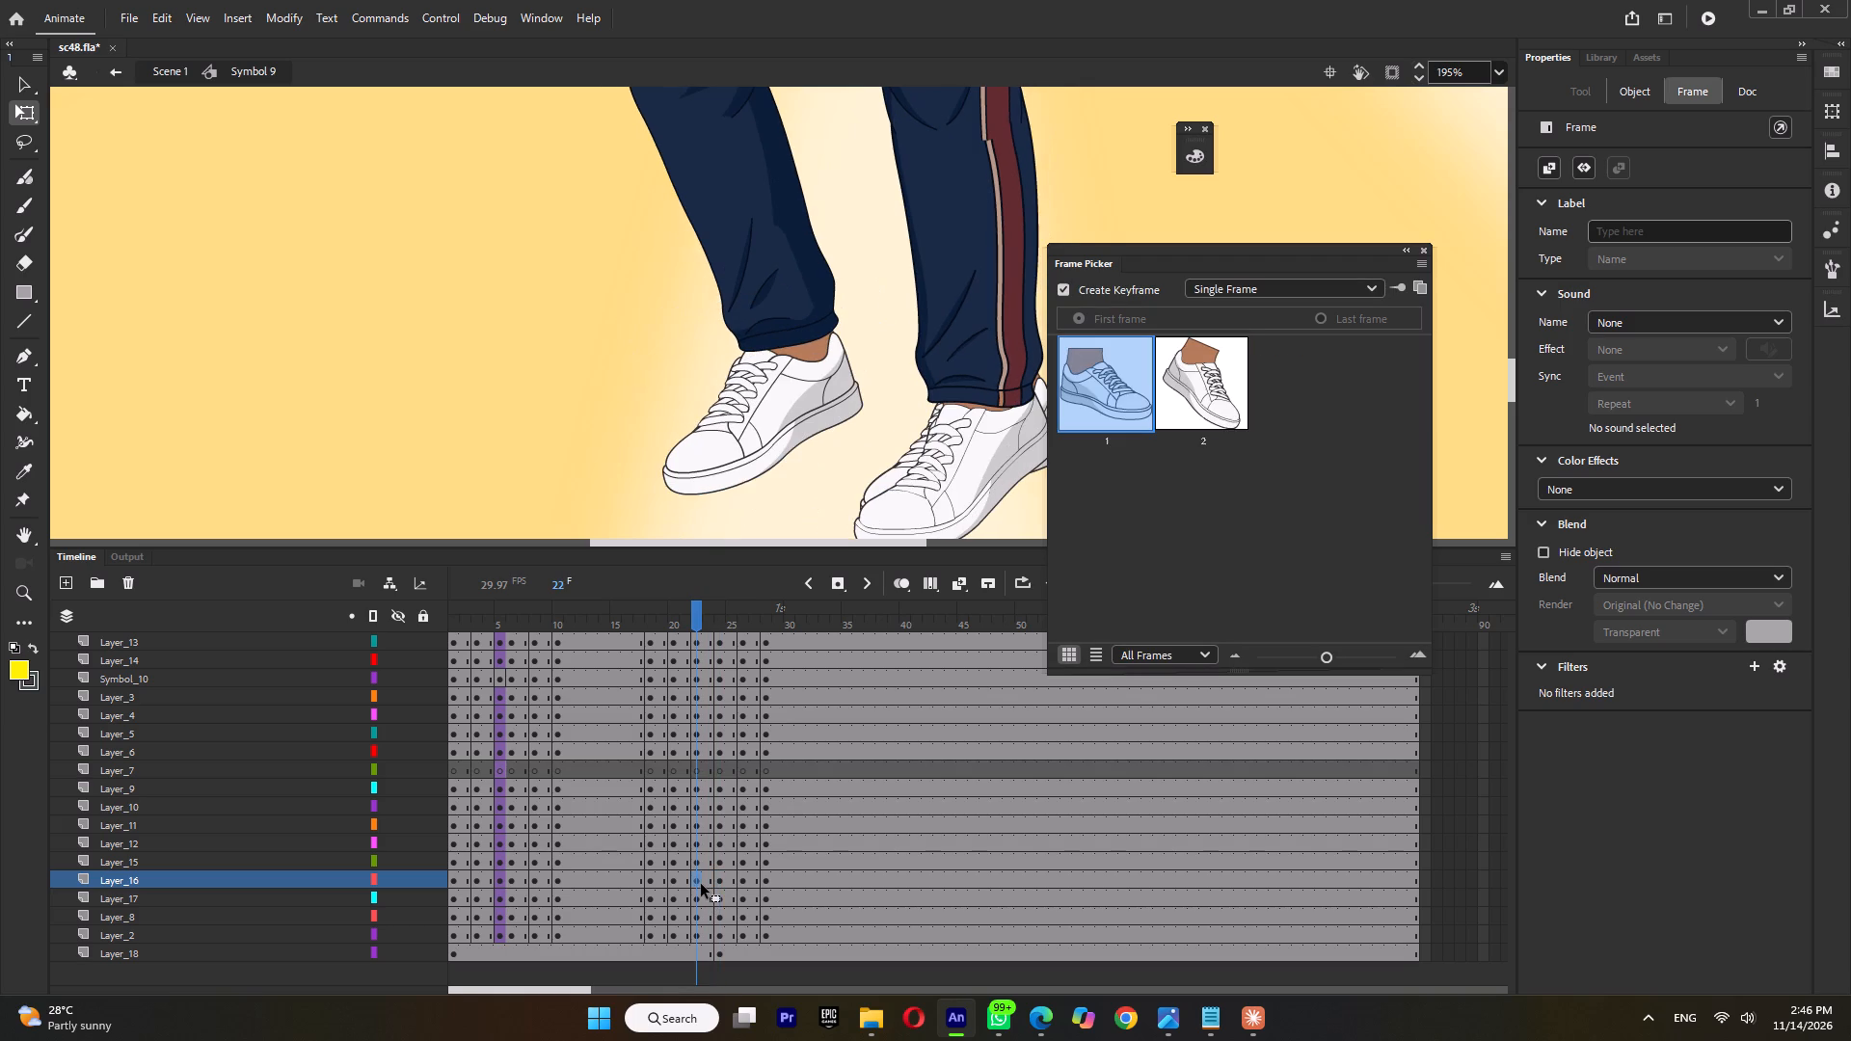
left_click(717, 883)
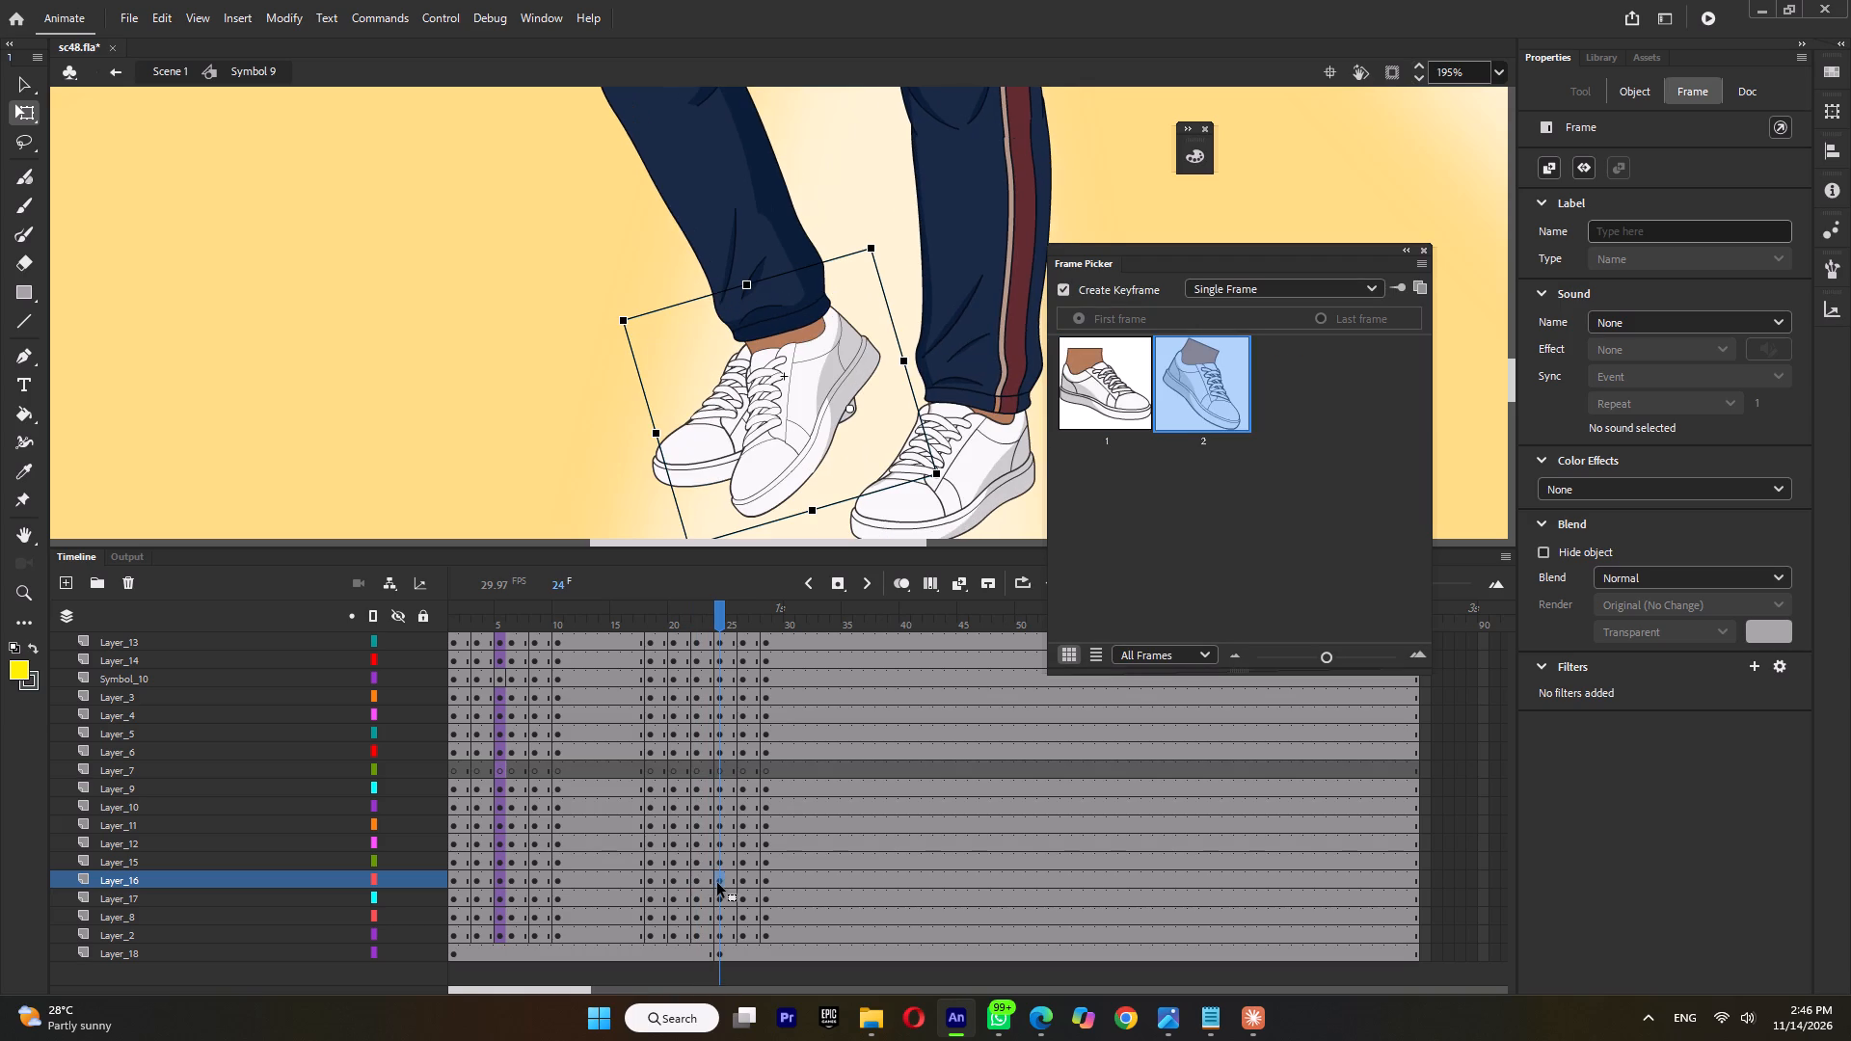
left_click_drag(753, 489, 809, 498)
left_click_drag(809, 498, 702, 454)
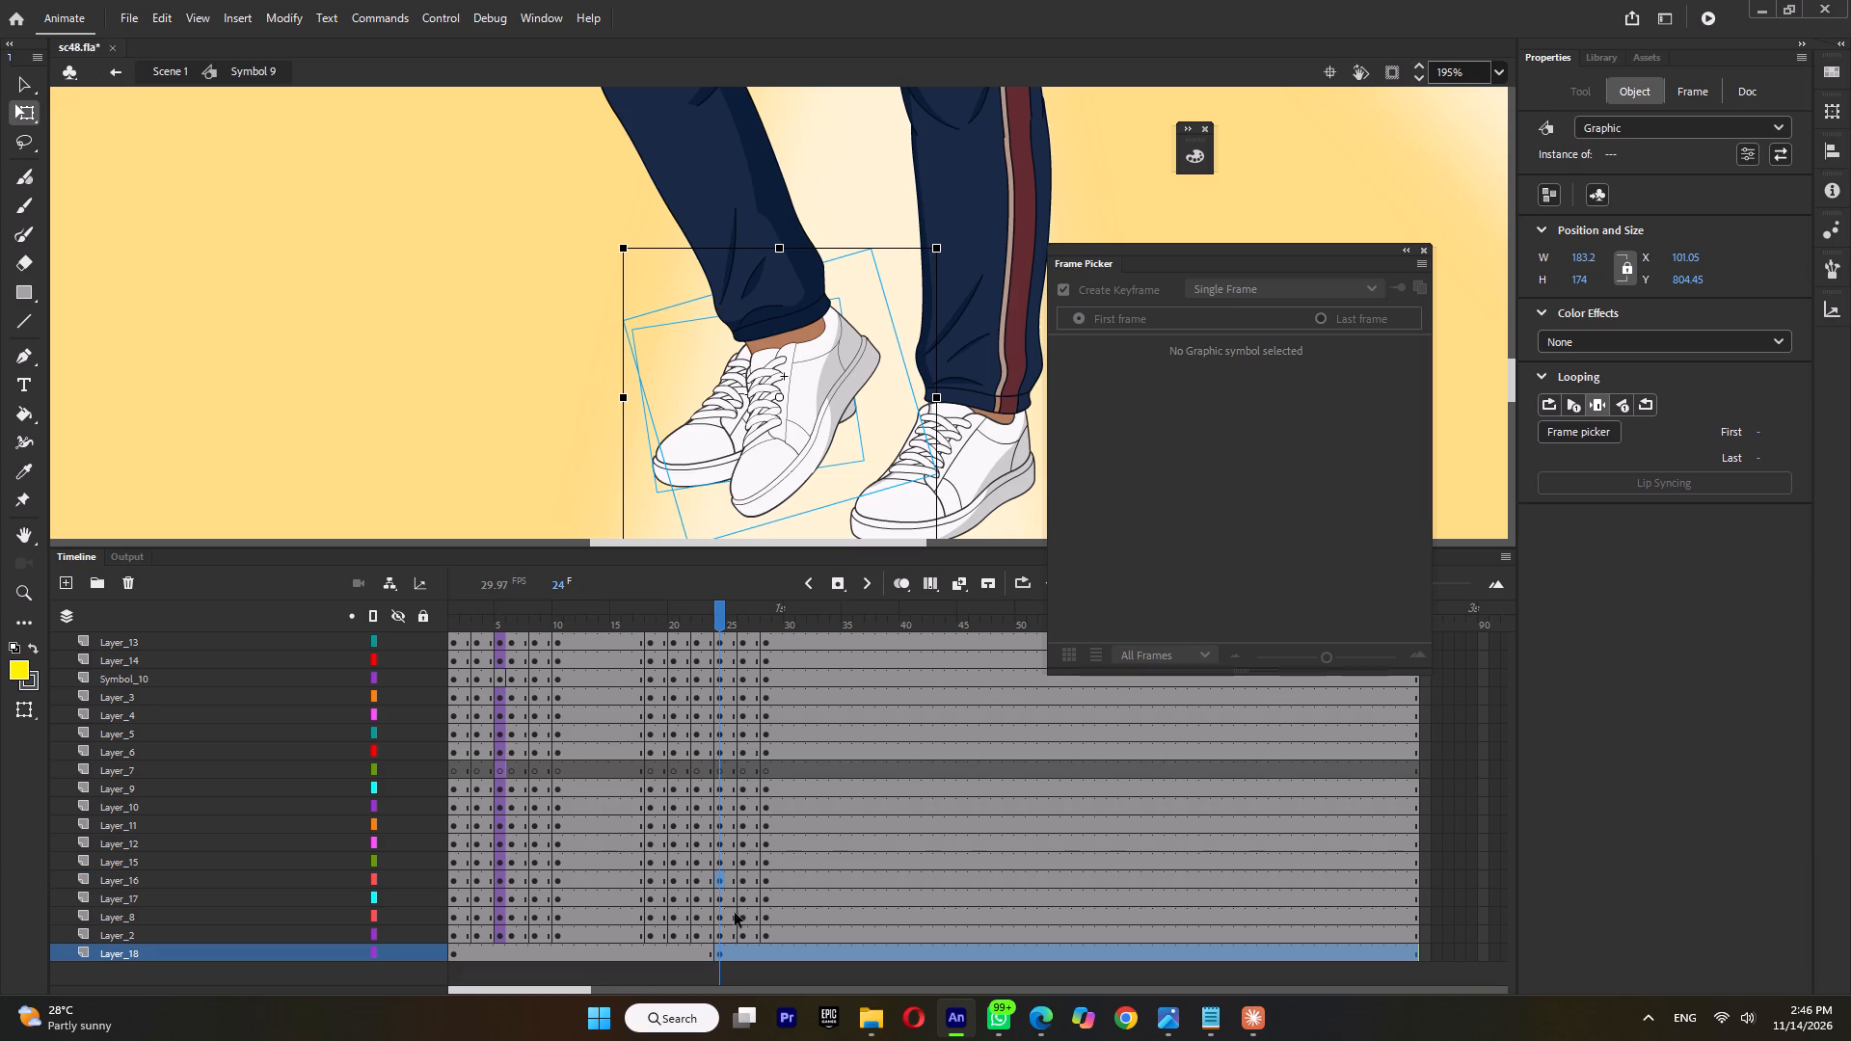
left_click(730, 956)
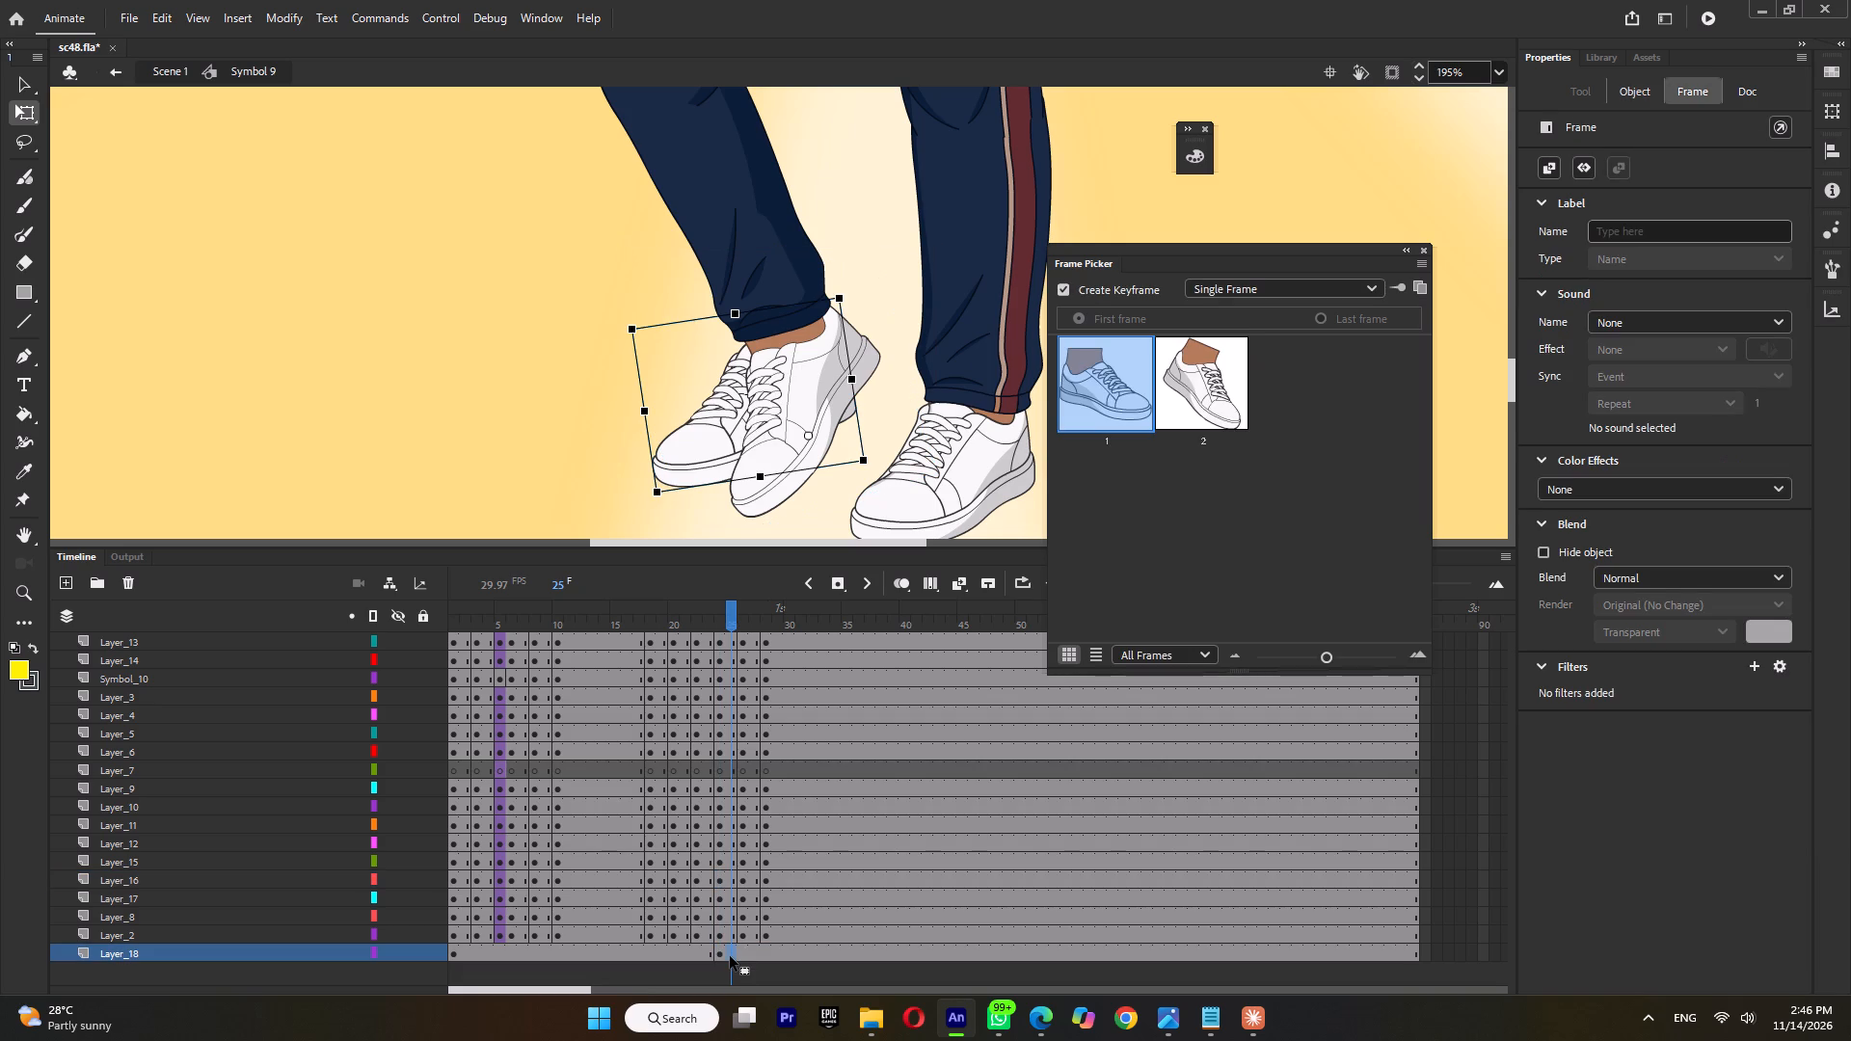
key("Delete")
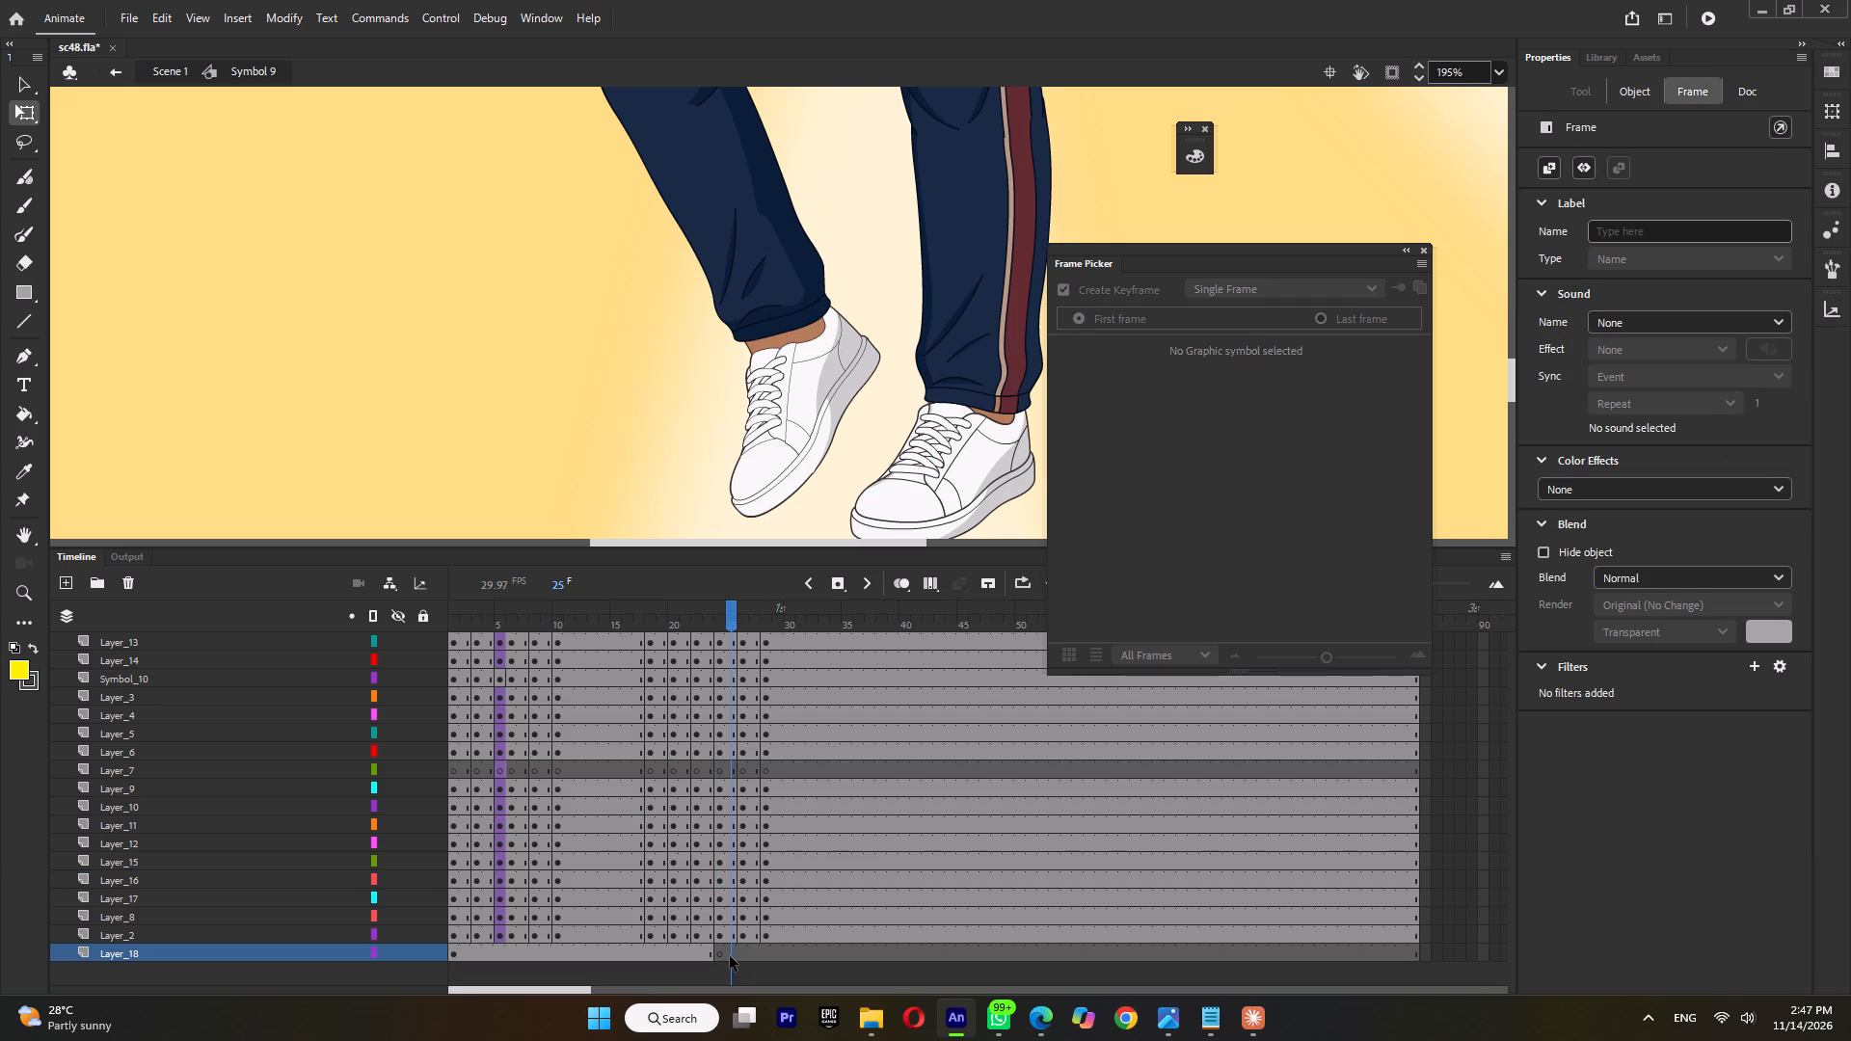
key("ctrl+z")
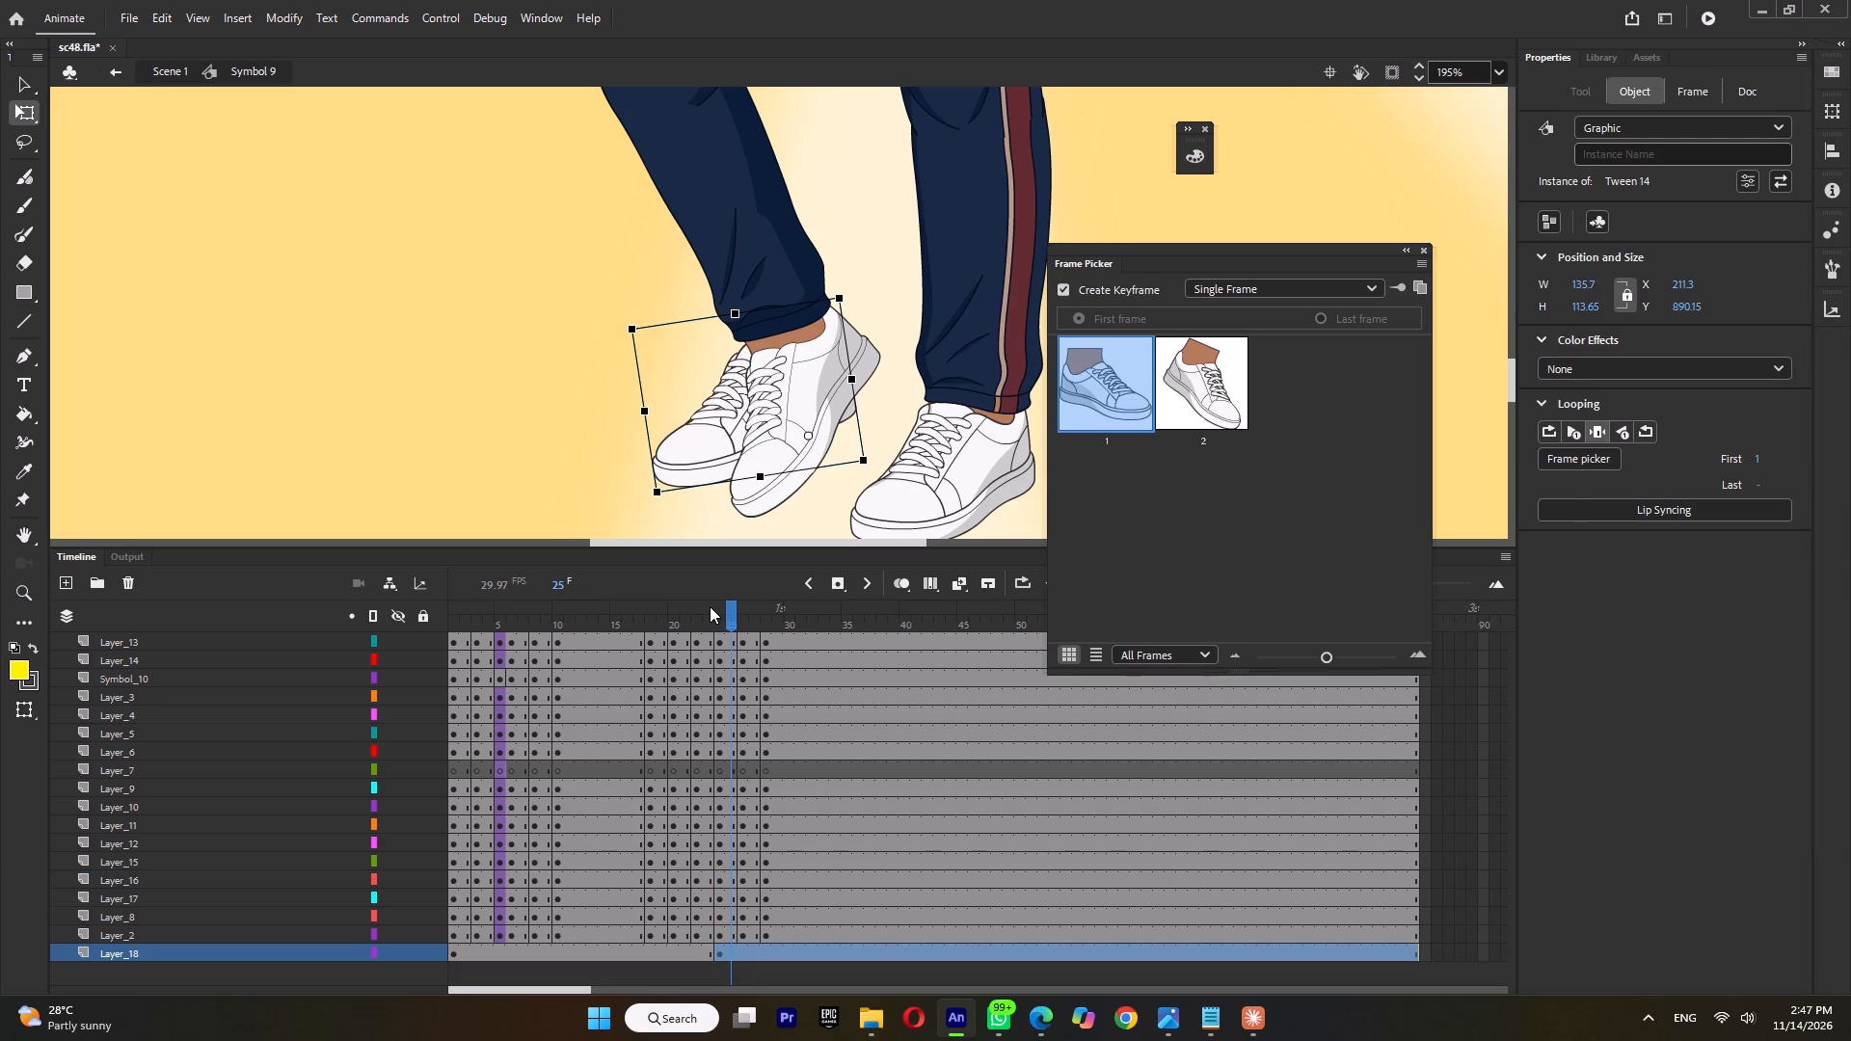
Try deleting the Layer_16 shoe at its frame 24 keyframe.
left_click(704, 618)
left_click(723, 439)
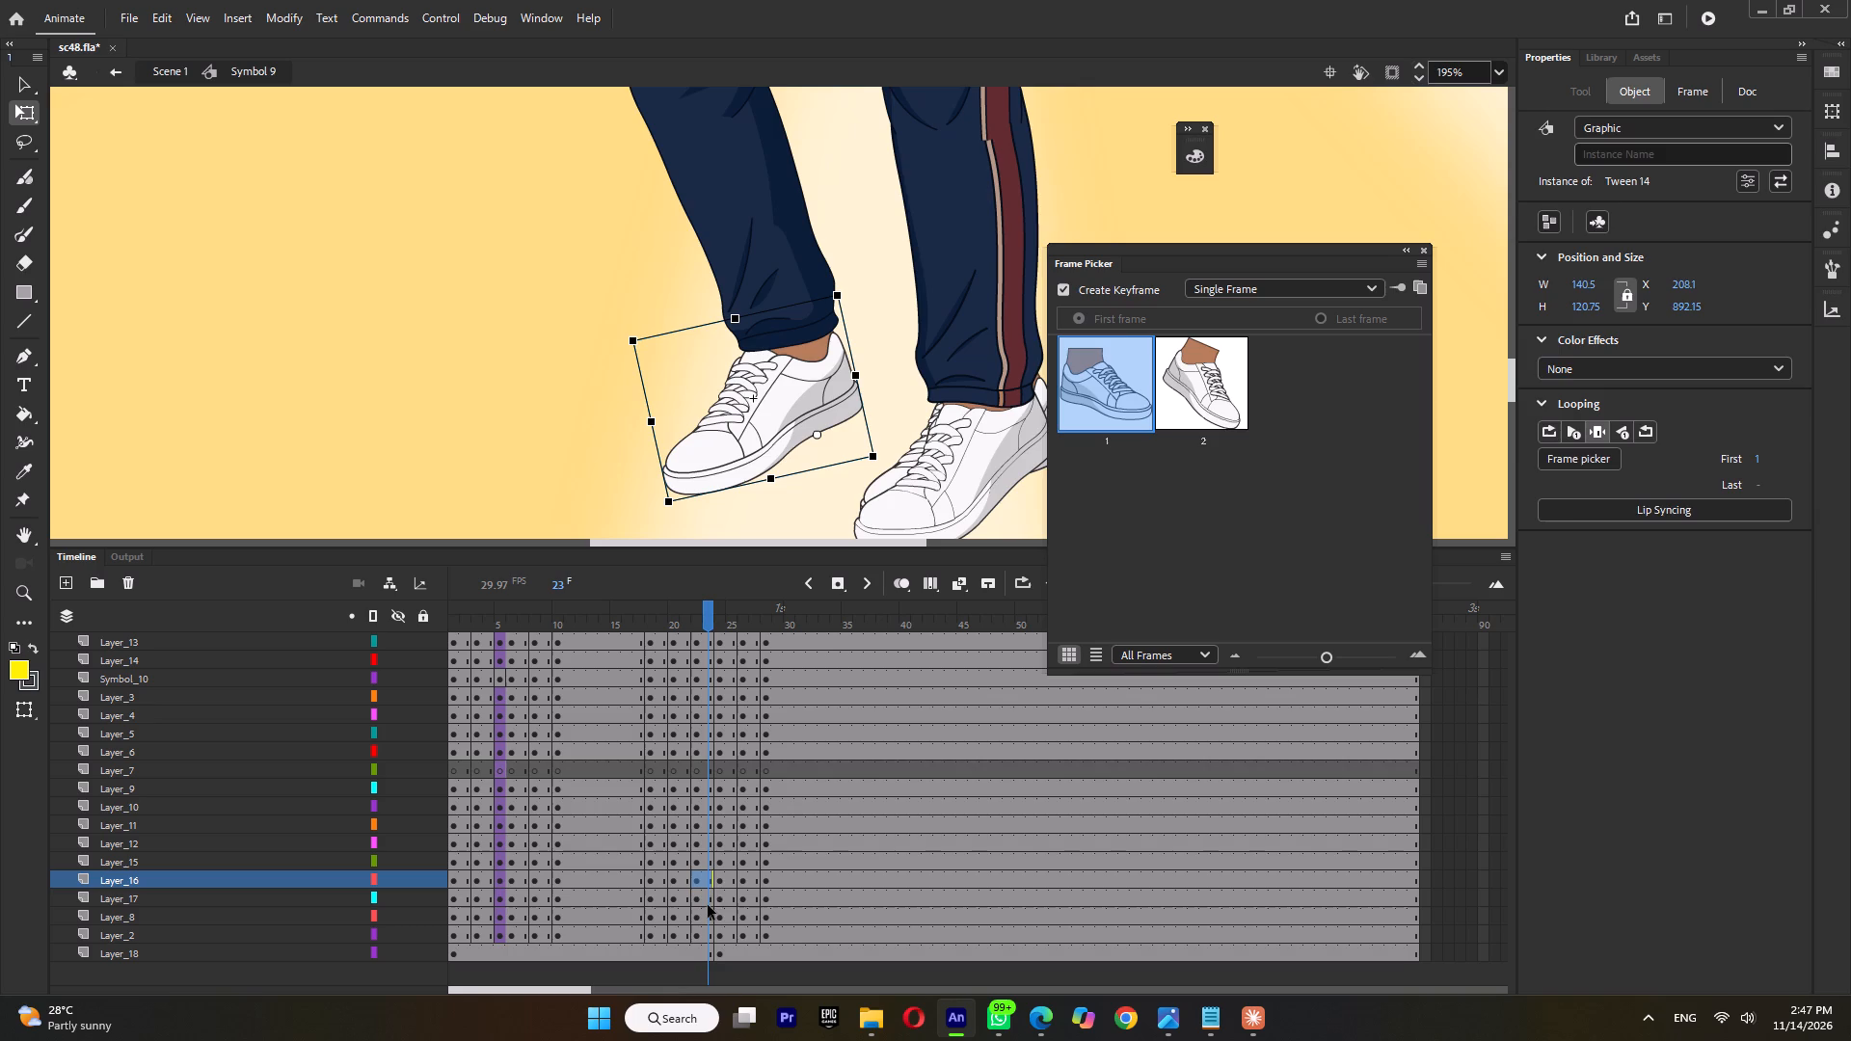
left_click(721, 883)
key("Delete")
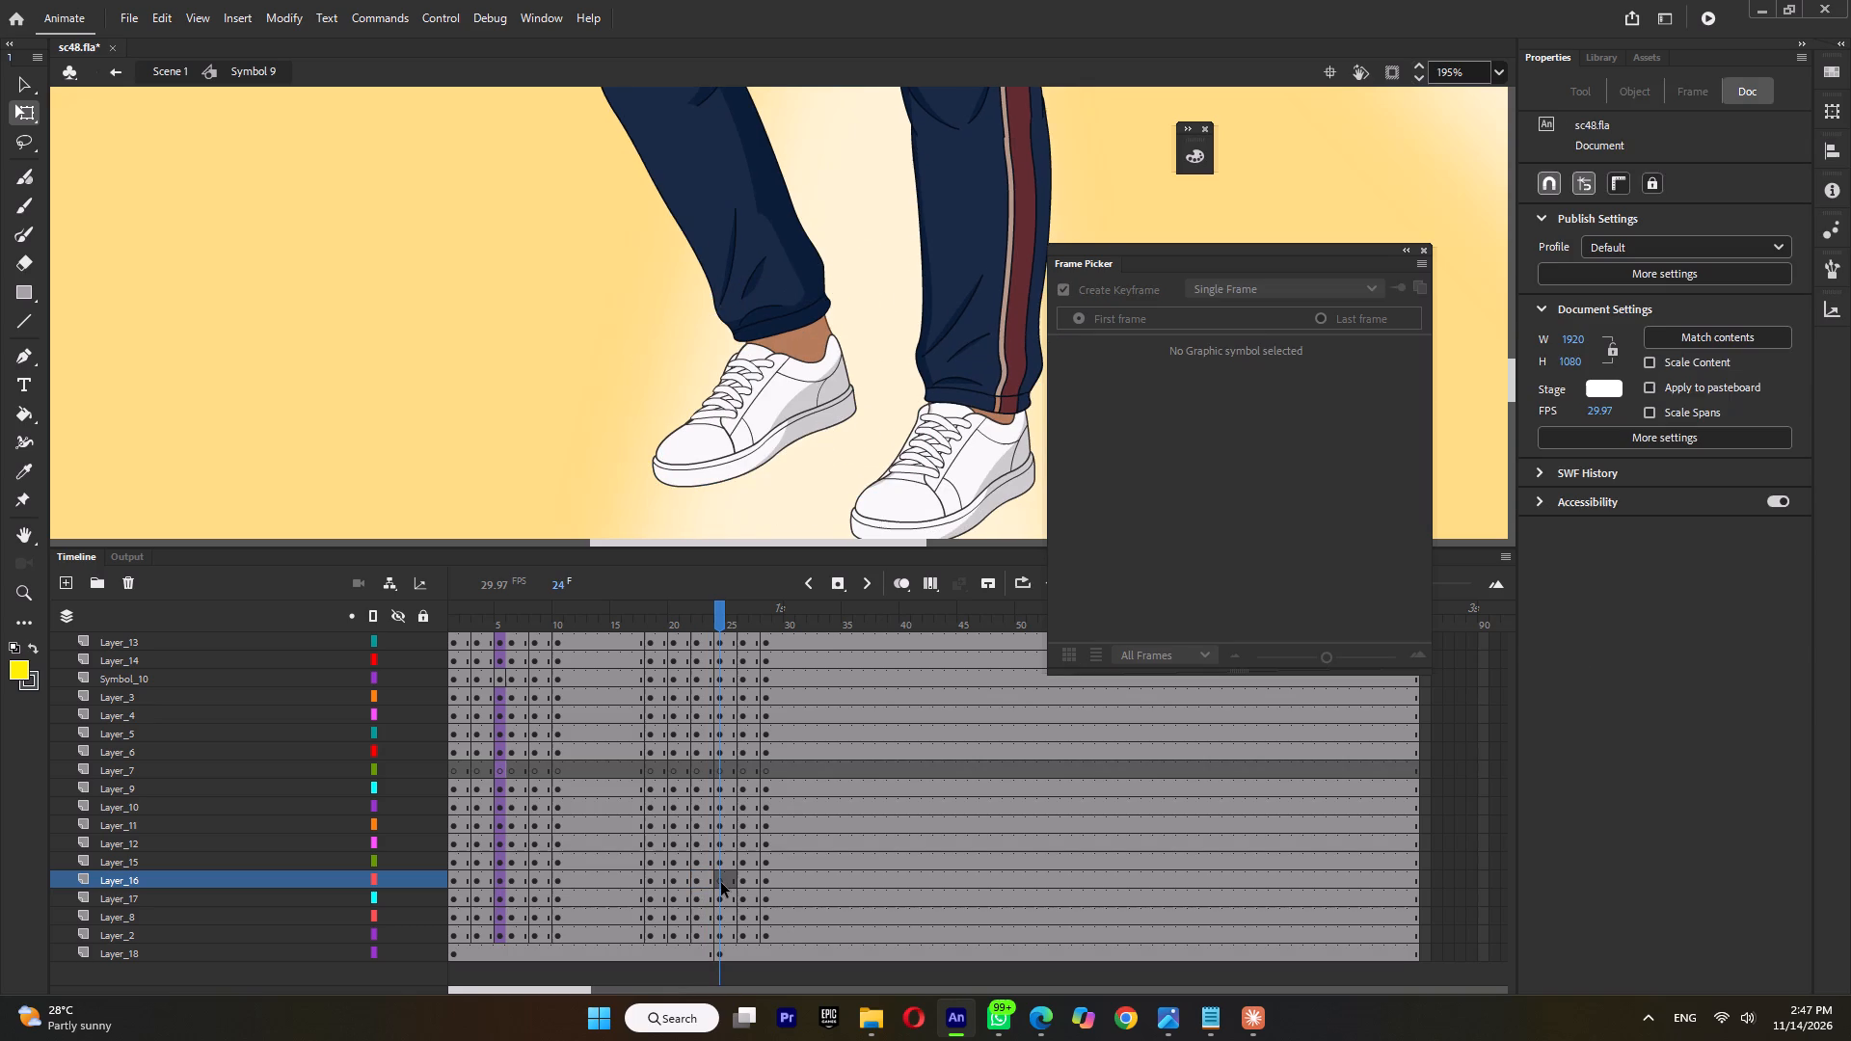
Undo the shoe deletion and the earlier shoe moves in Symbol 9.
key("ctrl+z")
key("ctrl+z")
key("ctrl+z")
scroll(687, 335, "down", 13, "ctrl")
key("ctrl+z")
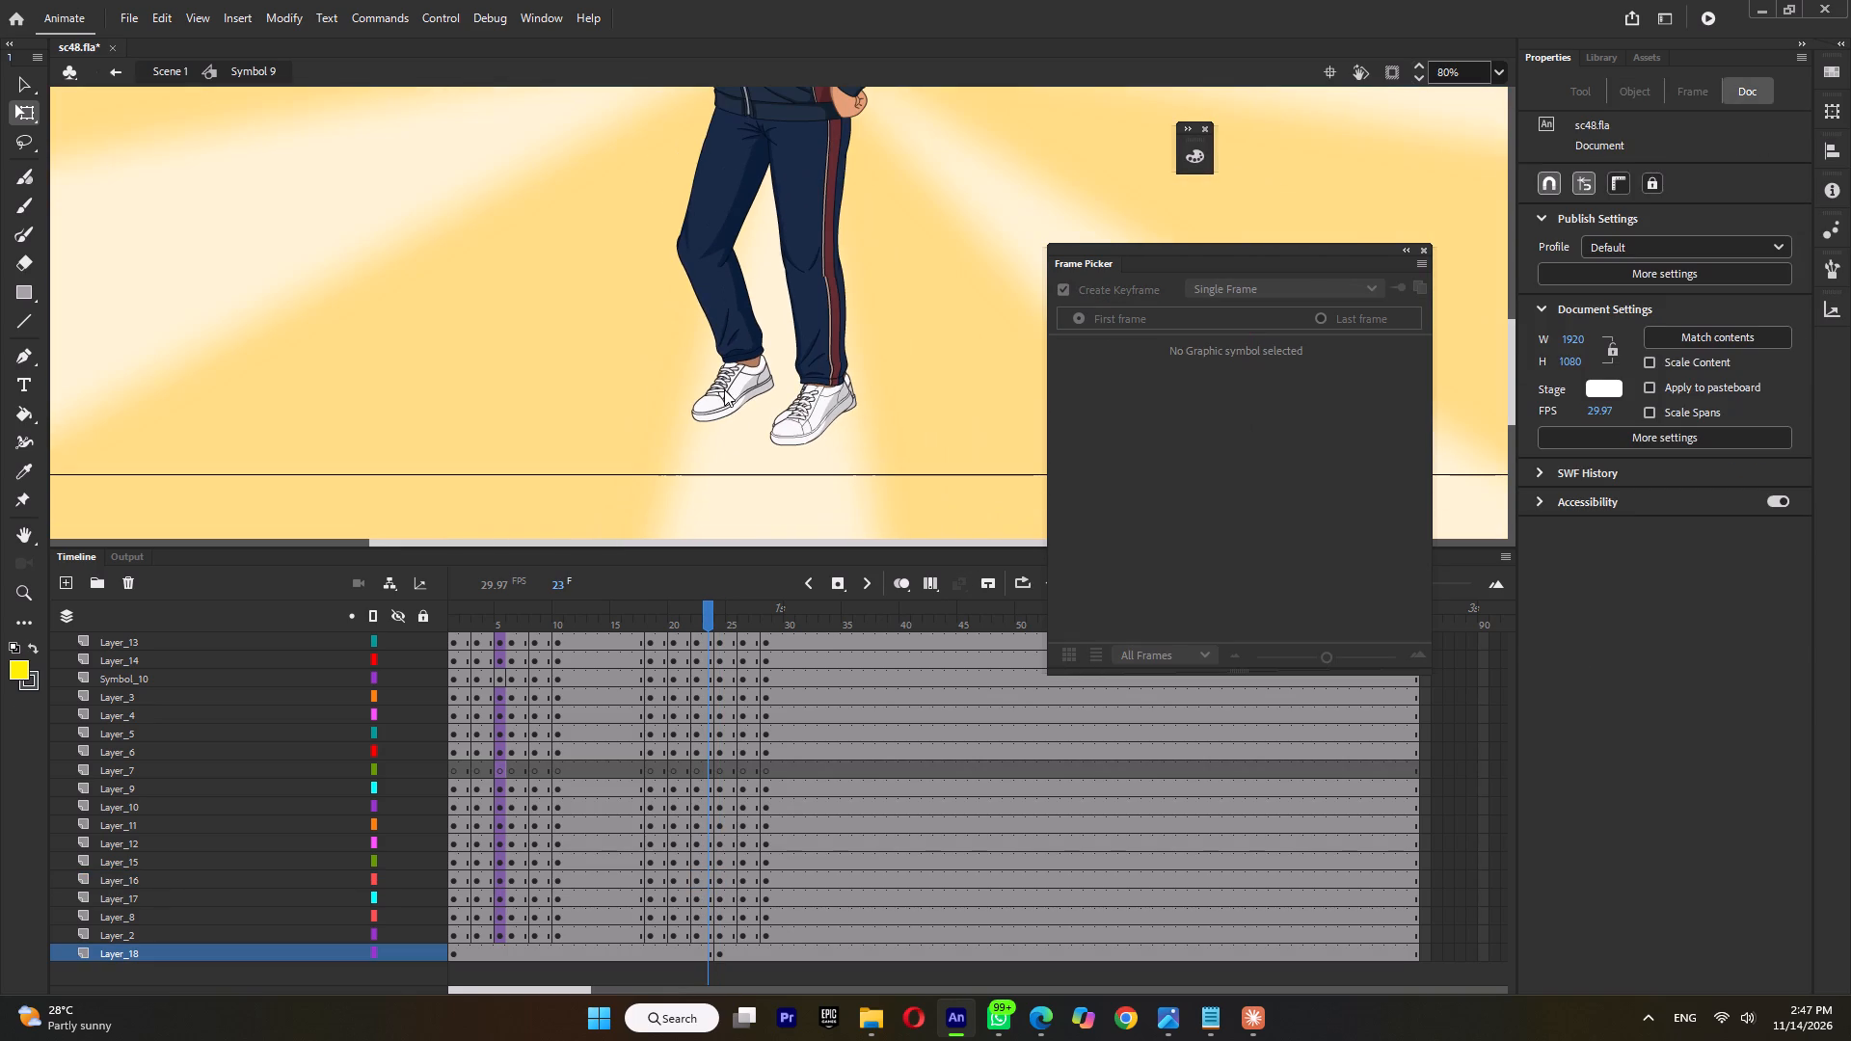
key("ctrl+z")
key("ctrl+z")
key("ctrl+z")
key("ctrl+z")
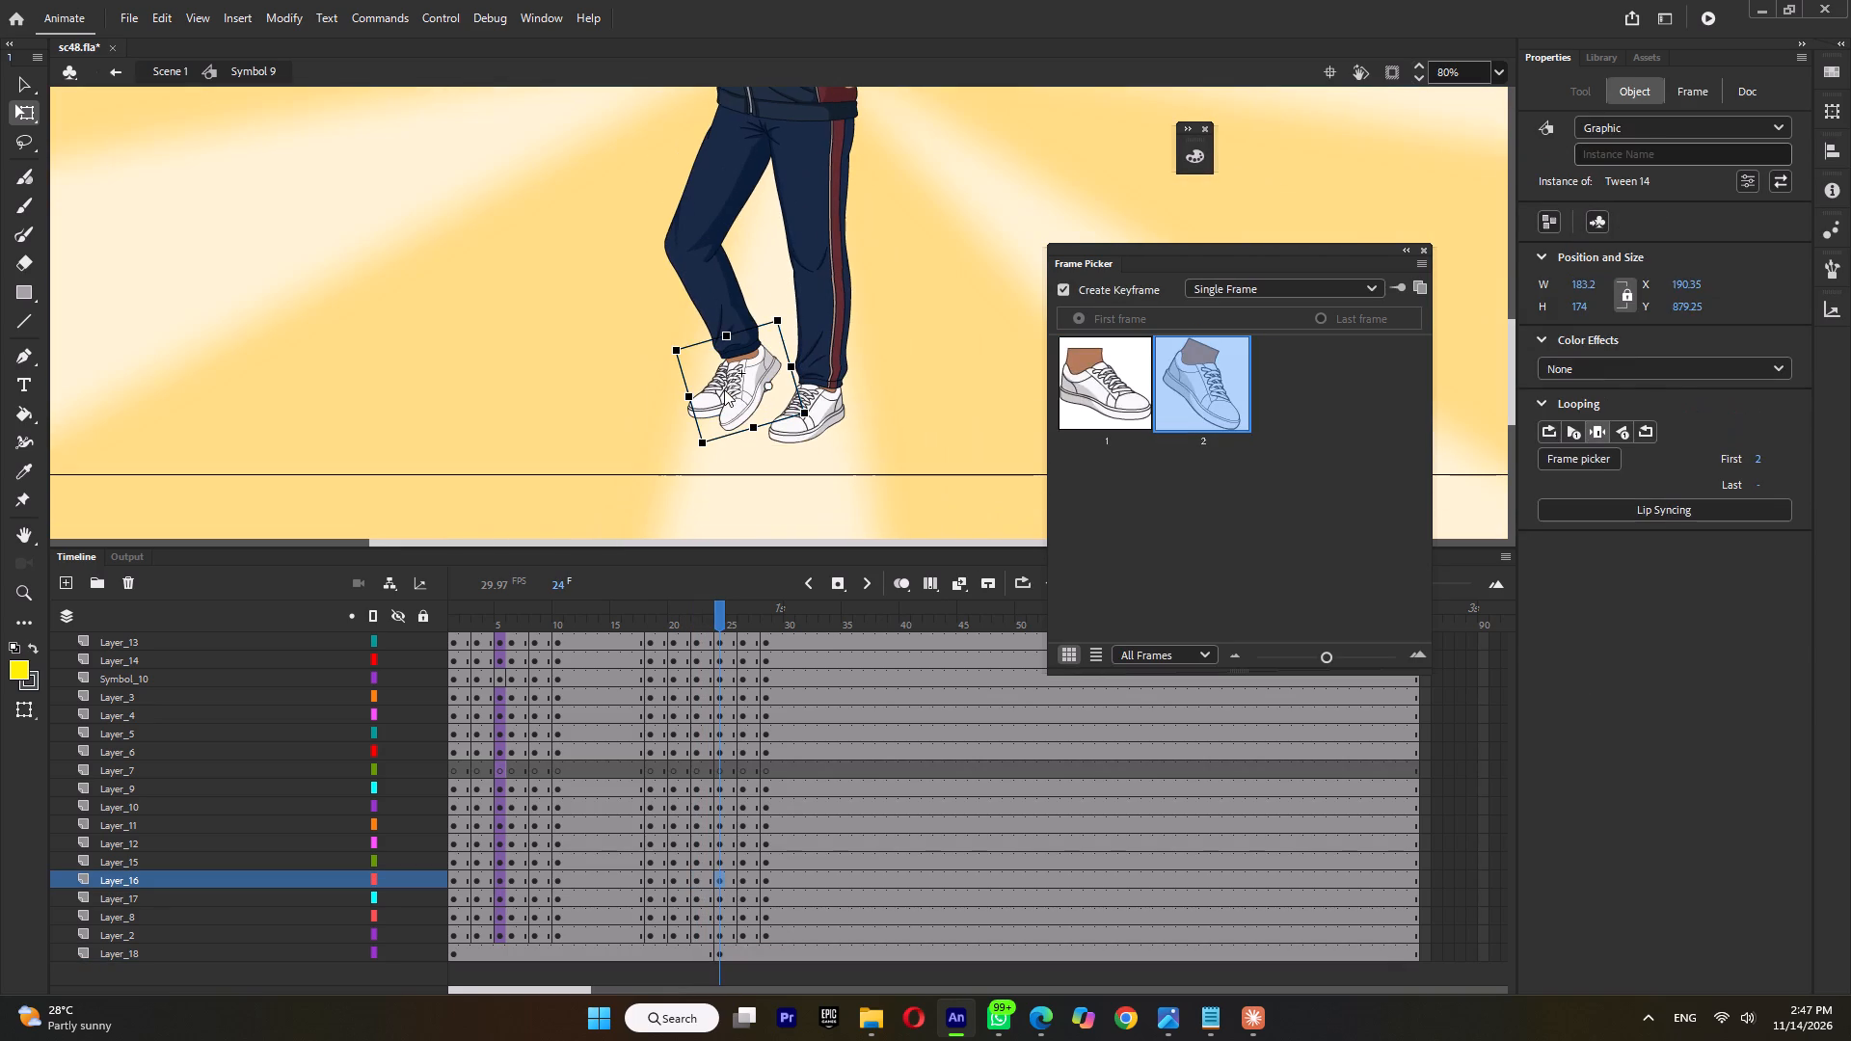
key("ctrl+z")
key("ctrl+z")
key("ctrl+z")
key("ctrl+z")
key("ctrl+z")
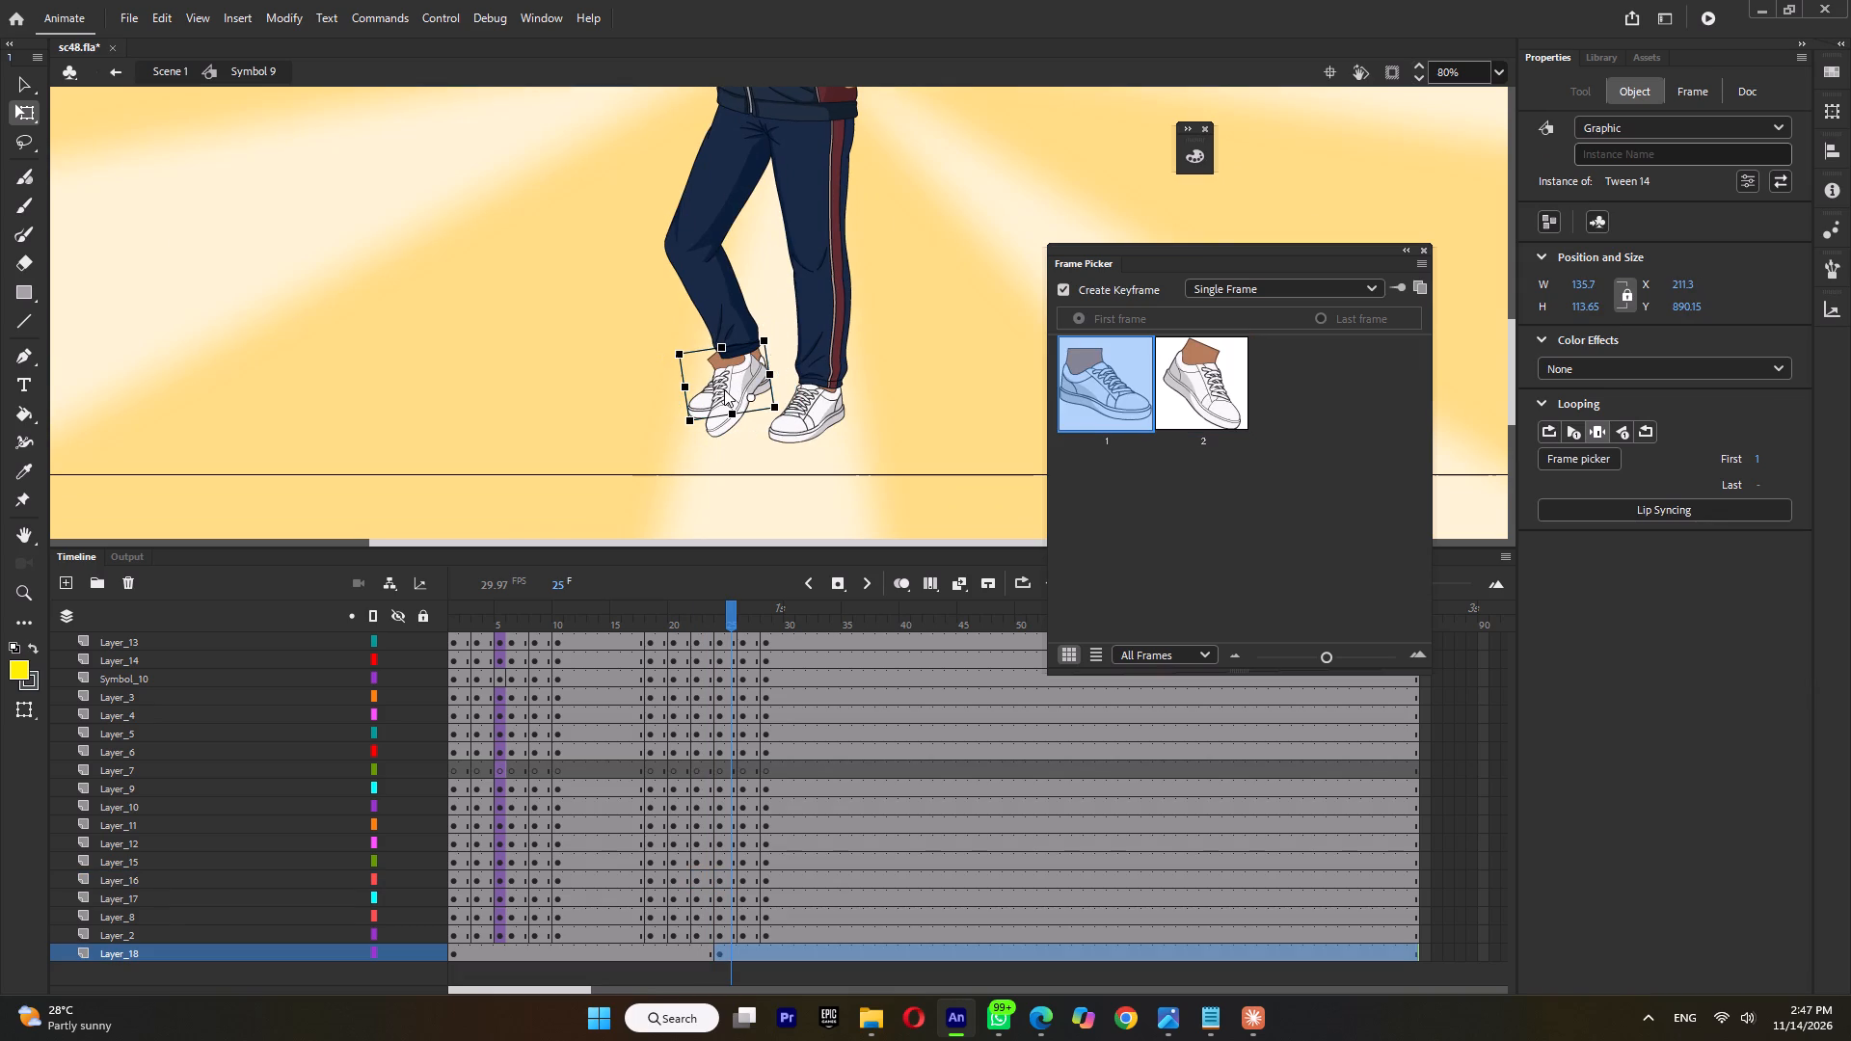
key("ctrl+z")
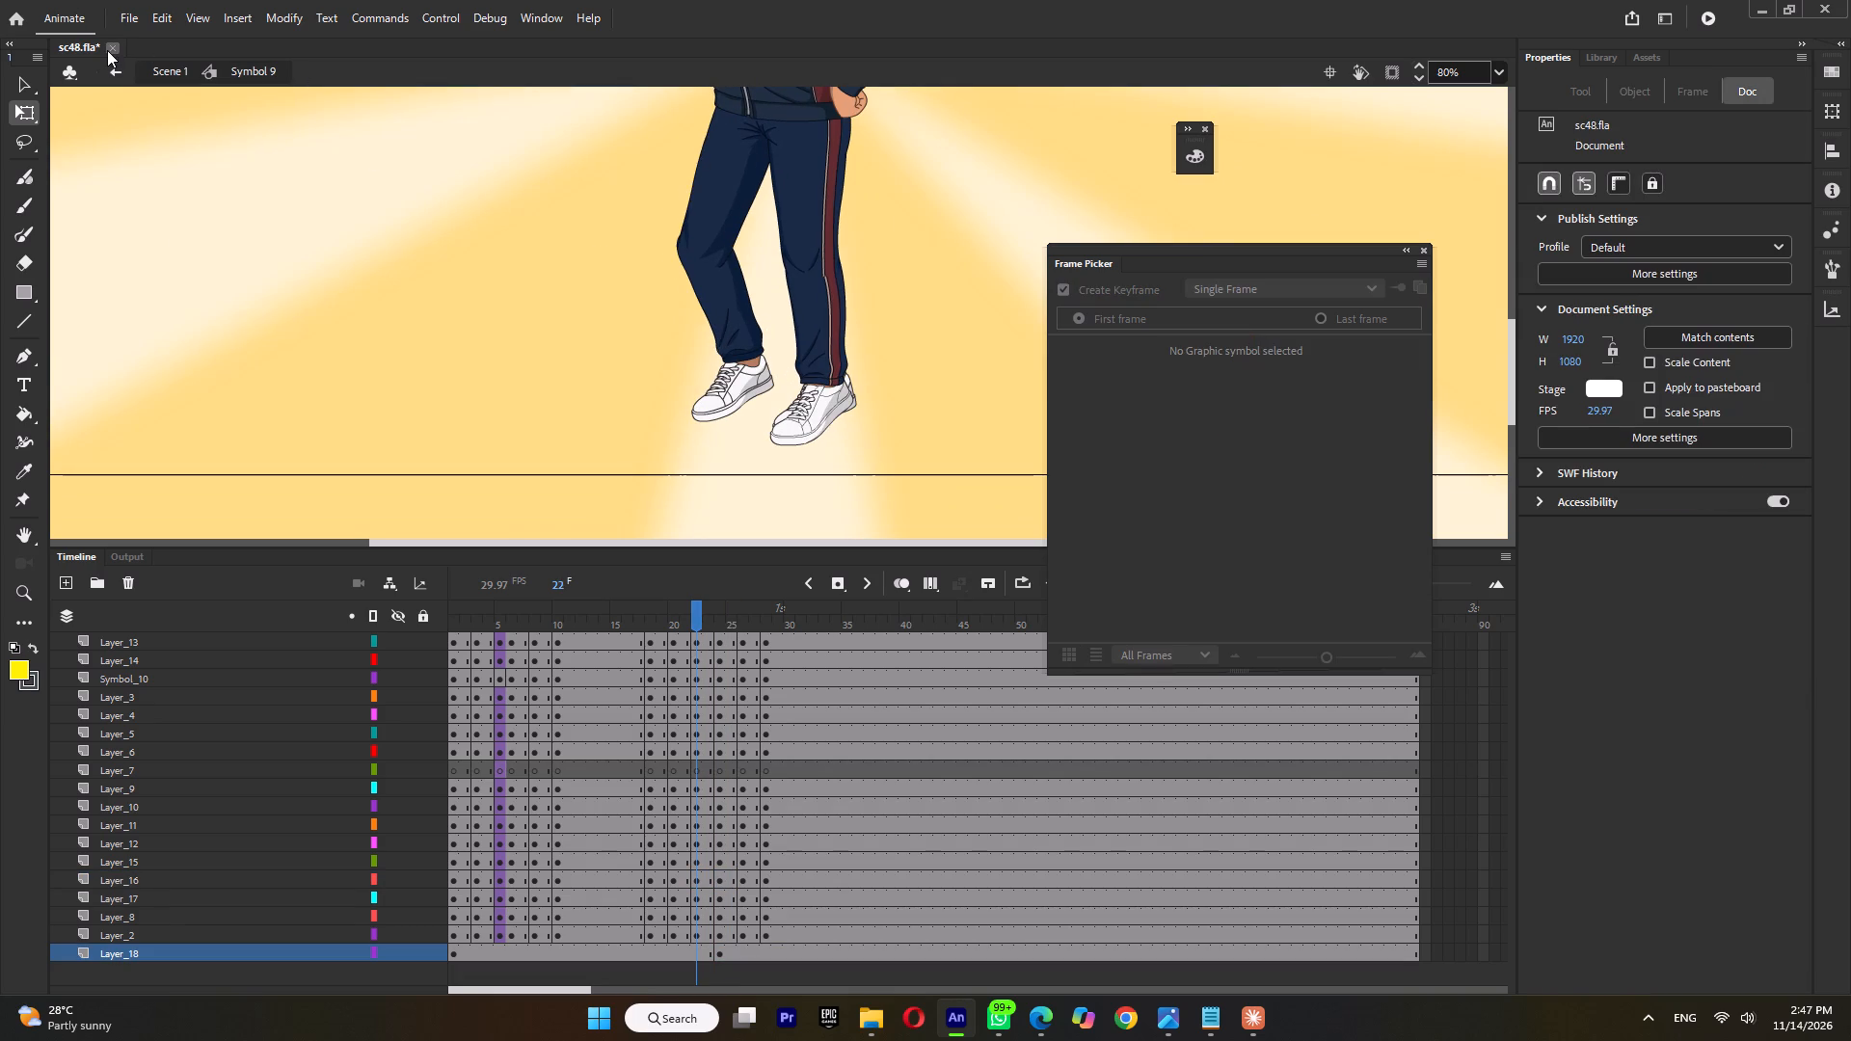
Save sc48.fla and close it.
key("ctrl+s")
left_click(107, 48)
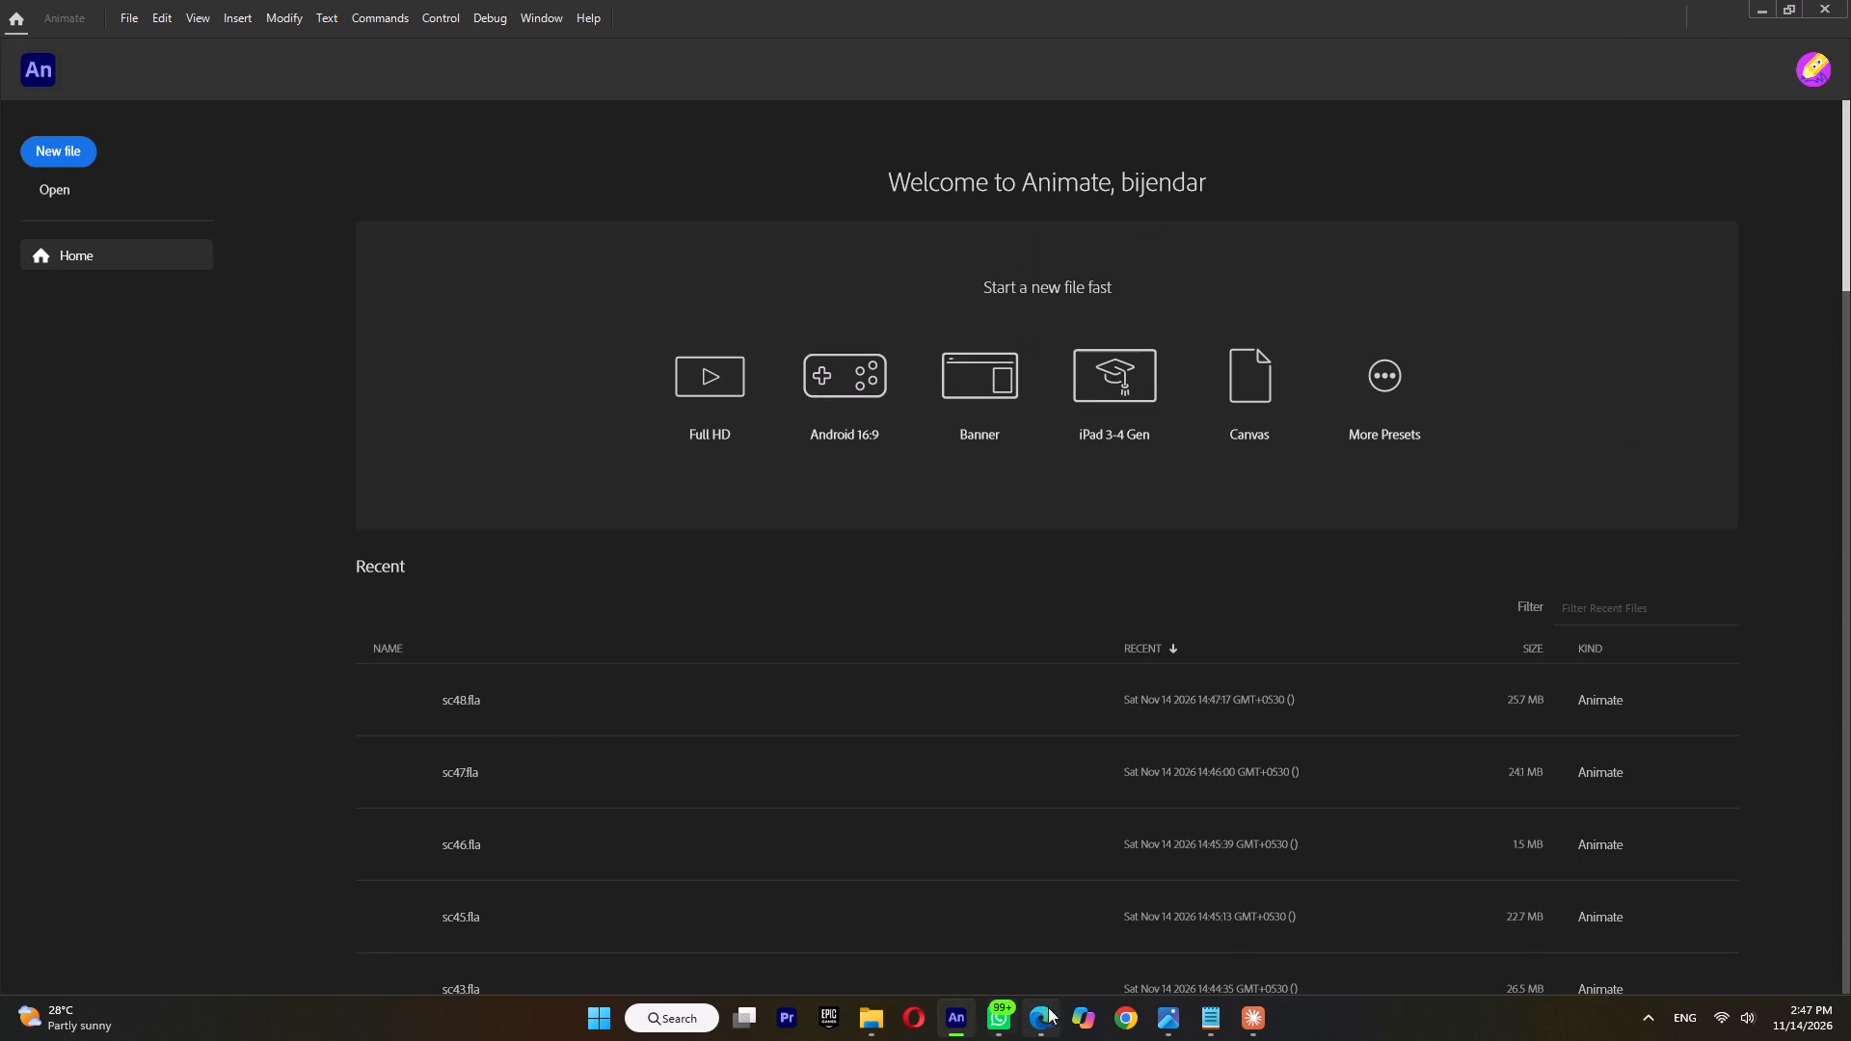
Open sc49.fla from the BIJENDER folder.
left_click(855, 1015)
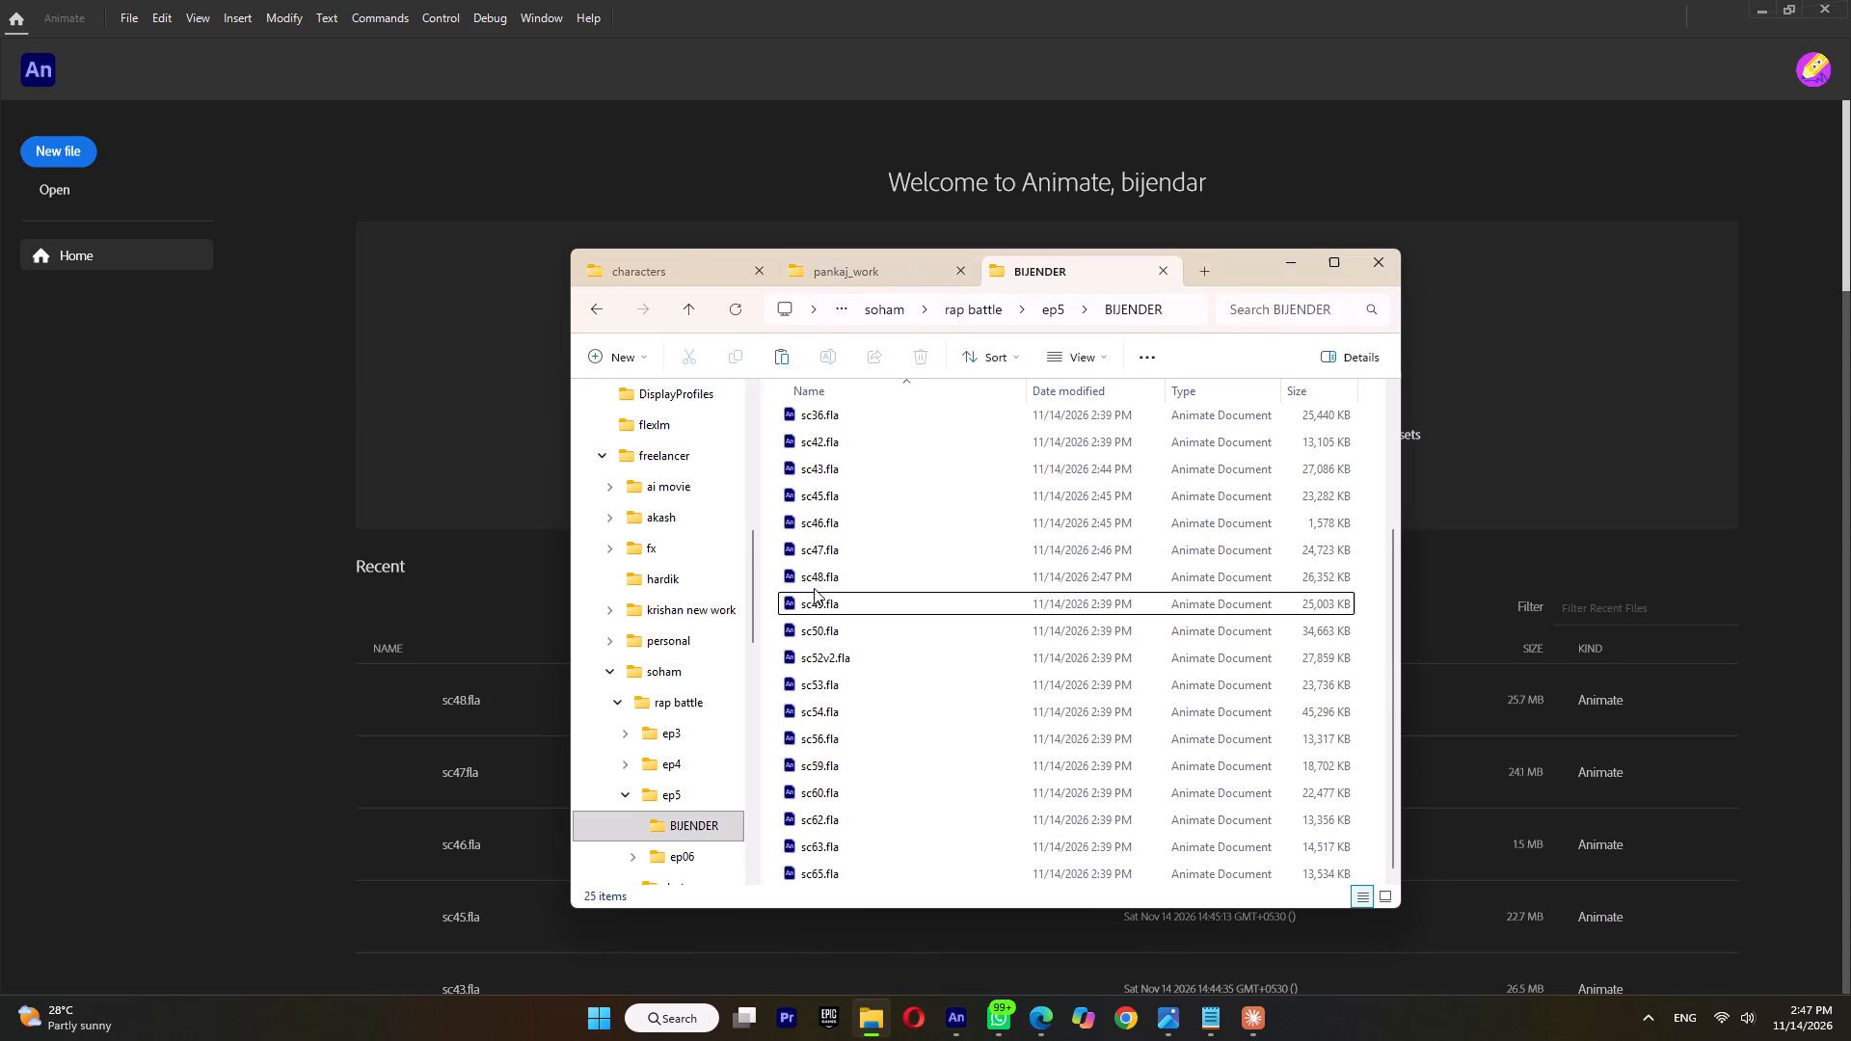
double_click(823, 612)
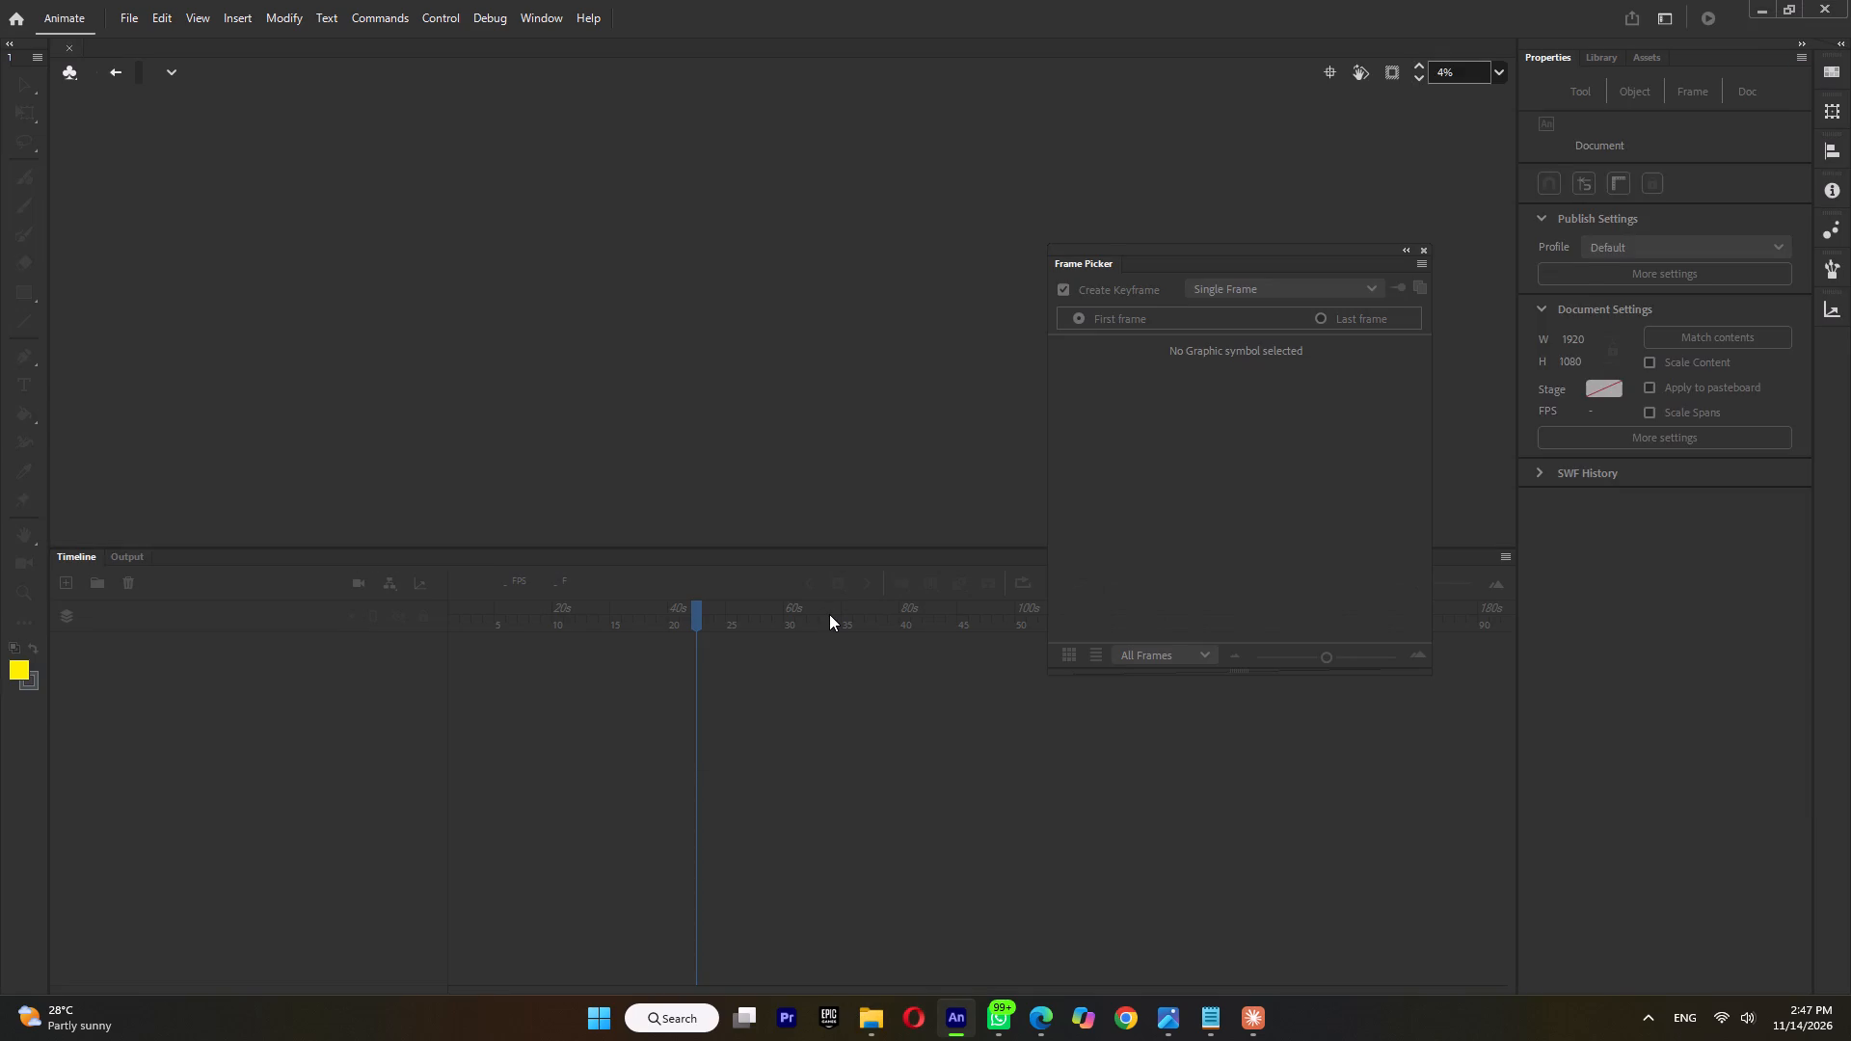
Scrub through the sc49.fla timeline to its last frame to check for the girl's badge, and close the file.
scroll(846, 608, "down", 5, "ctrl")
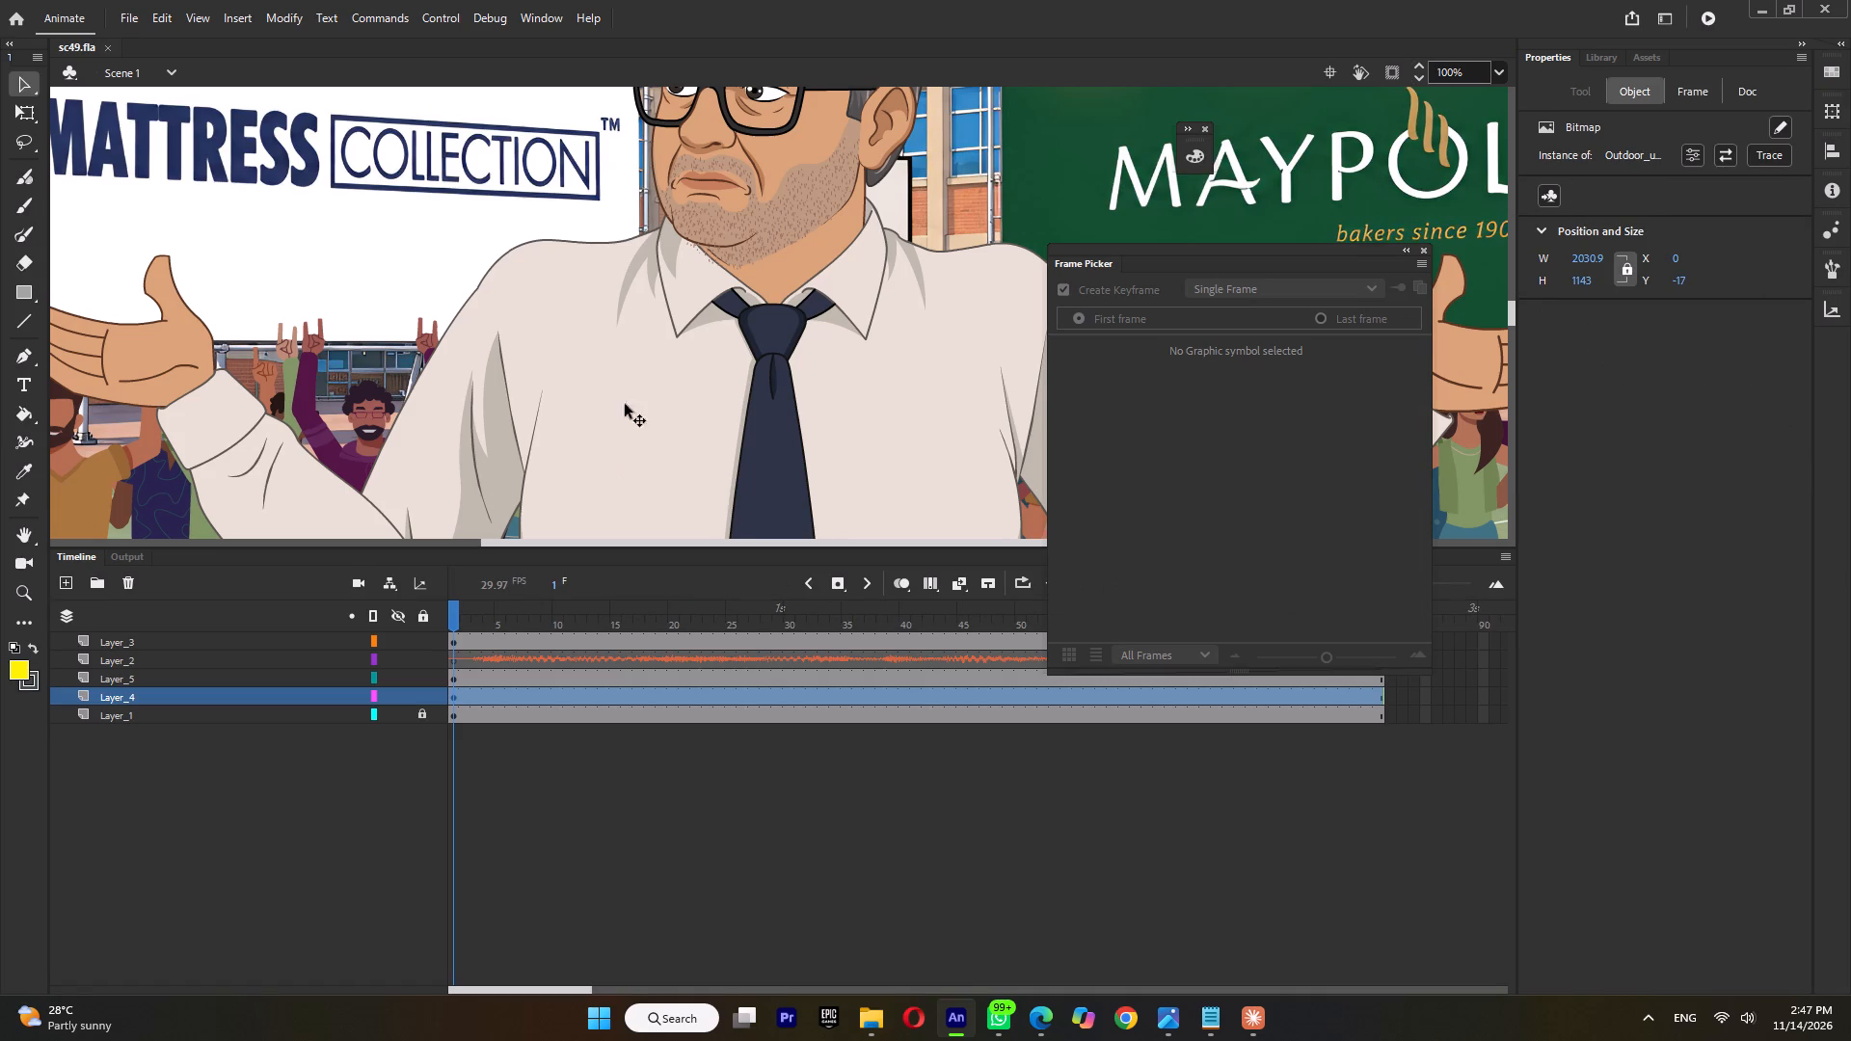
scroll(645, 369, "down", 7, "ctrl")
left_click_drag(478, 608, 1493, 669)
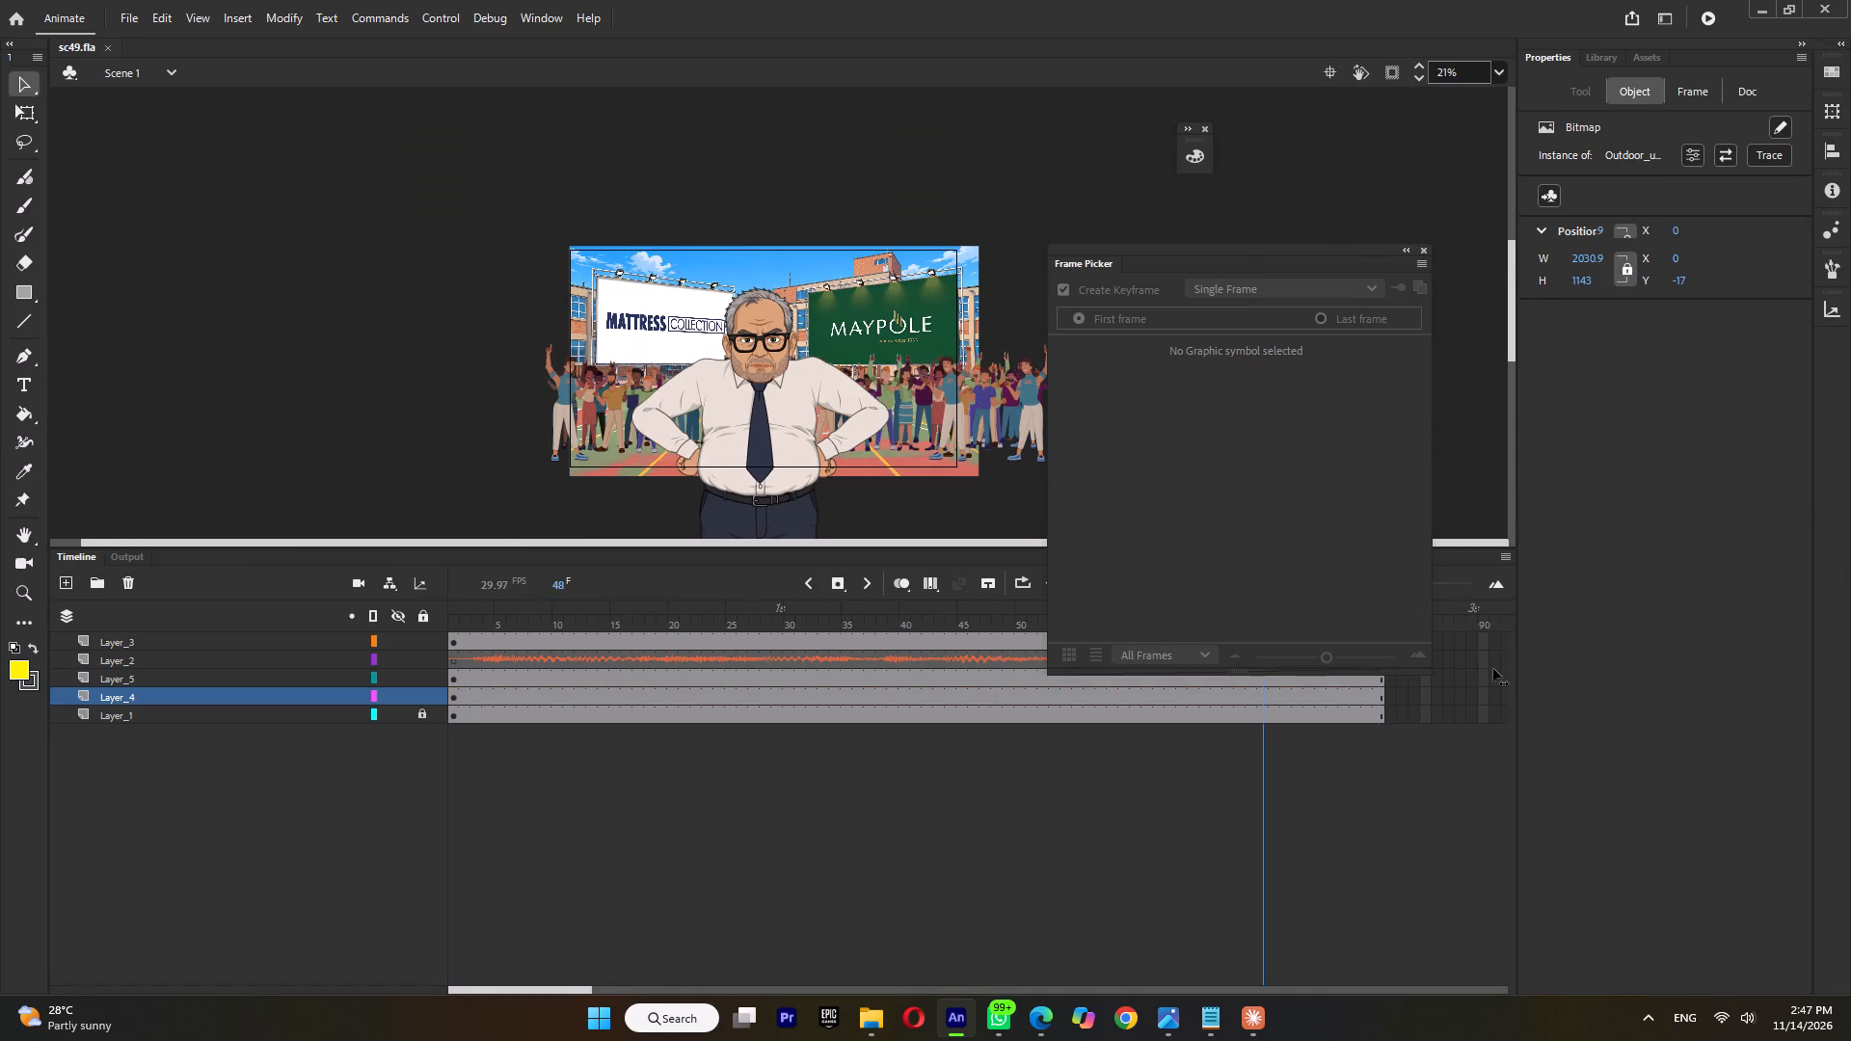
left_click_drag(1493, 669, 1593, 676)
left_click(106, 50)
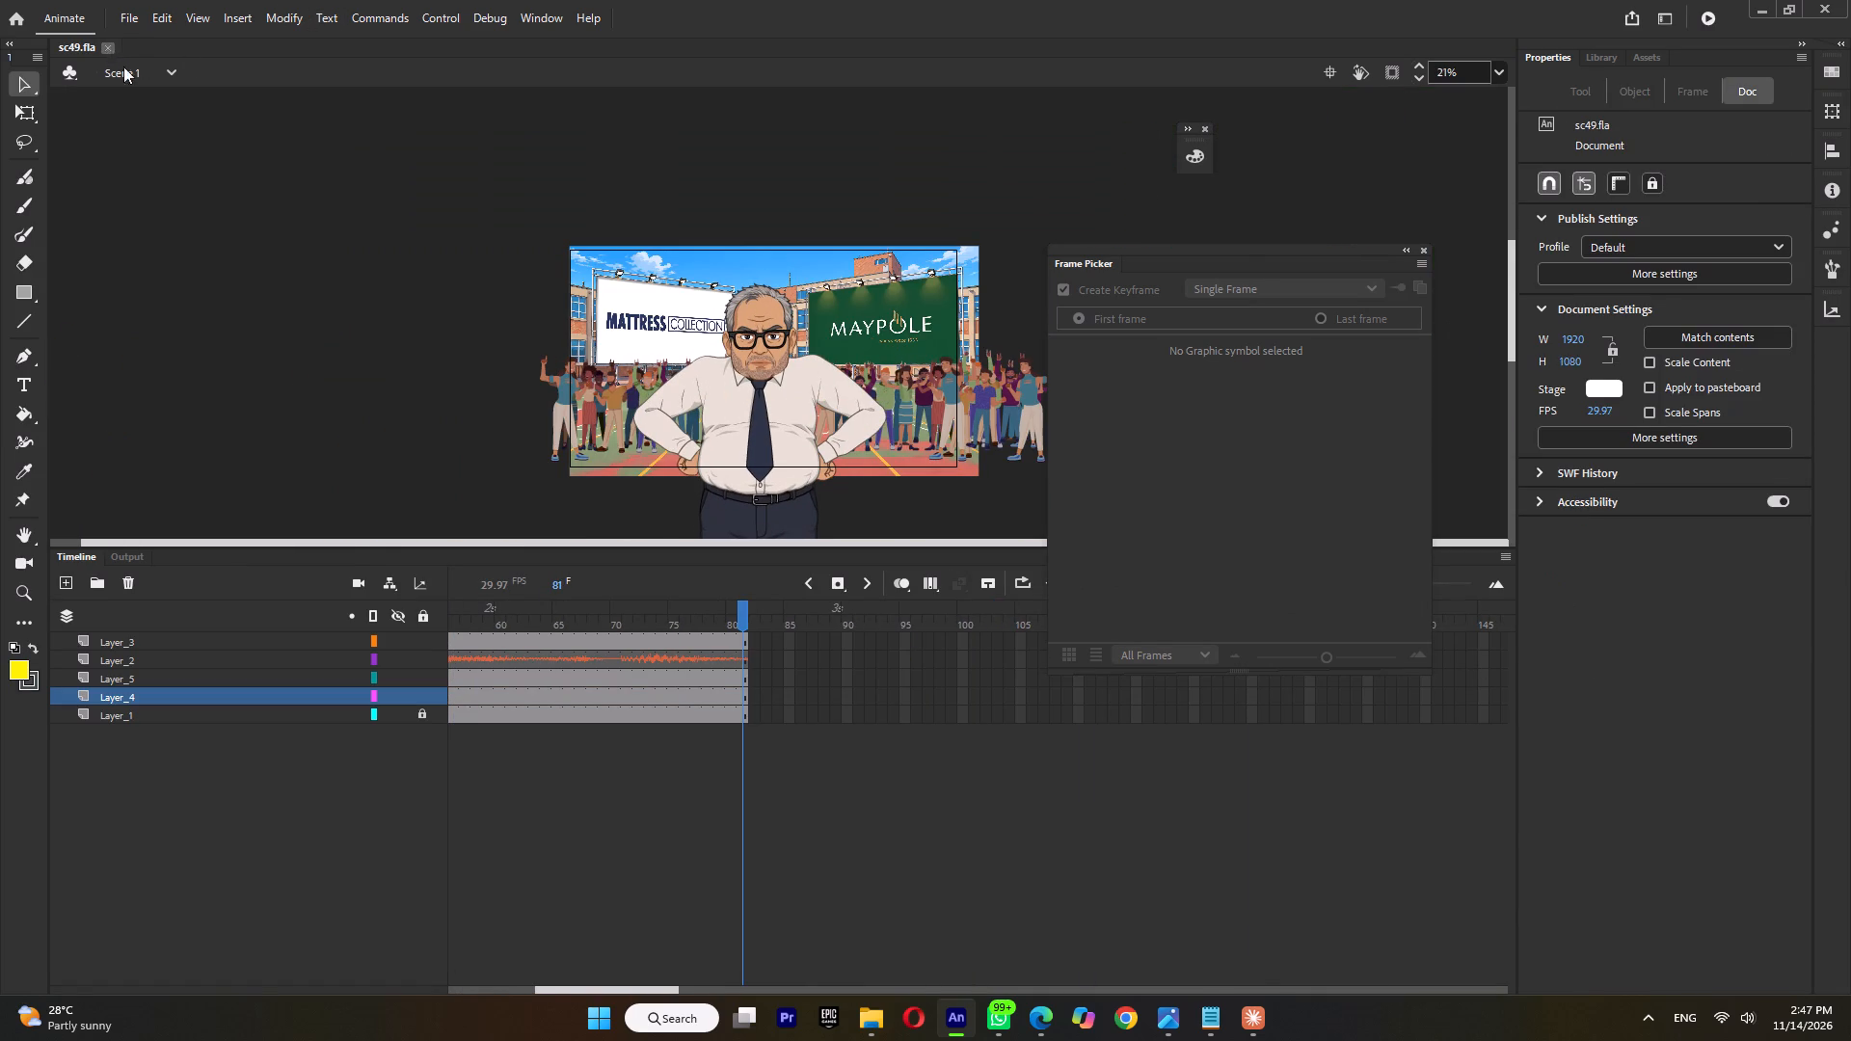
Open sc50.fla from the BIJENDER folder.
left_click(877, 1025)
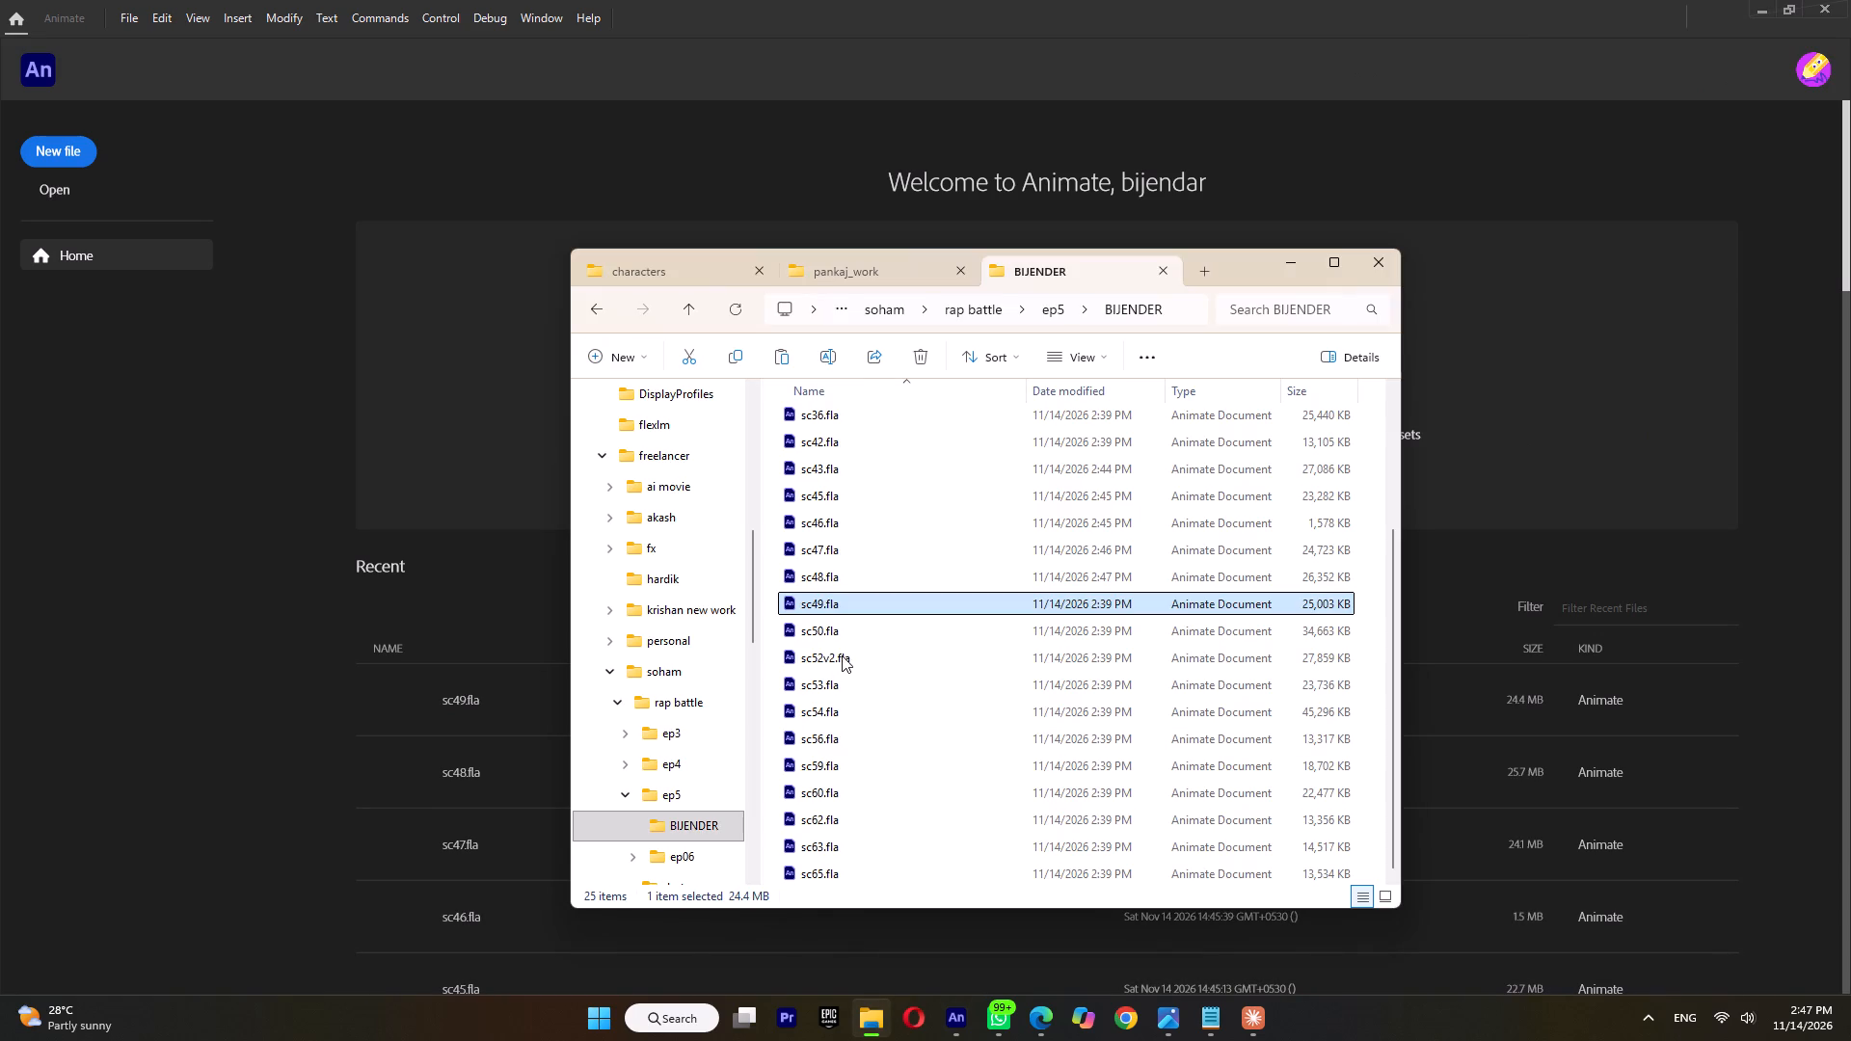
double_click(842, 634)
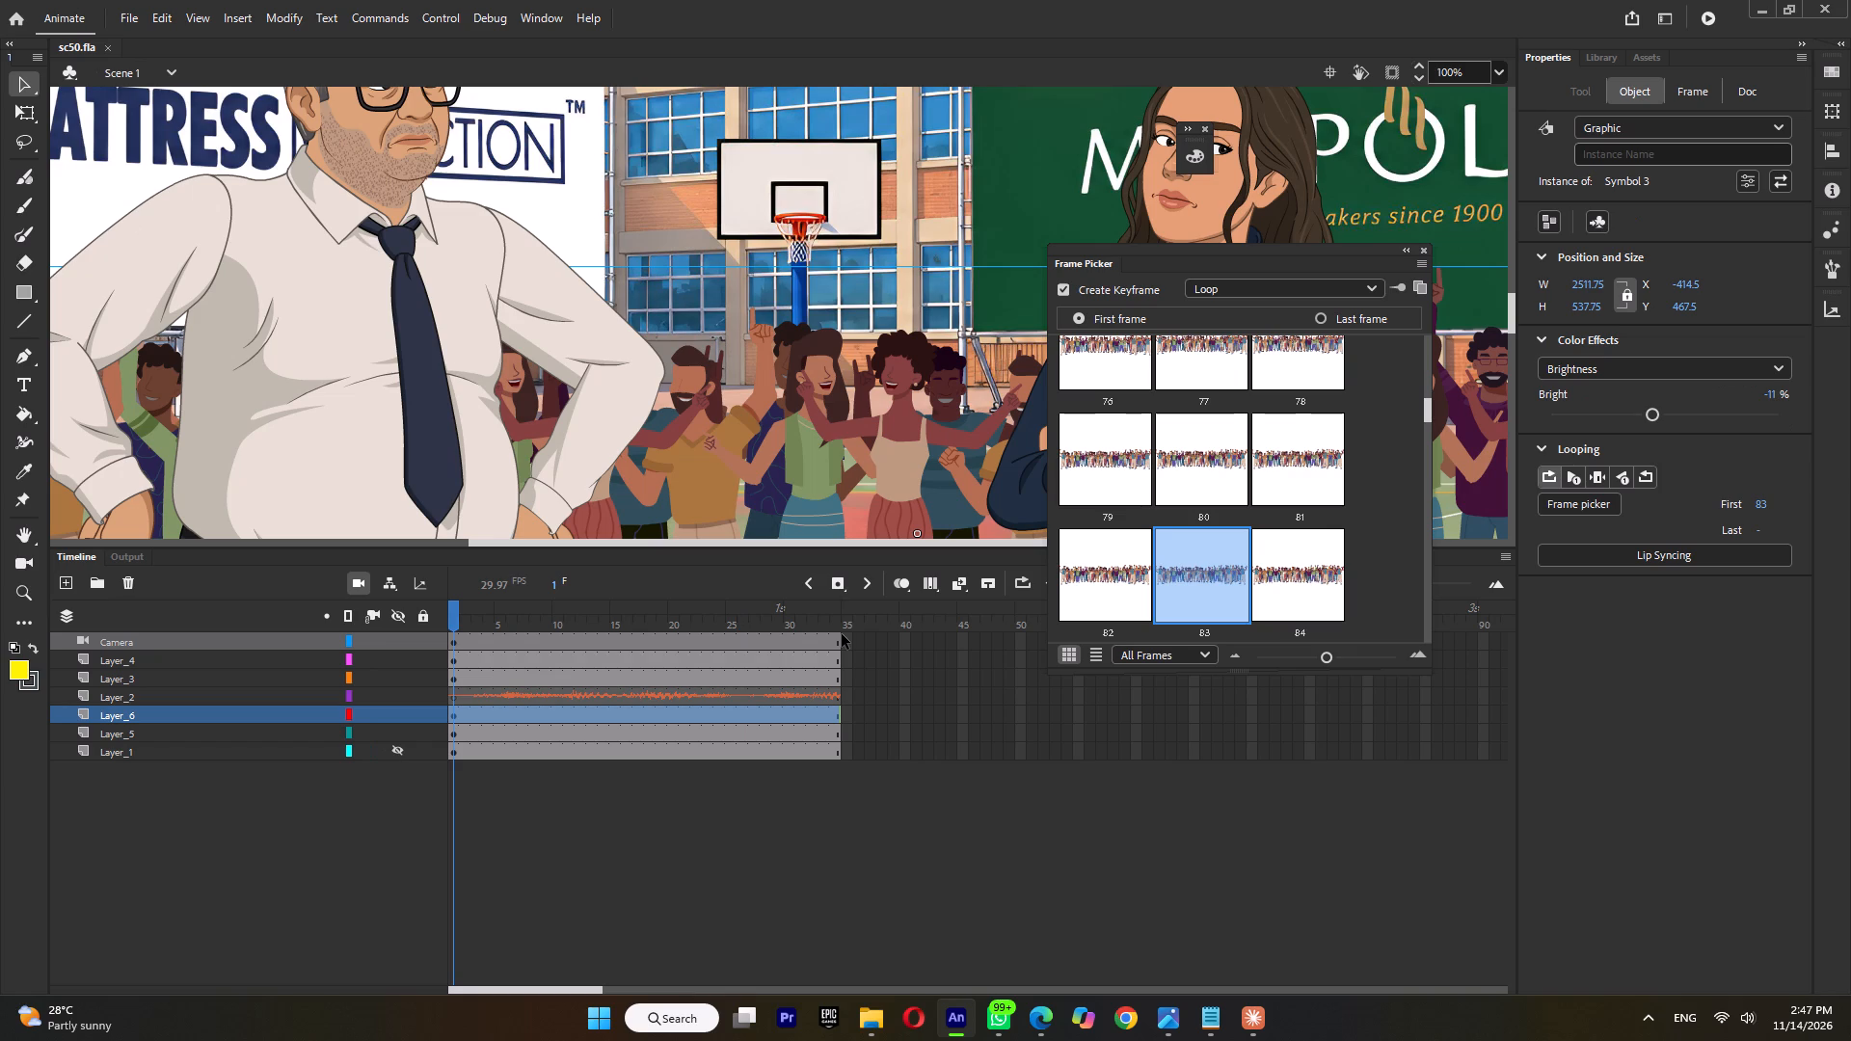
Inside the girl's Symbol 9, delete the shield badge from frames 5, 6 and 4 of the Tween 4 jacket symbol.
scroll(724, 337, "down", 5, "ctrl")
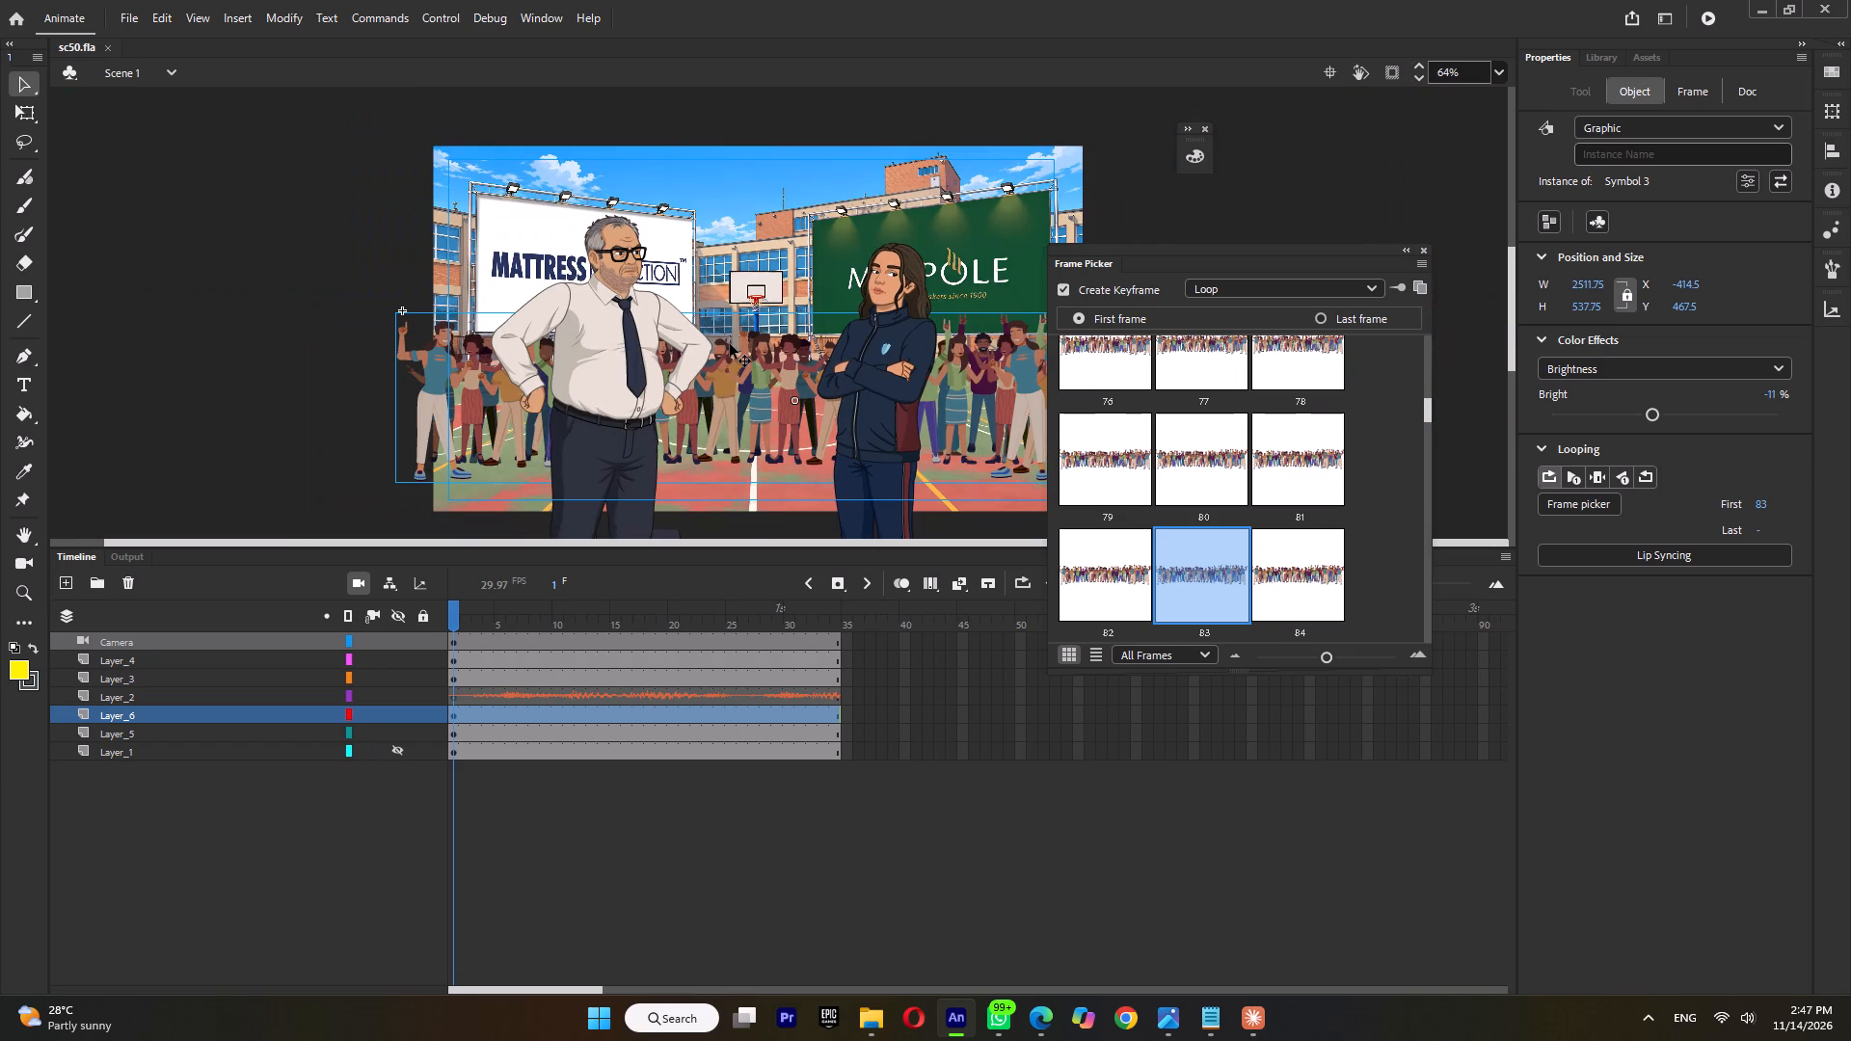
double_click(899, 354)
scroll(921, 354, "up", 2, "ctrl")
triple_click(898, 348)
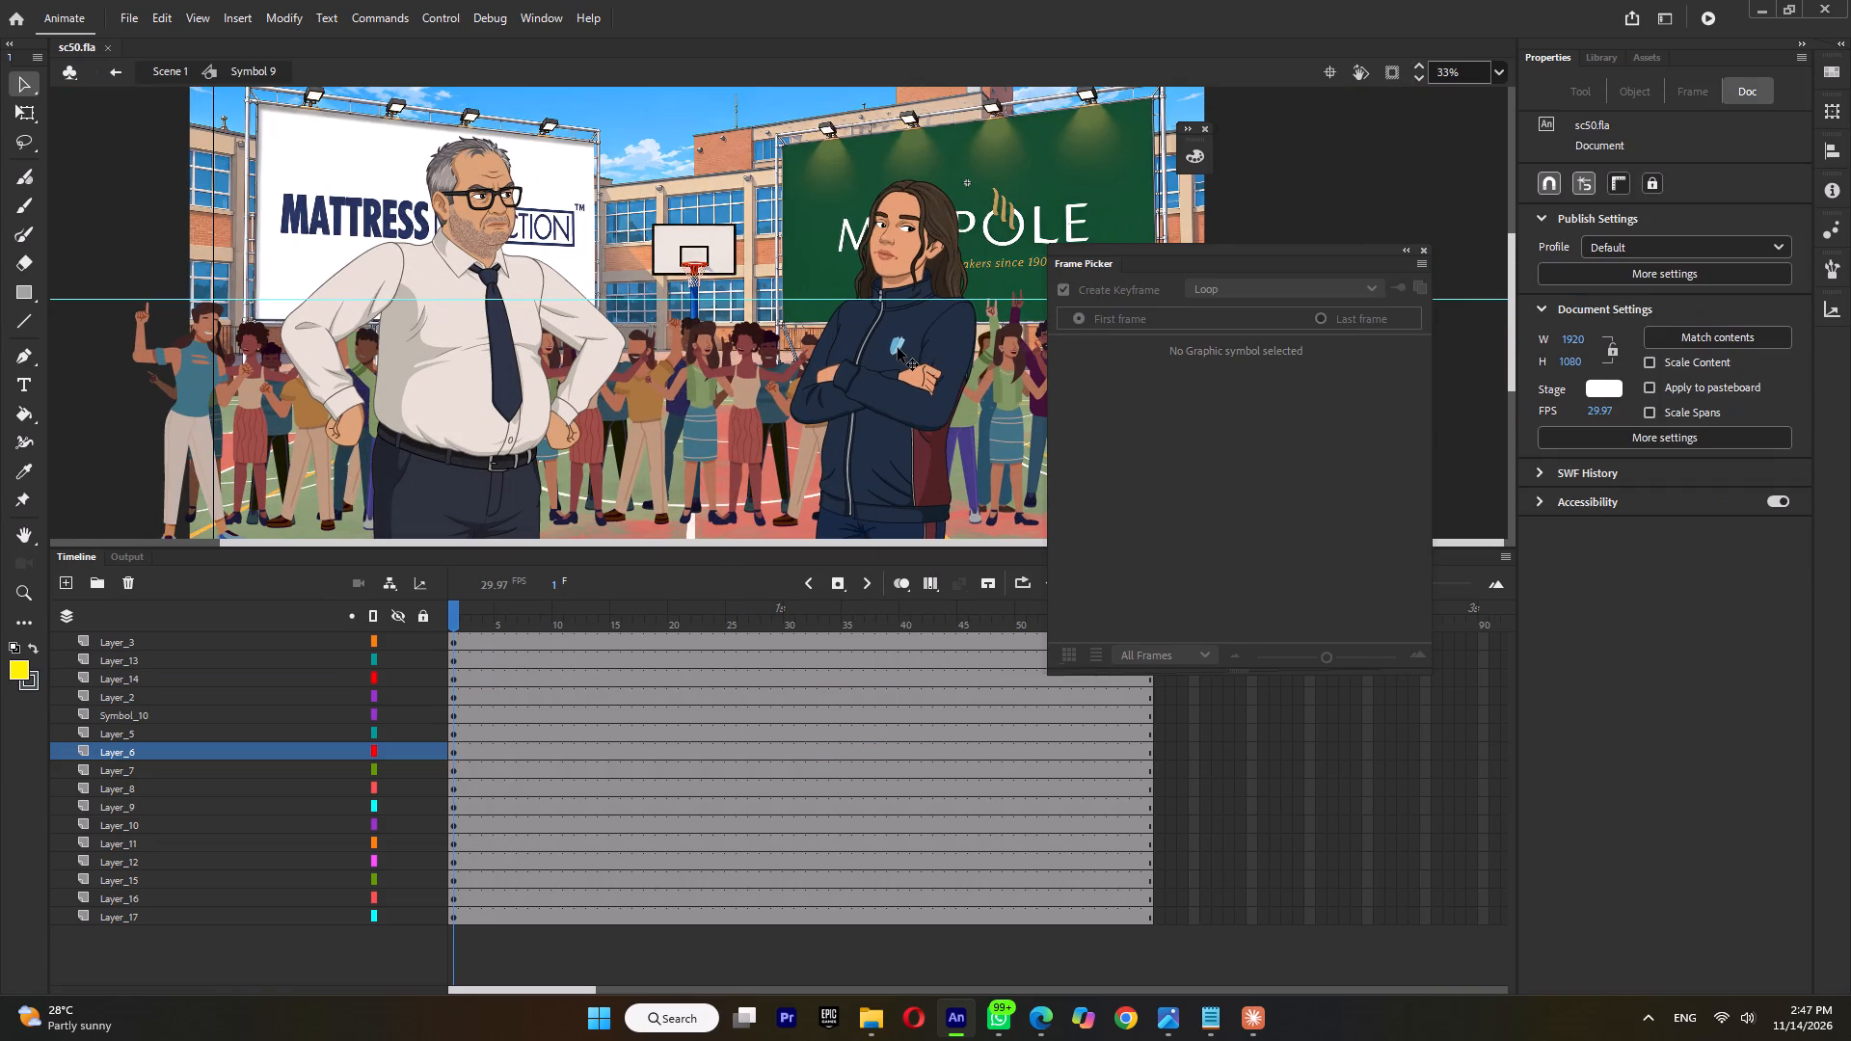
key("Delete")
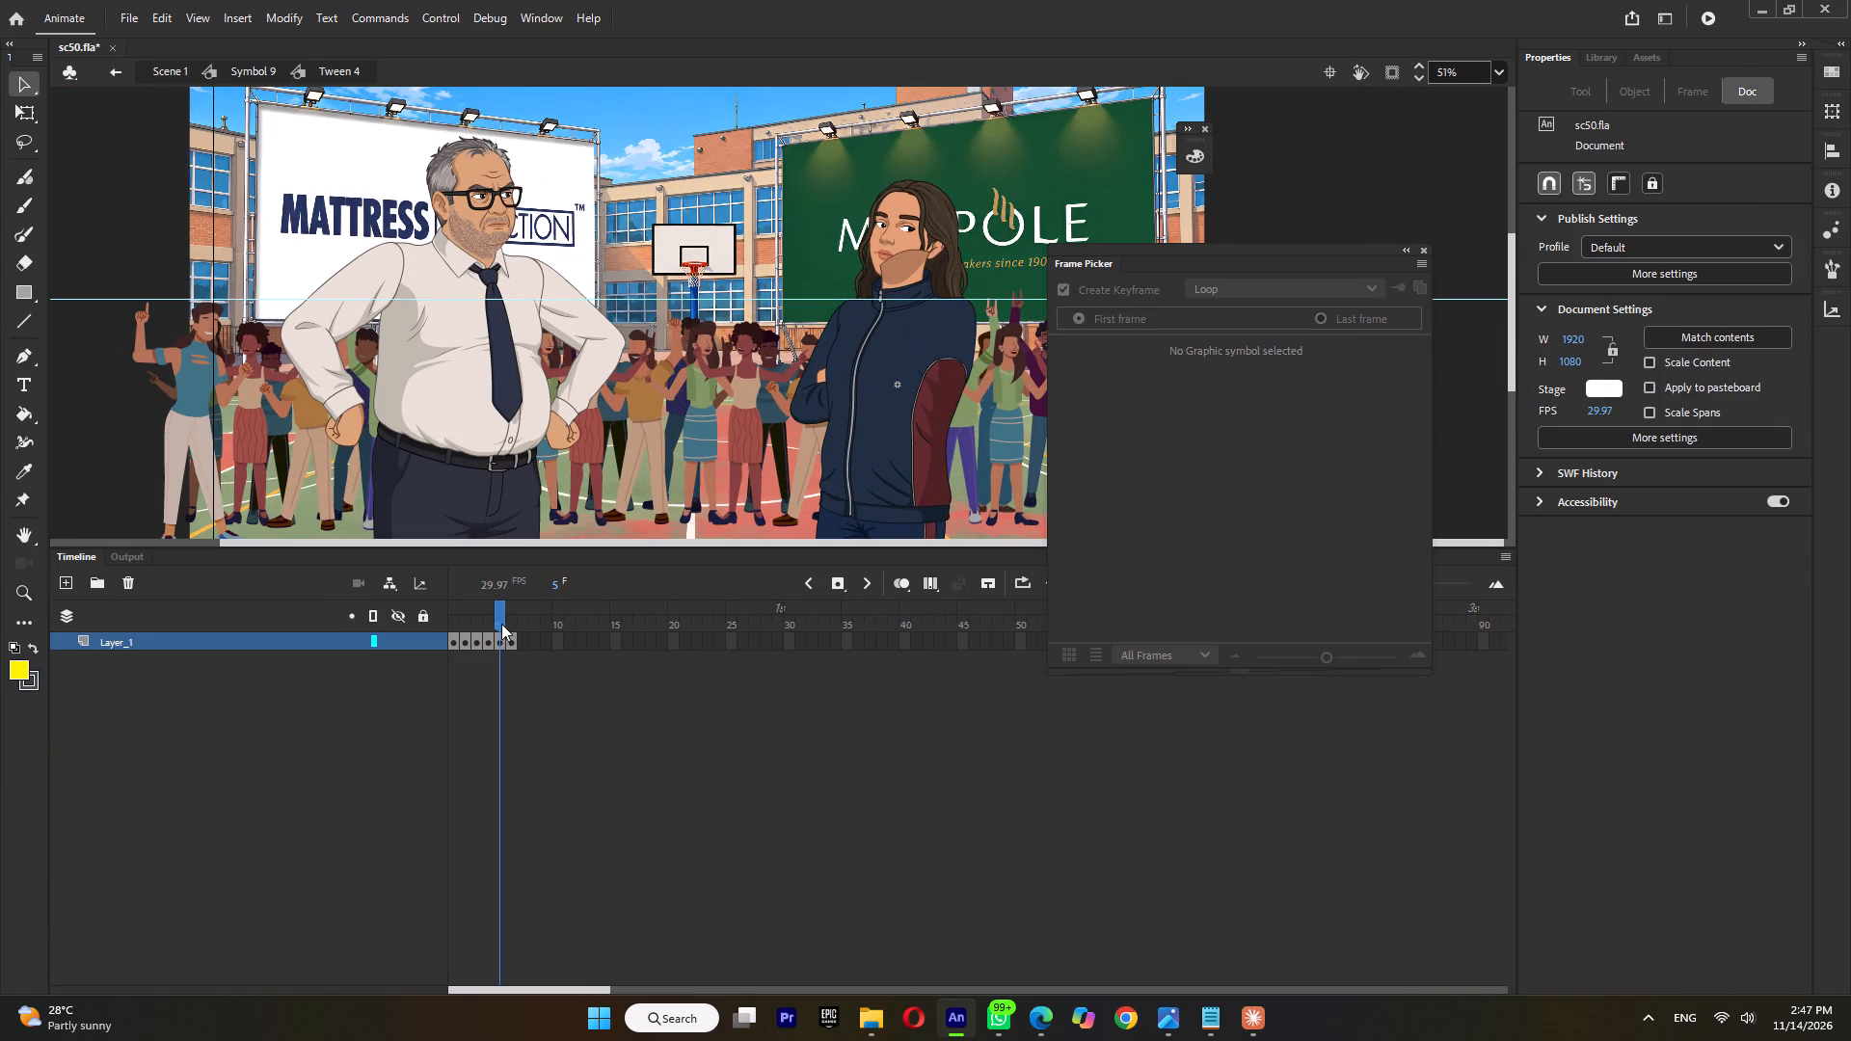
left_click(506, 622)
left_click(844, 337)
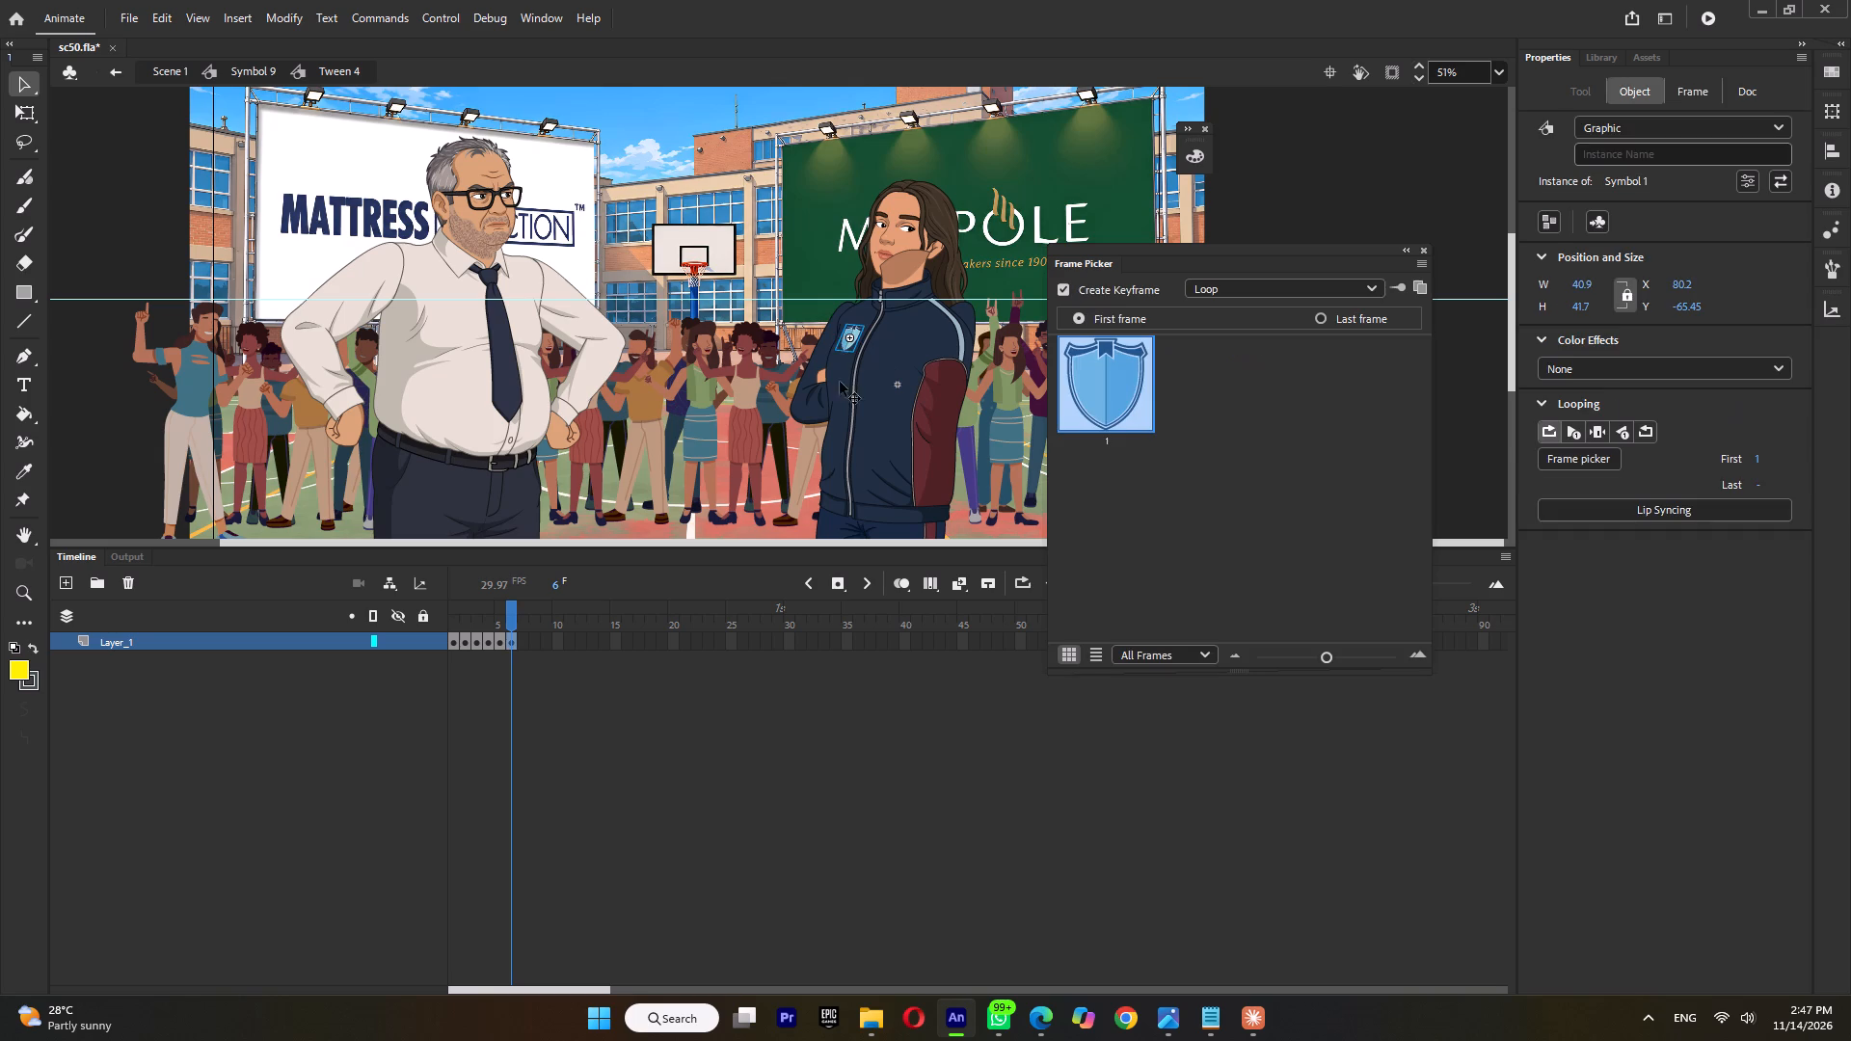
key("Delete")
left_click(488, 617)
left_click(849, 327)
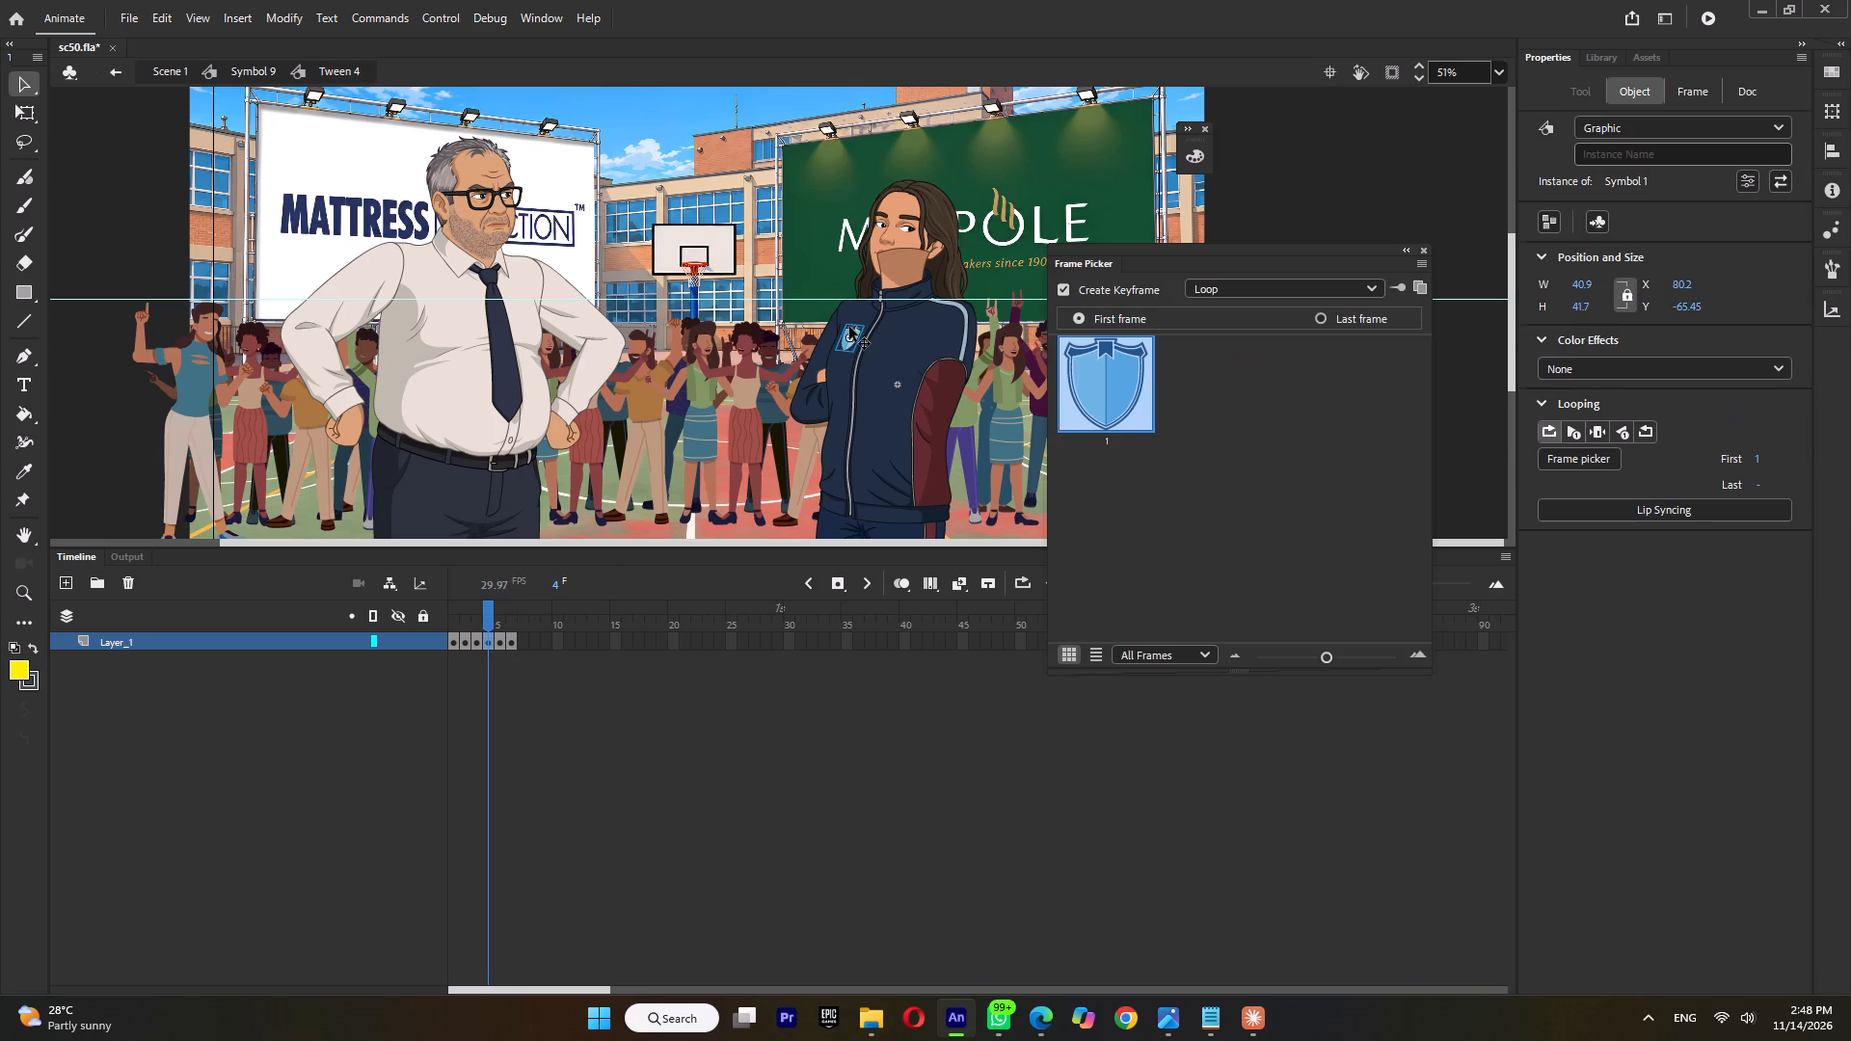
key("Delete")
Delete the shield badge from the jacket on frames 3, 2 and 1 of Tween 4.
left_click(475, 621)
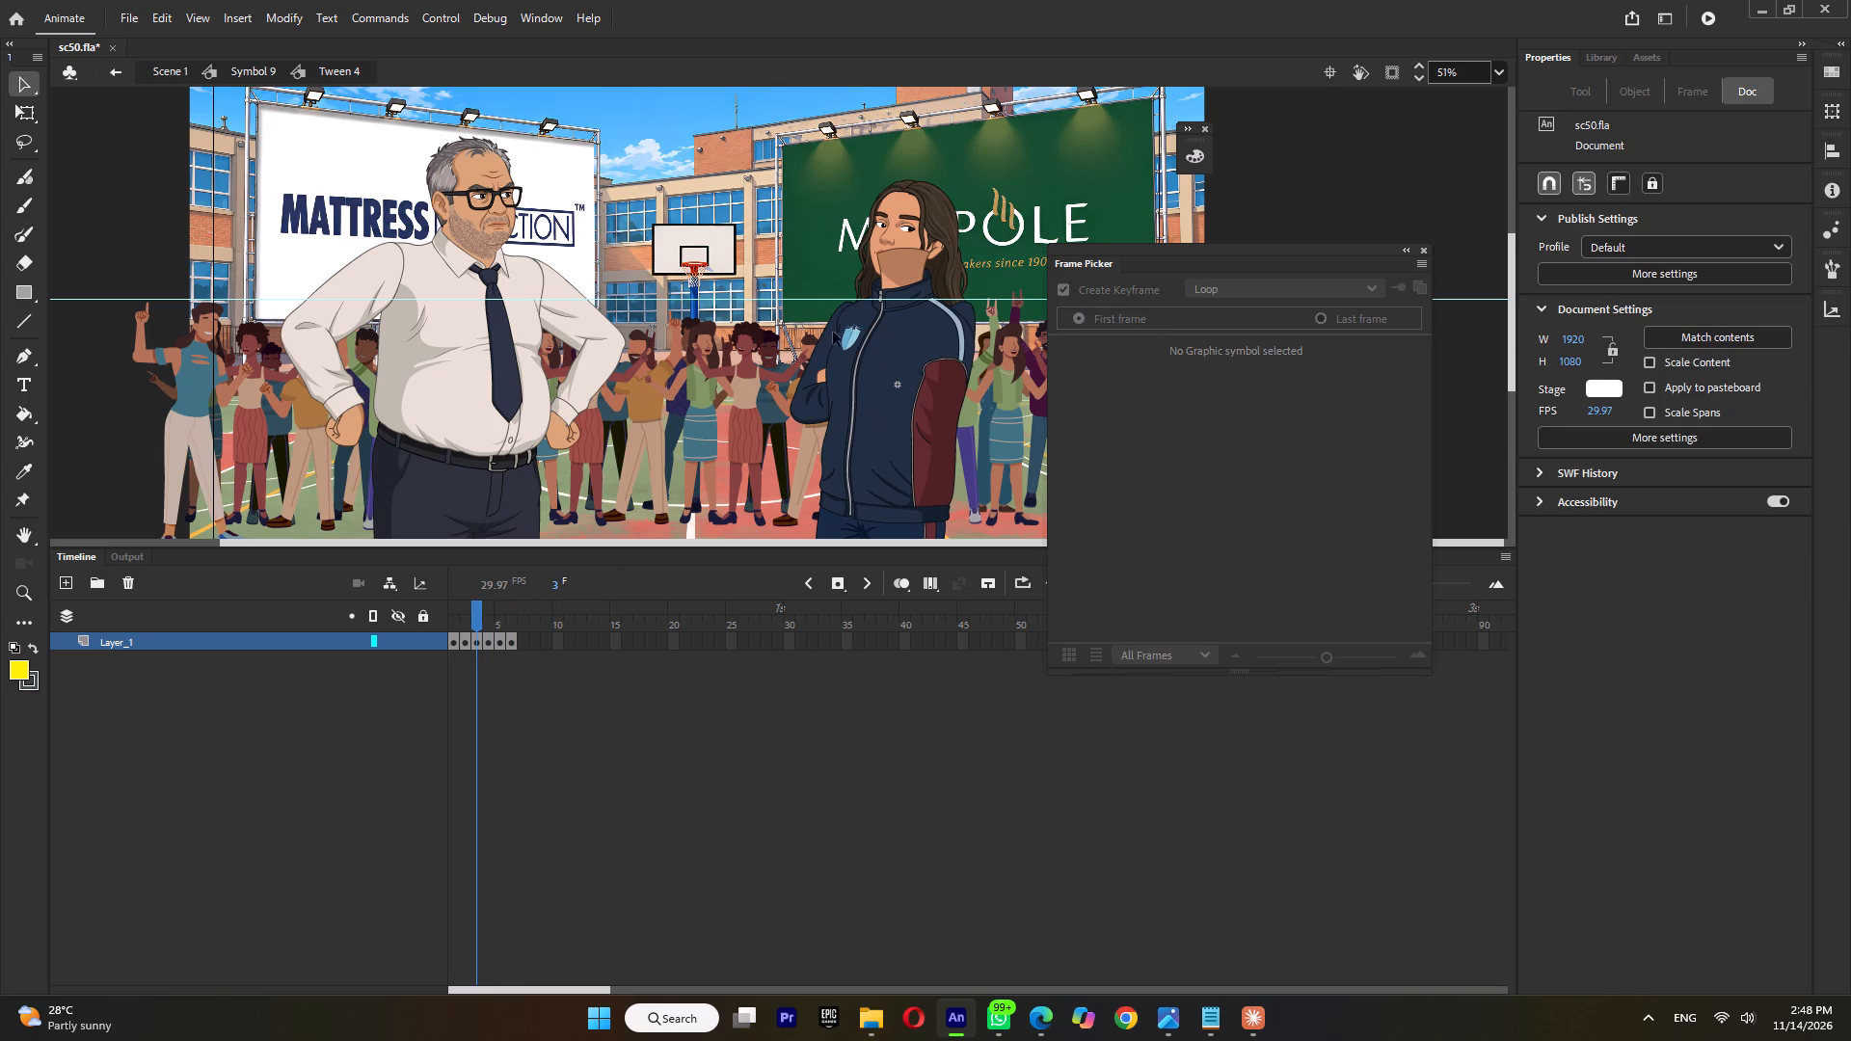
left_click(848, 338)
triple_click(856, 336)
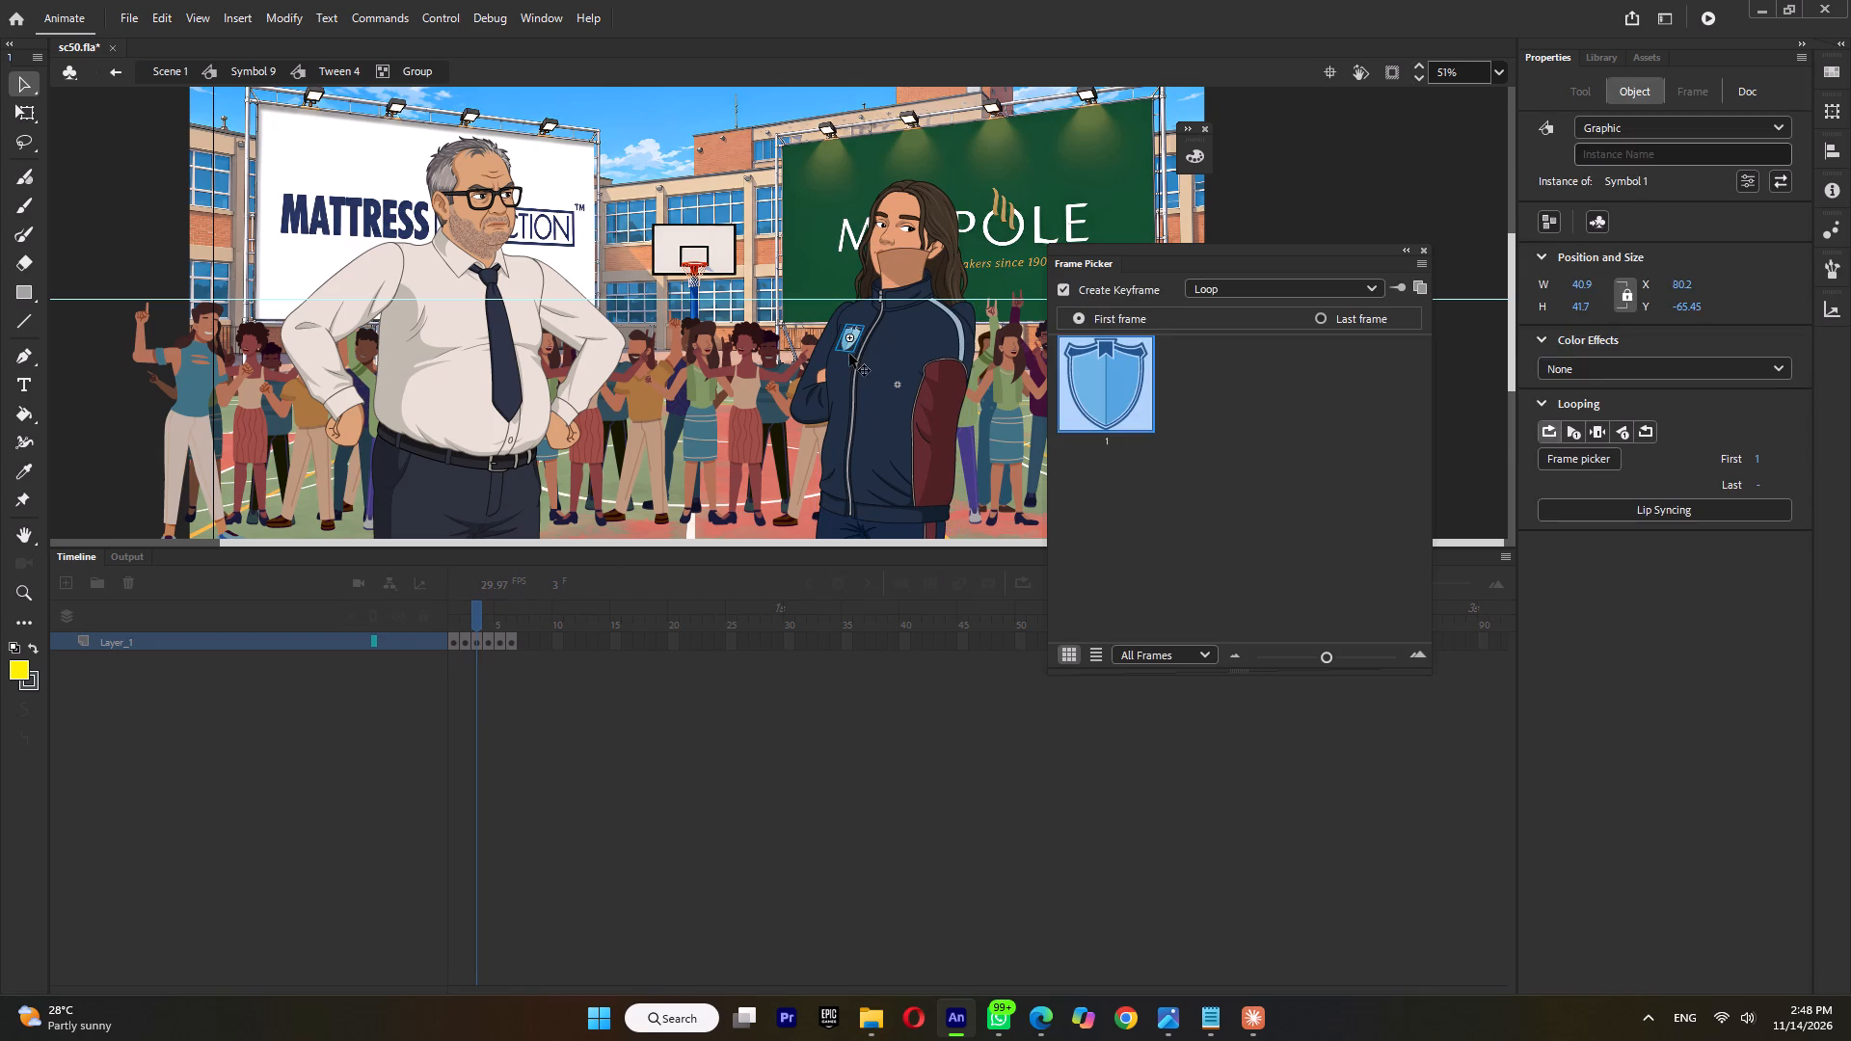
key("Delete")
double_click(639, 391)
left_click(469, 612)
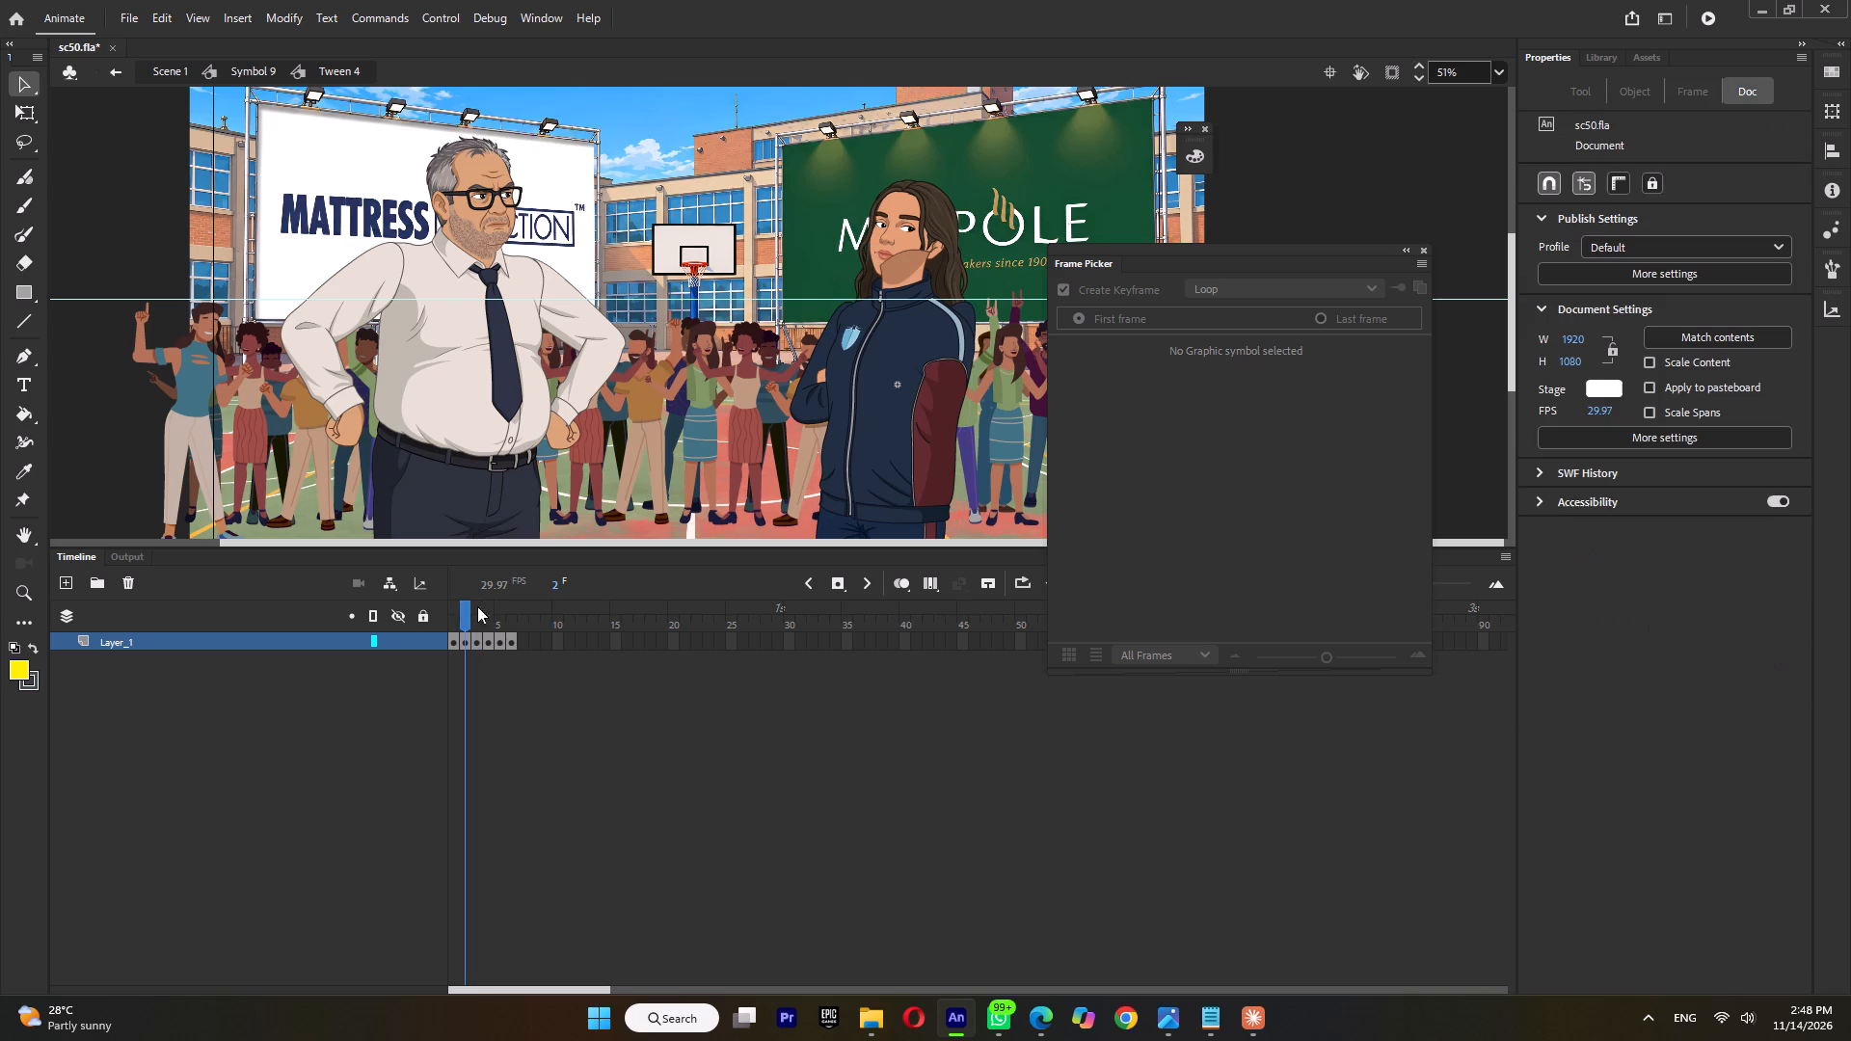
left_click(849, 336)
key("Delete")
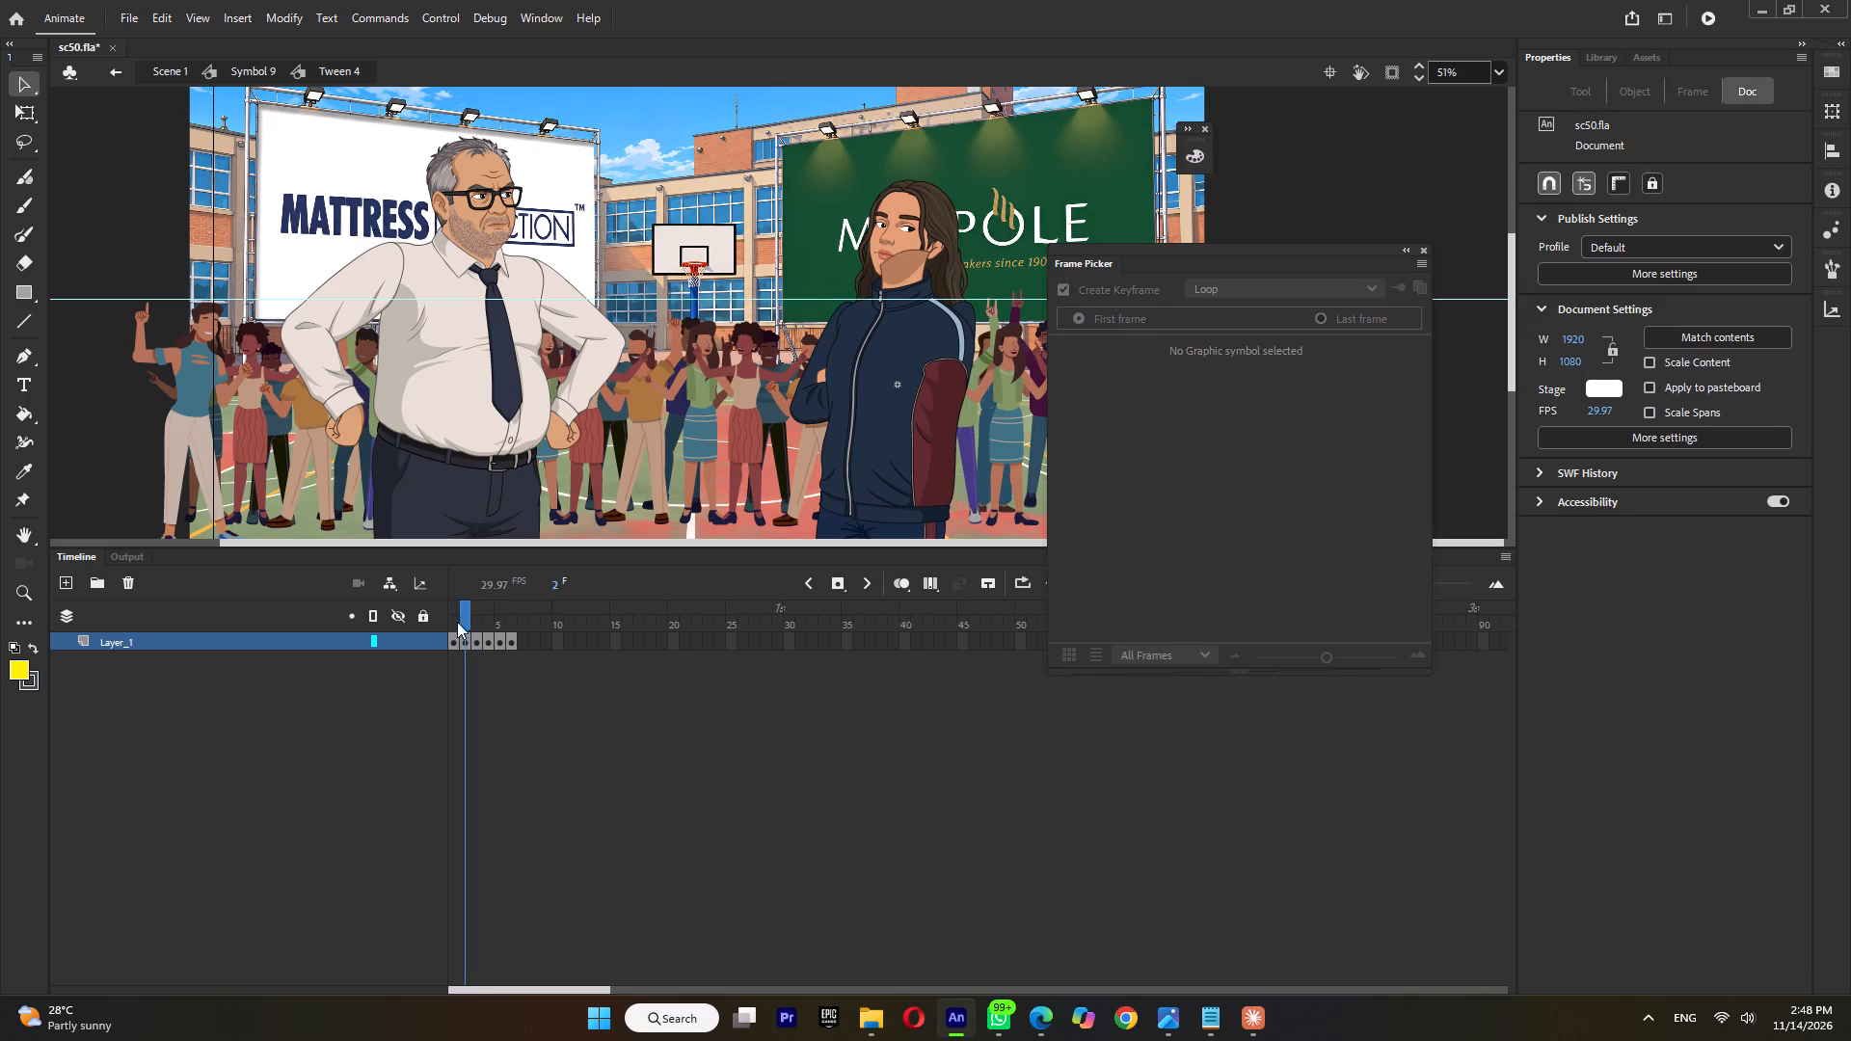
left_click(451, 620)
left_click(854, 332)
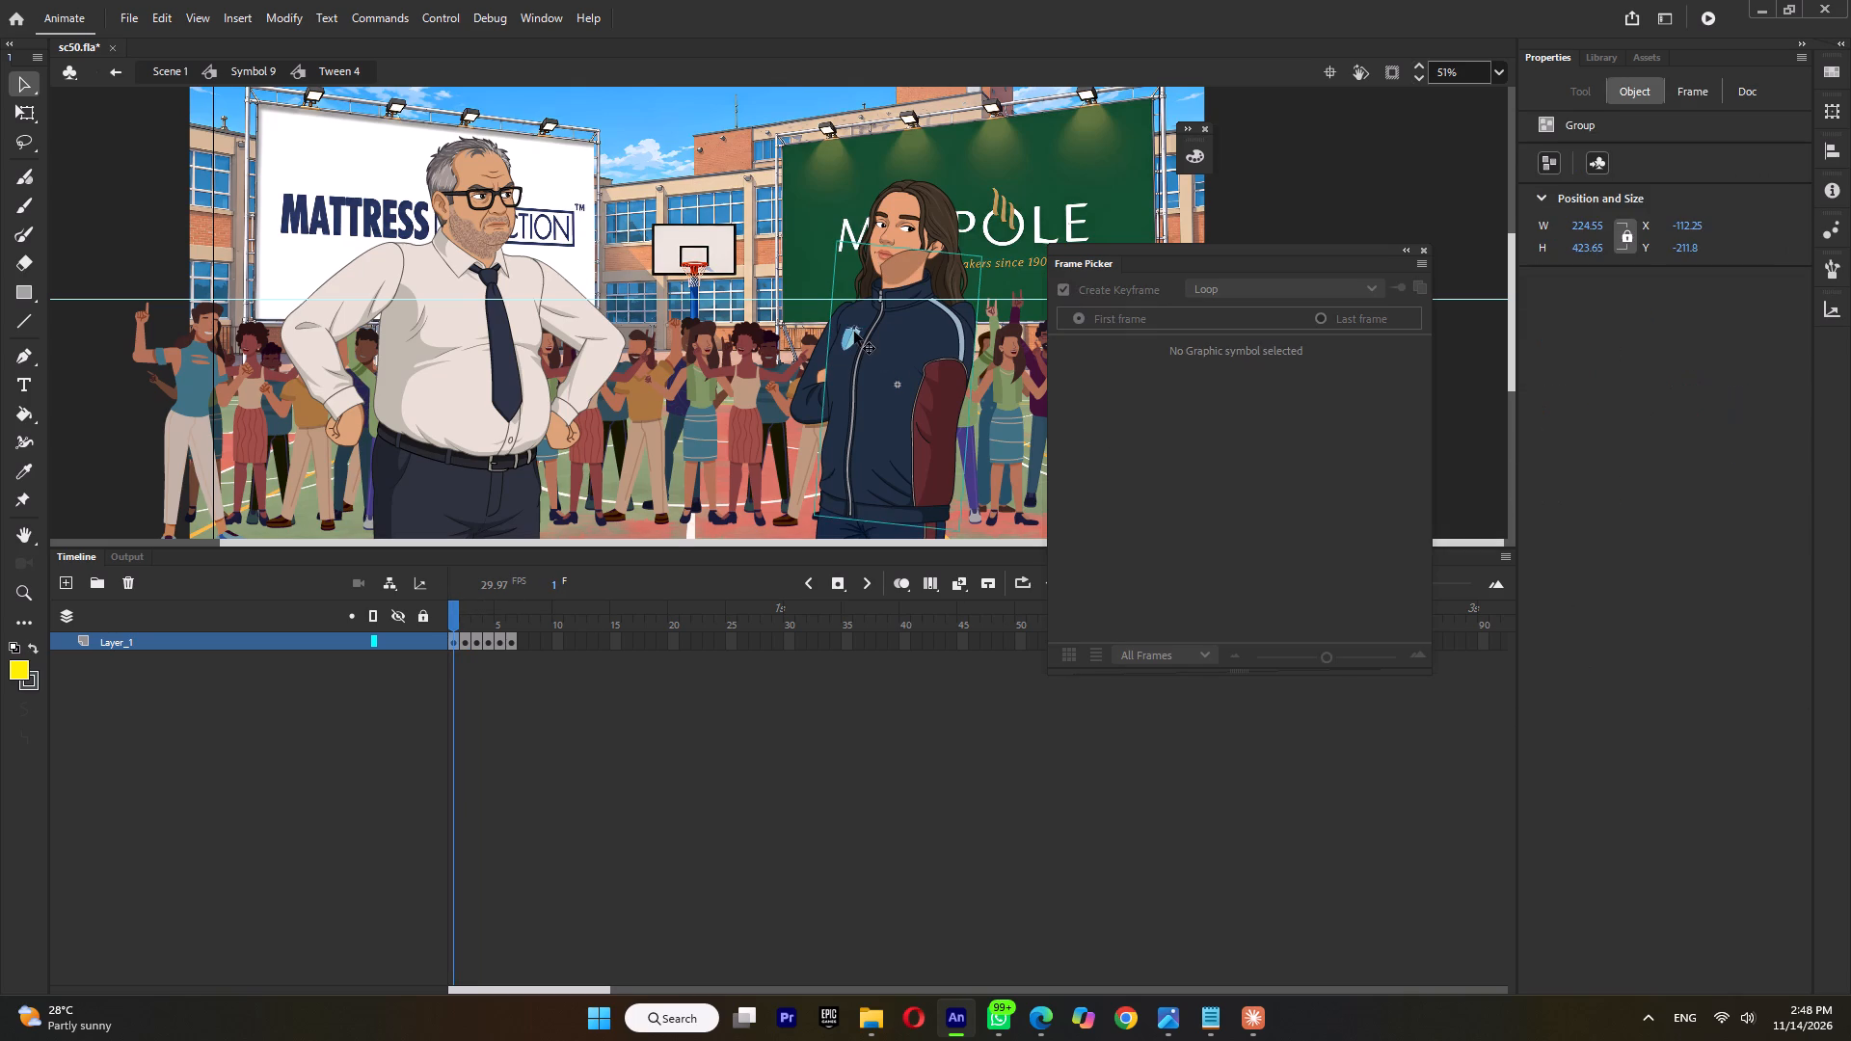
triple_click(857, 334)
key("Delete")
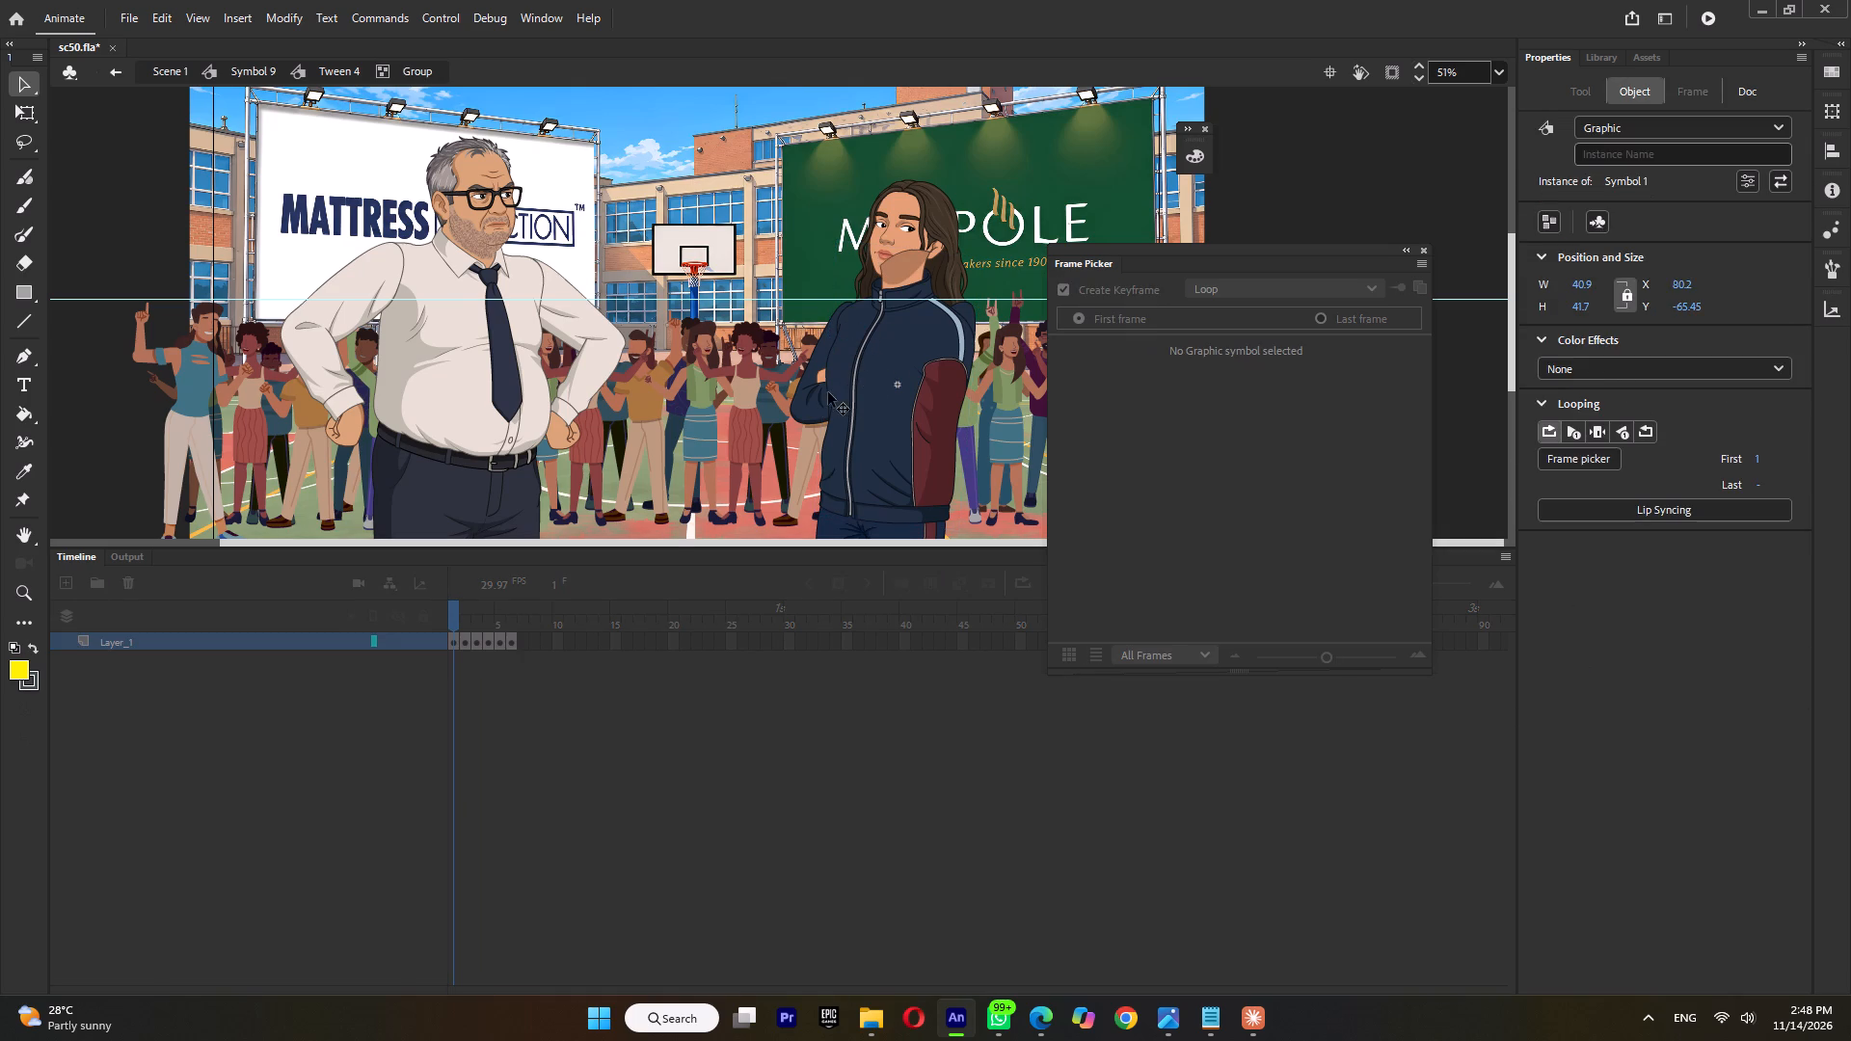
Return to Scene 1, save sc50.fla and close it.
left_click(155, 69)
key("ctrl+s")
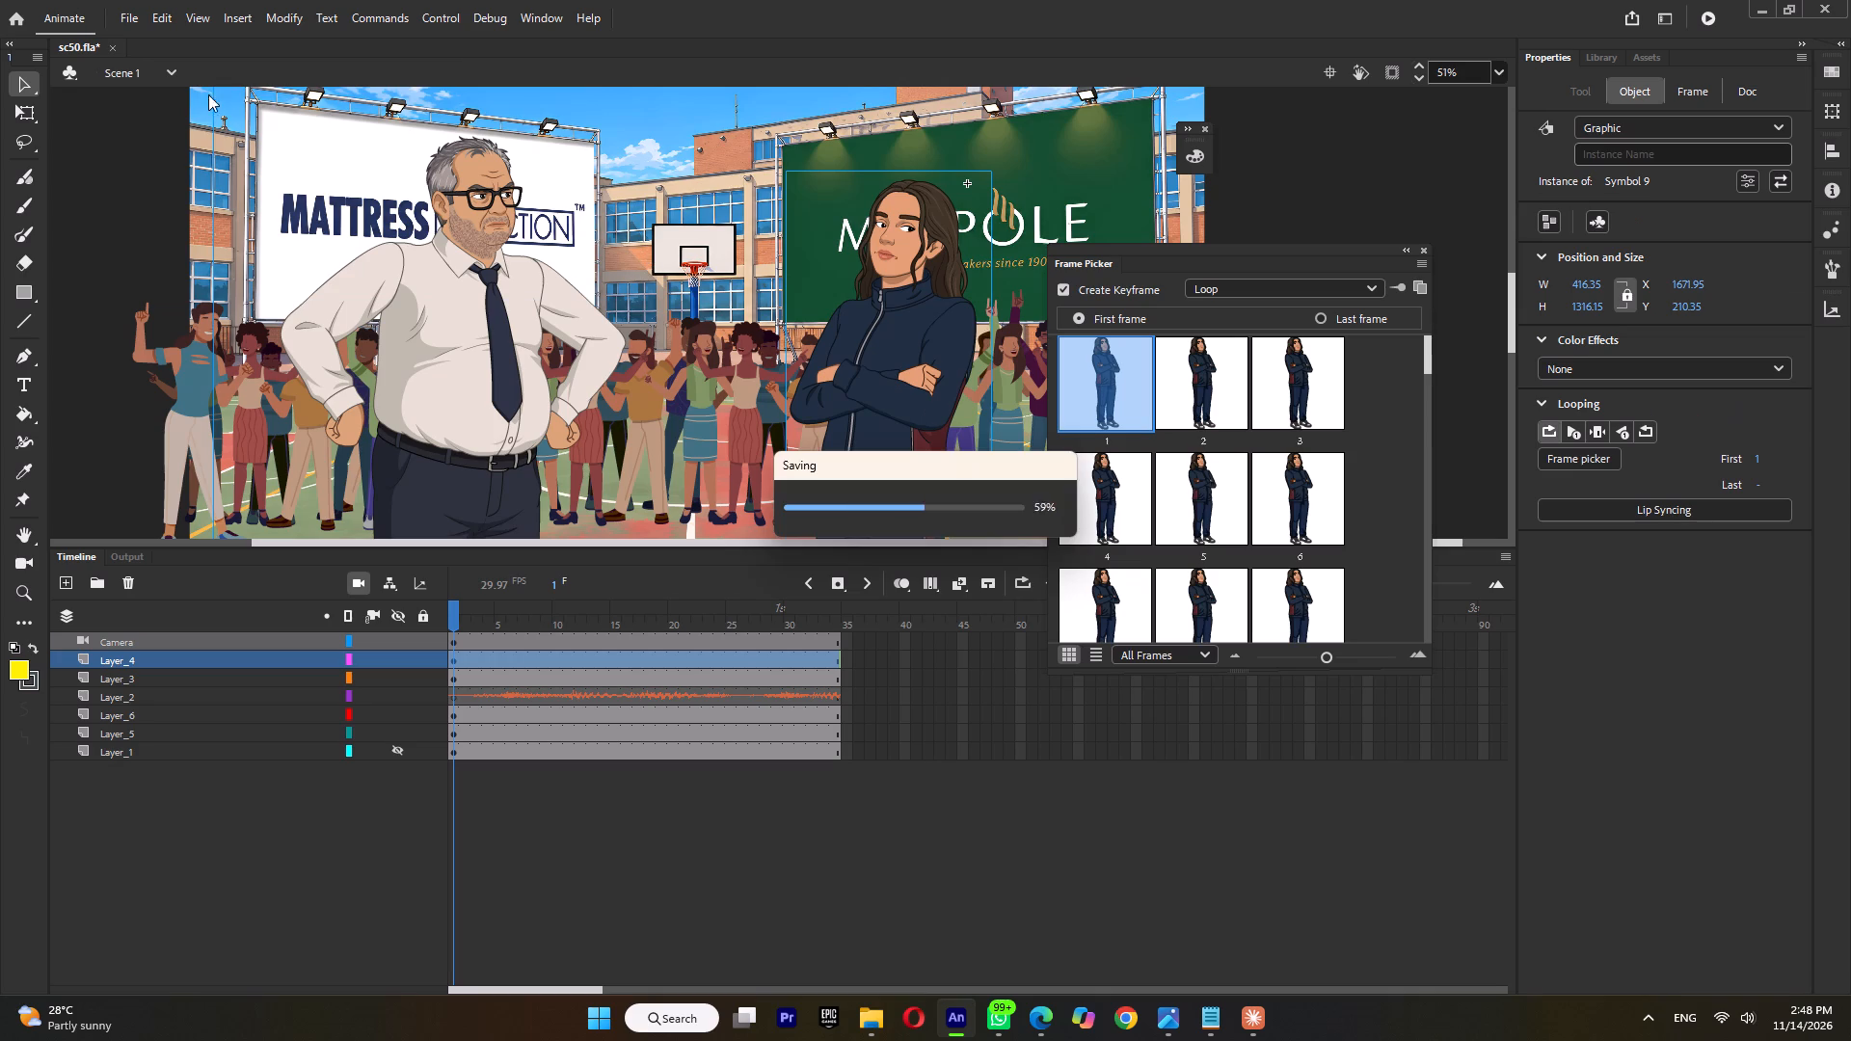
left_click(106, 49)
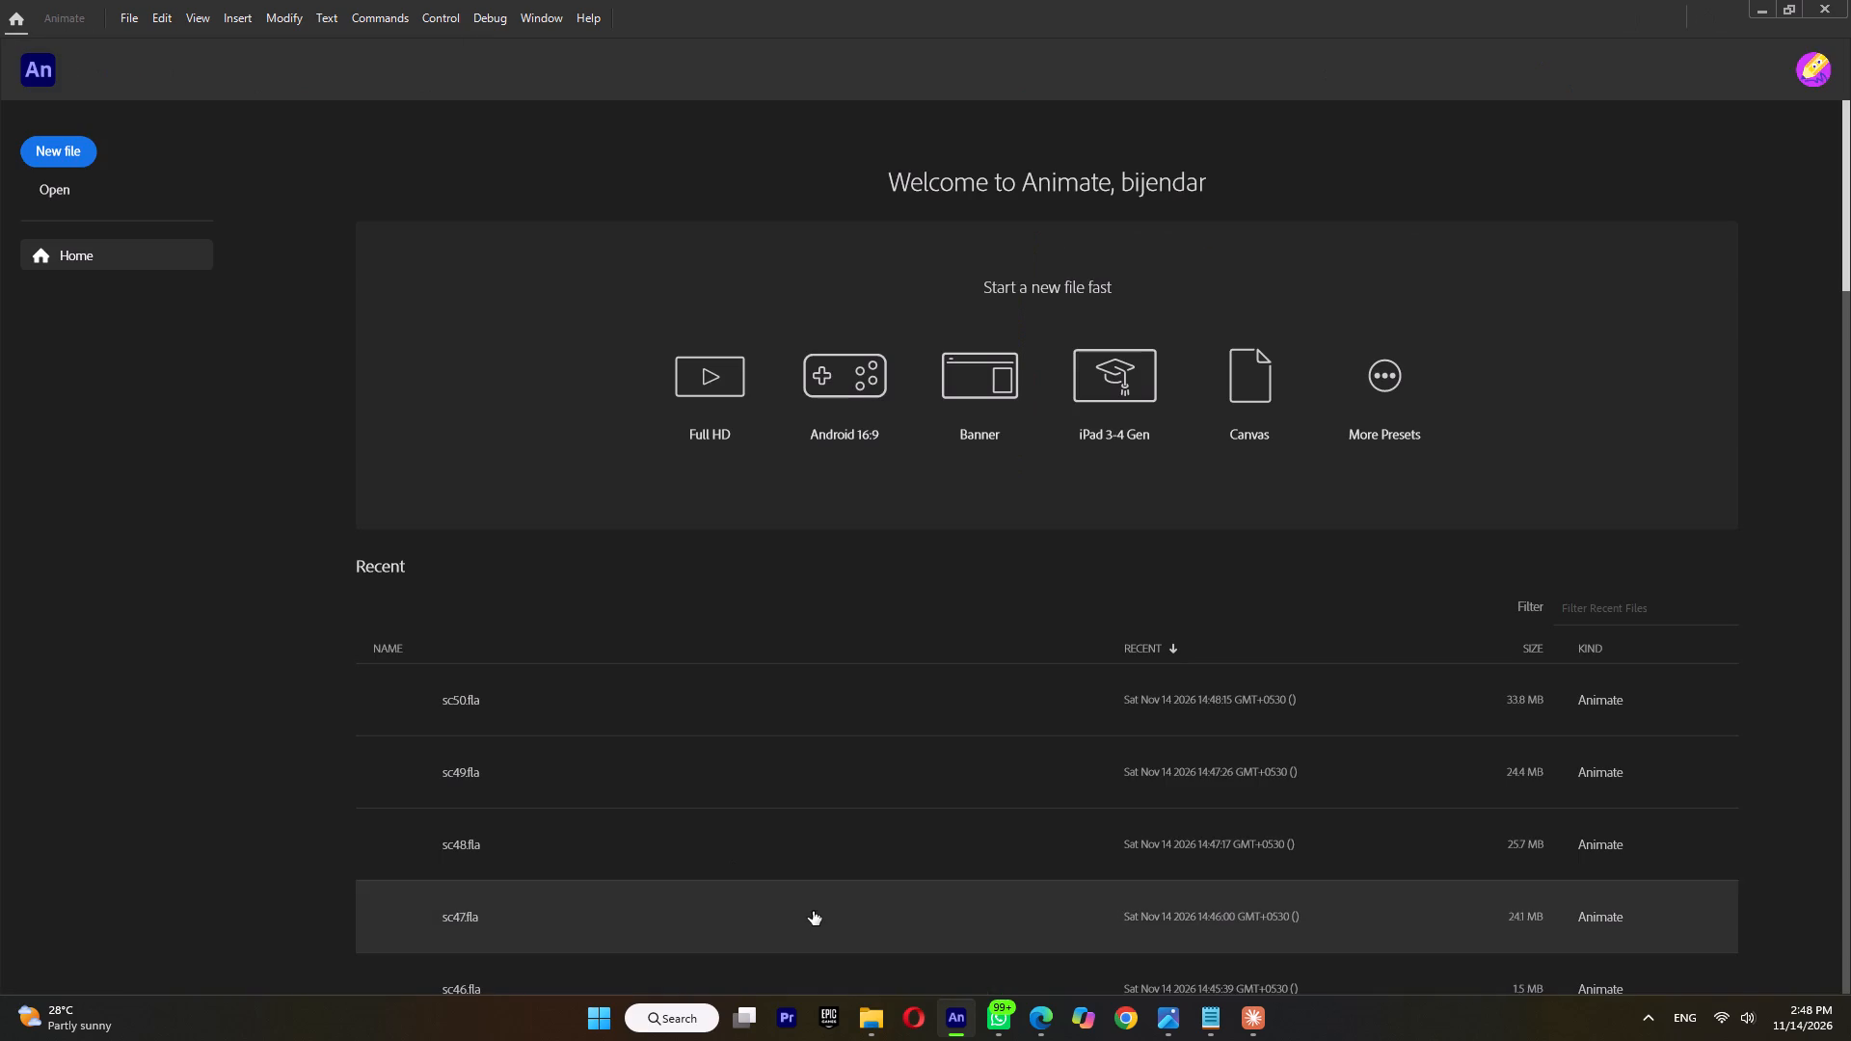
Open sc52v2.fla from the BIJENDER folder.
left_click(868, 1035)
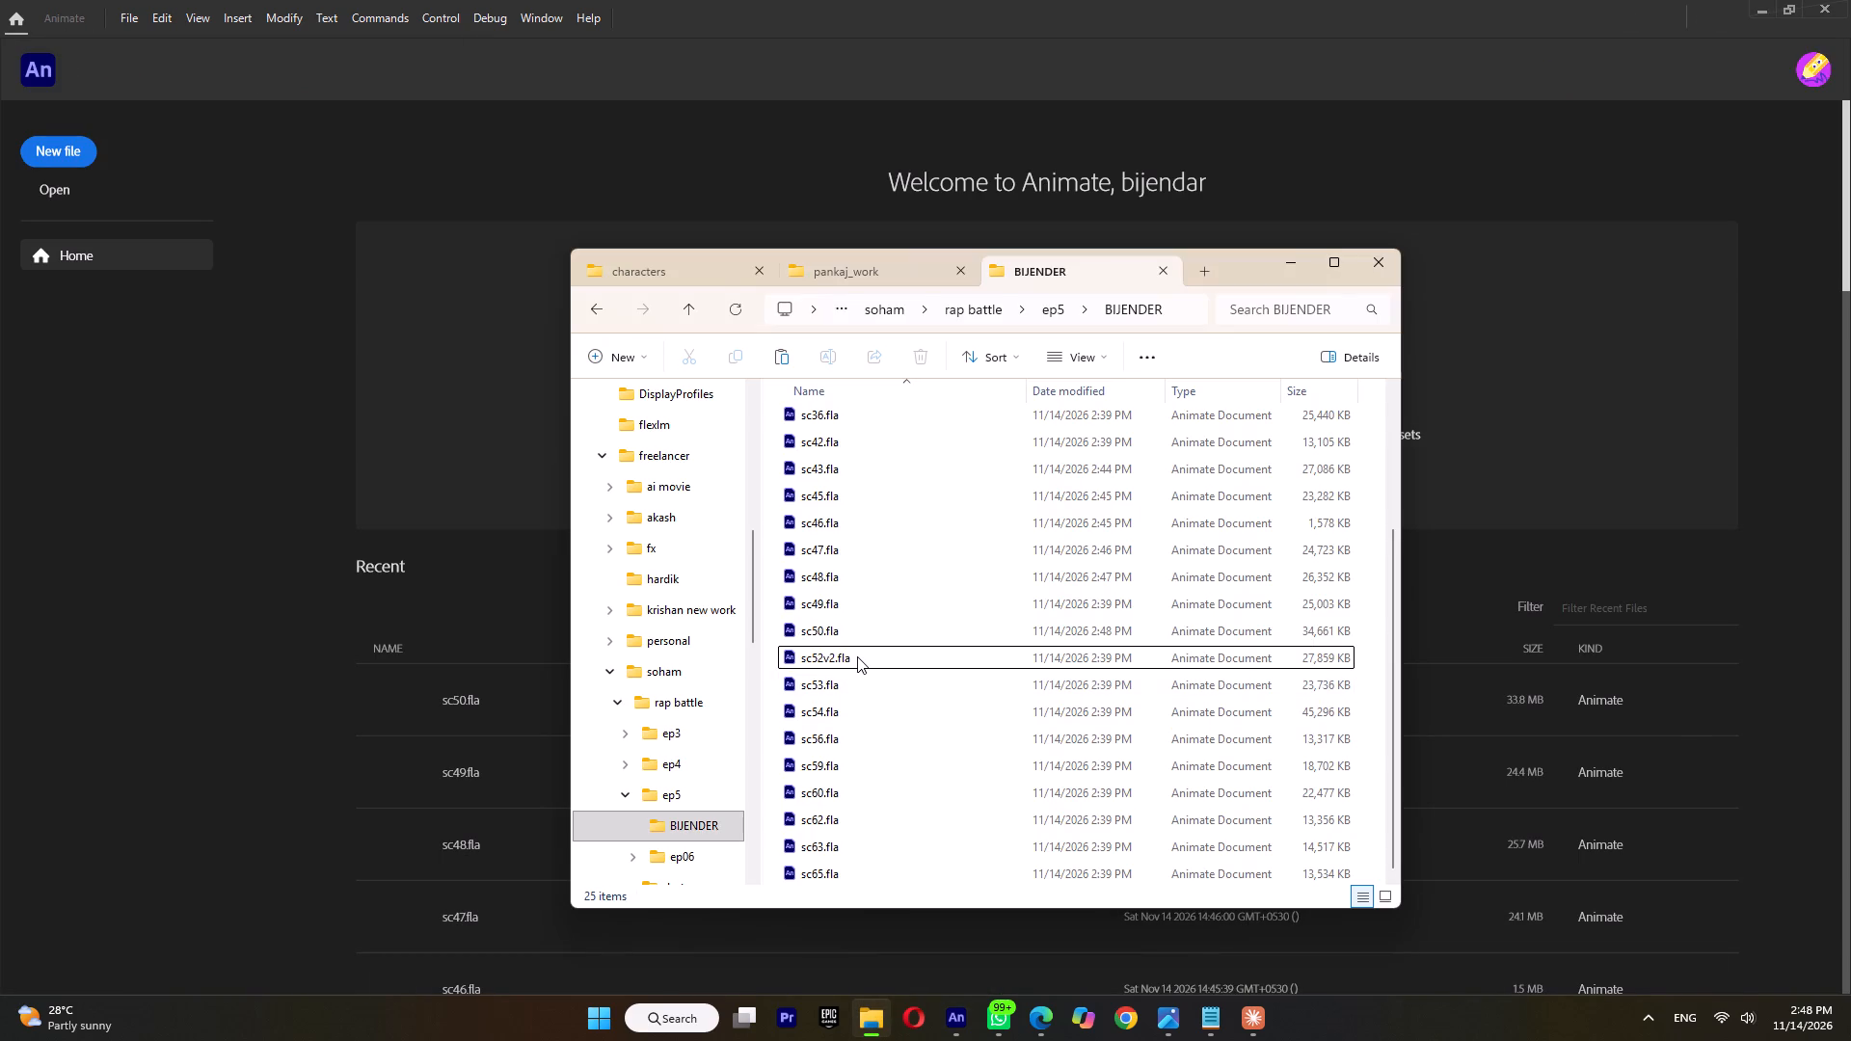
double_click(858, 656)
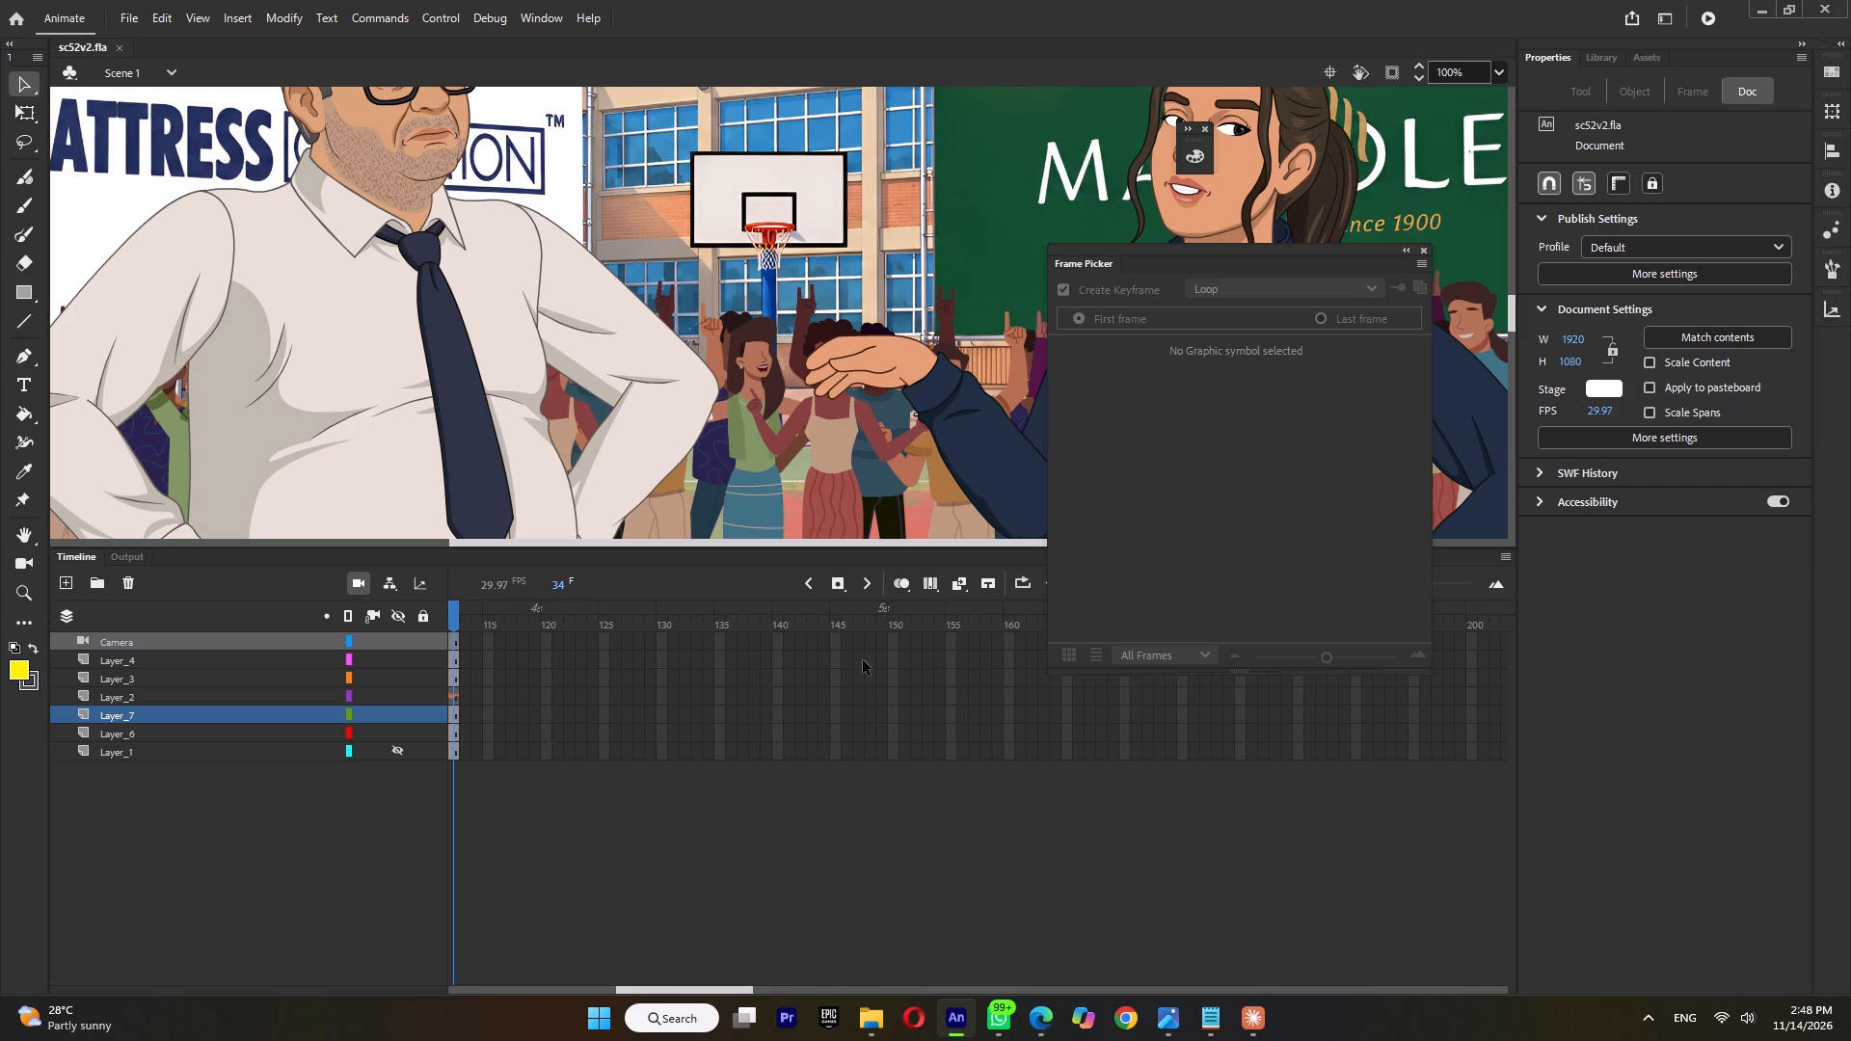
Preview the scene, enter the girl's Symbol 9, and delete the shield badge on Layer_2 of its Tween 4 jacket symbol.
scroll(760, 329, "down", 5, "ctrl")
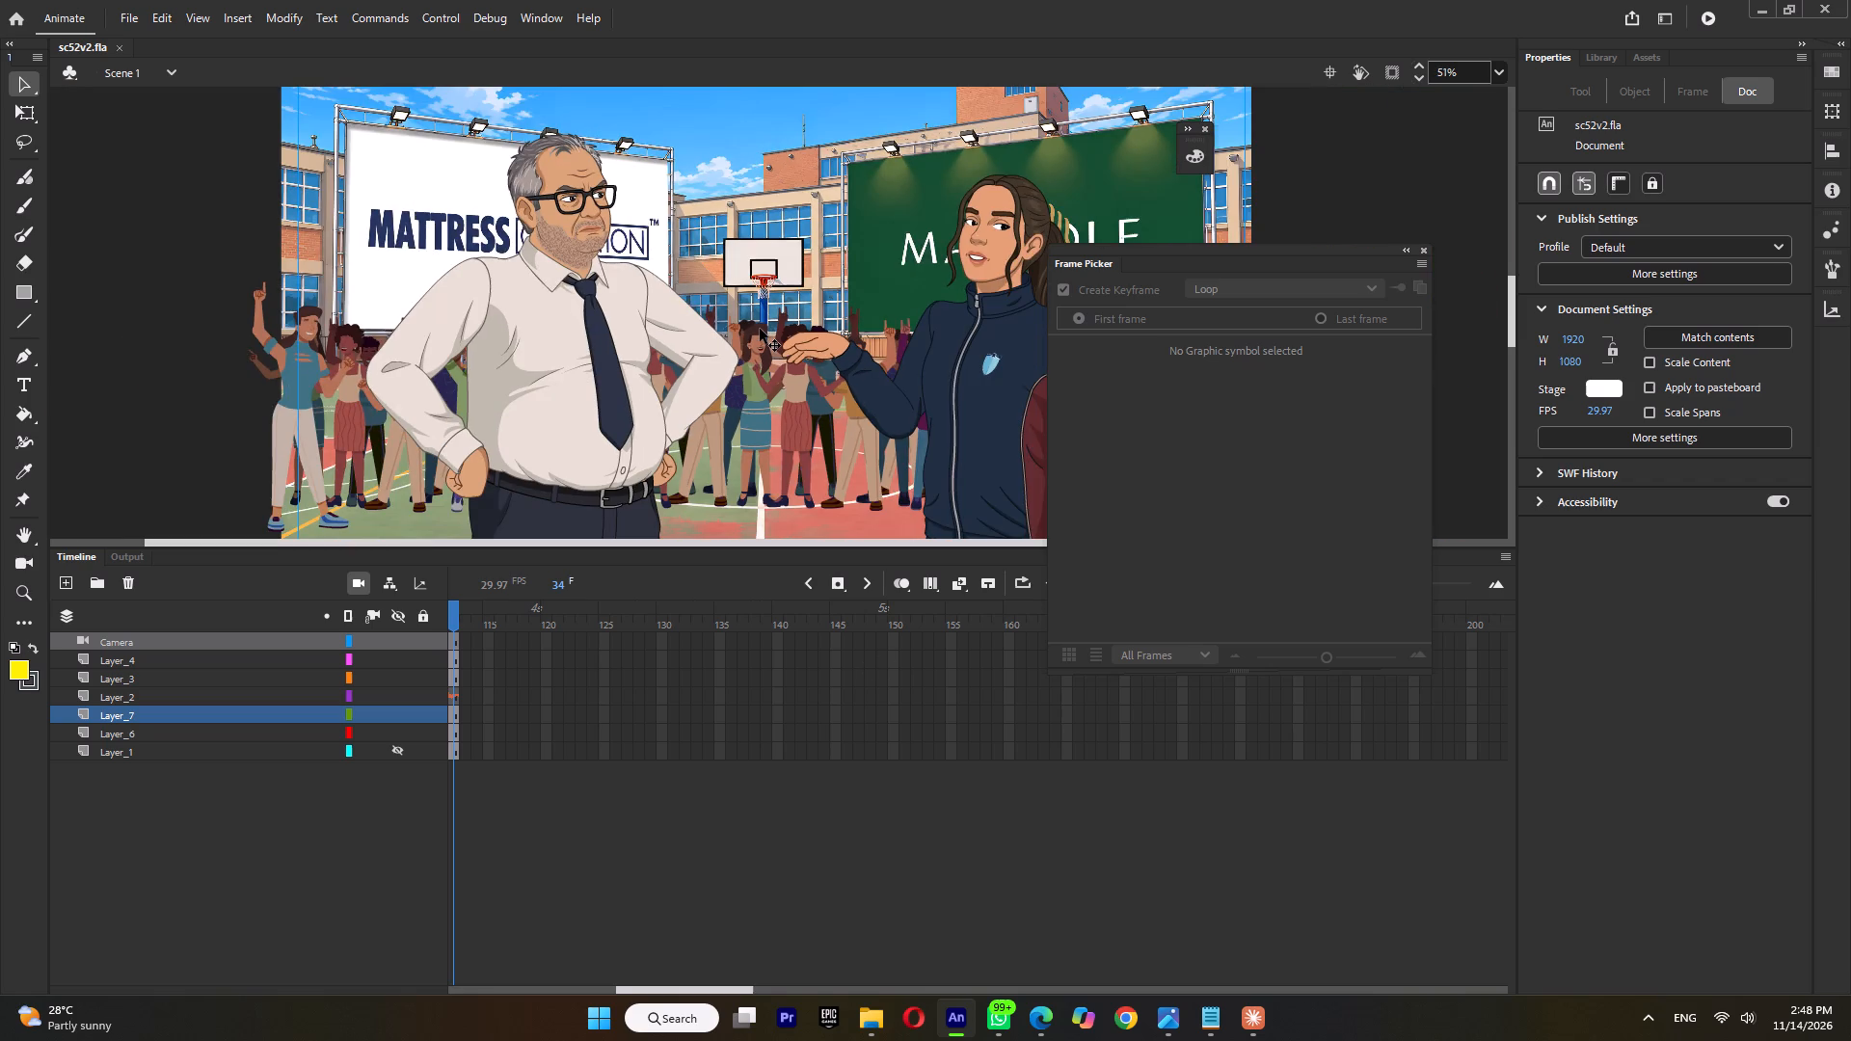
scroll(760, 329, "down", 1, "ctrl")
key("Return")
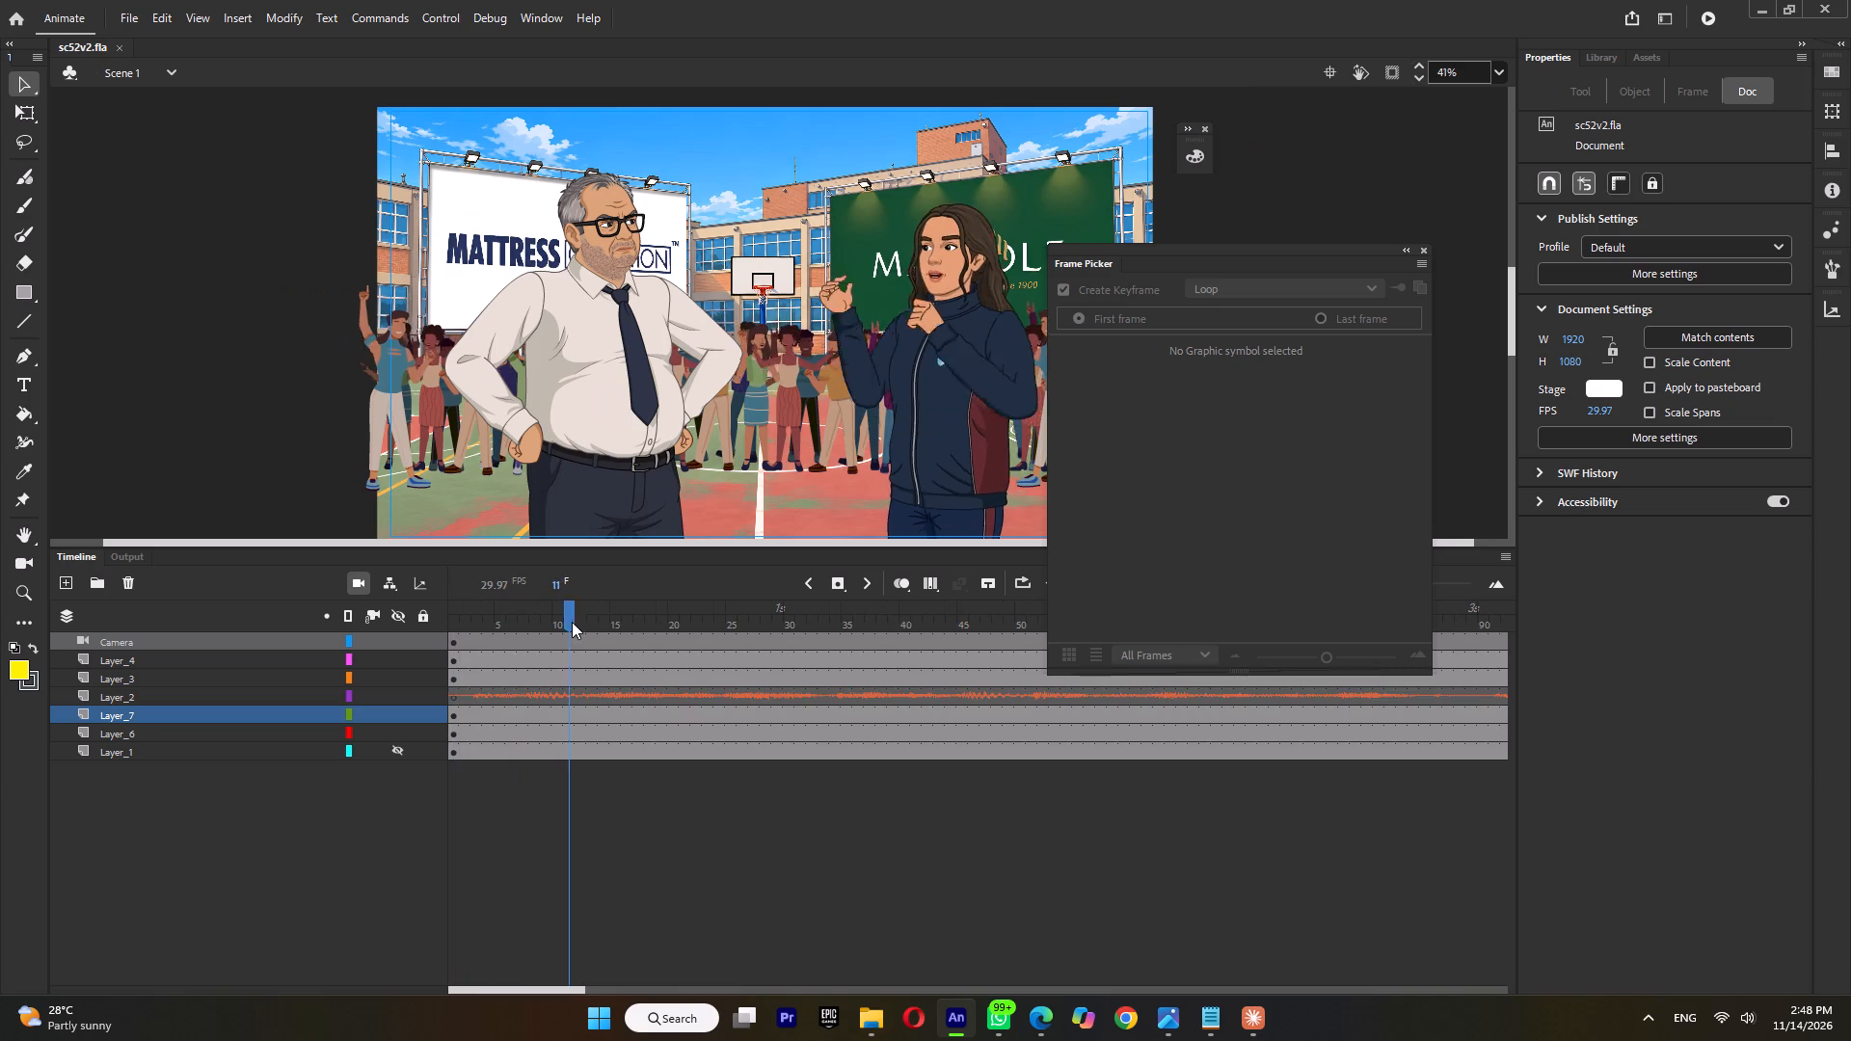
key("Return")
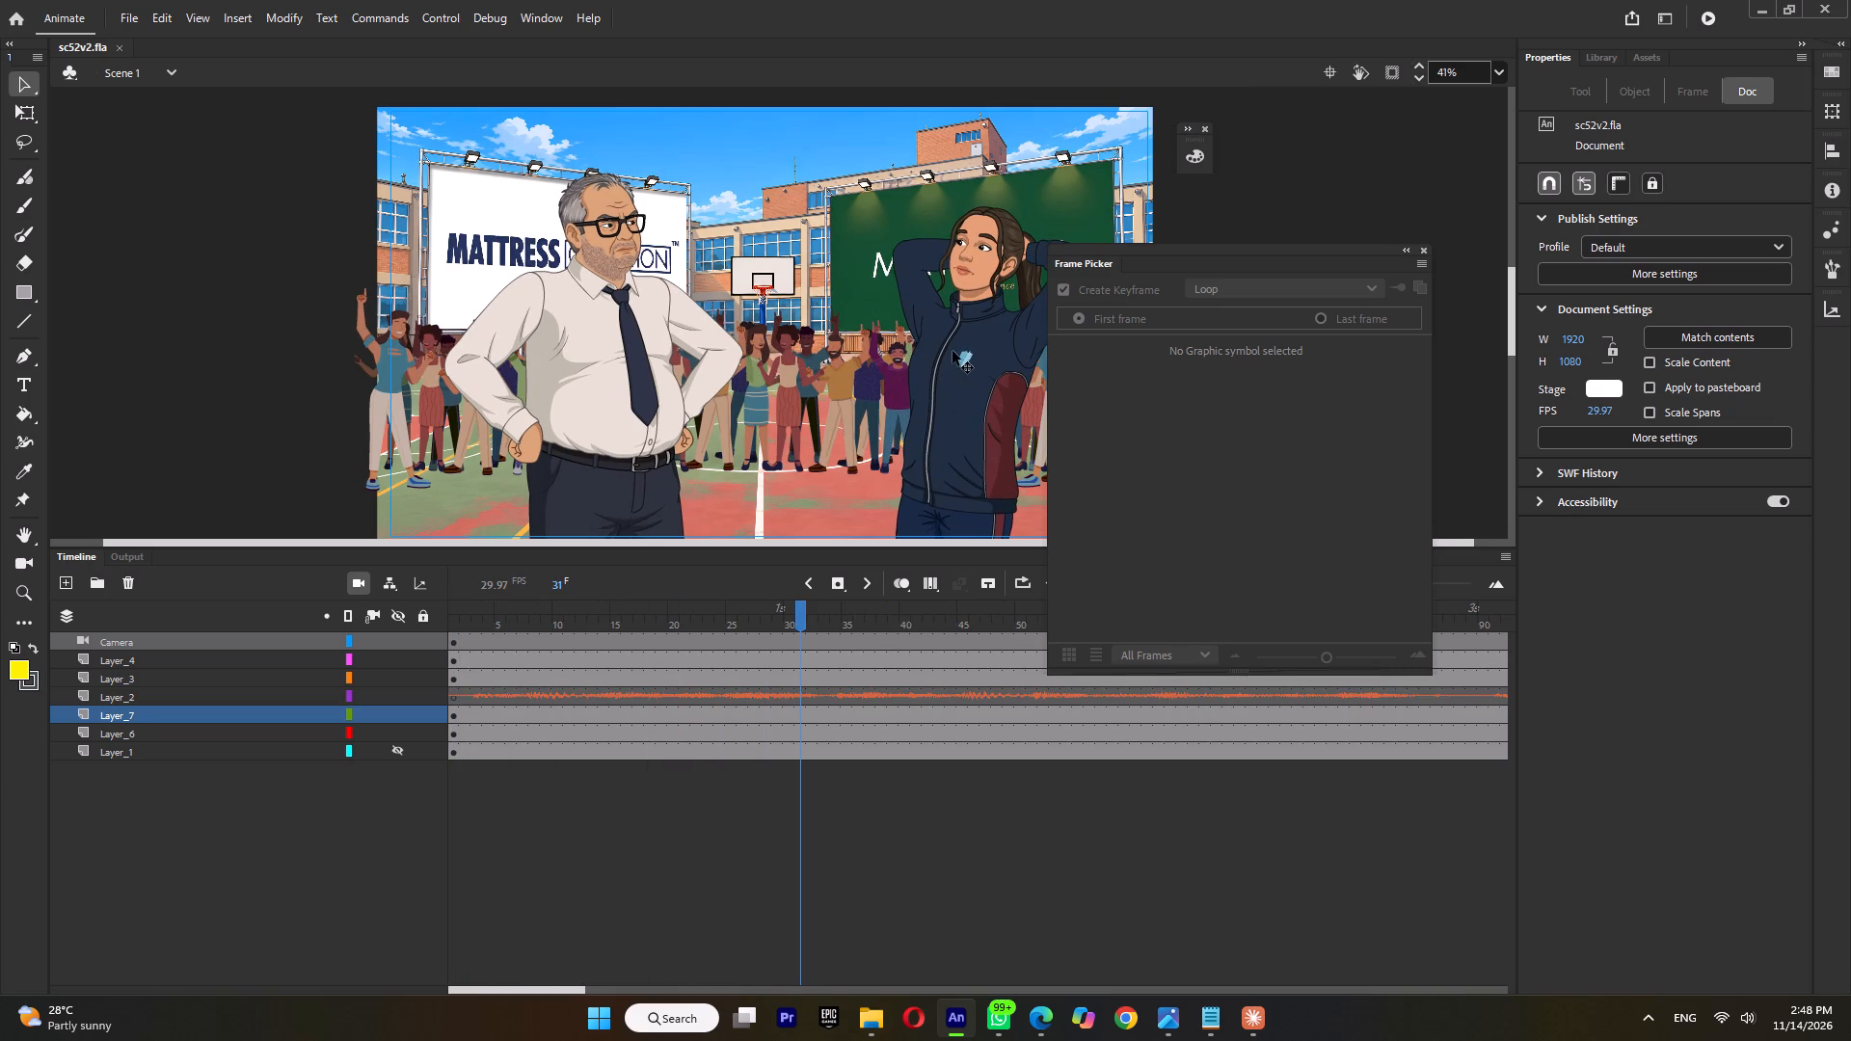
double_click(959, 355)
left_click(888, 1022)
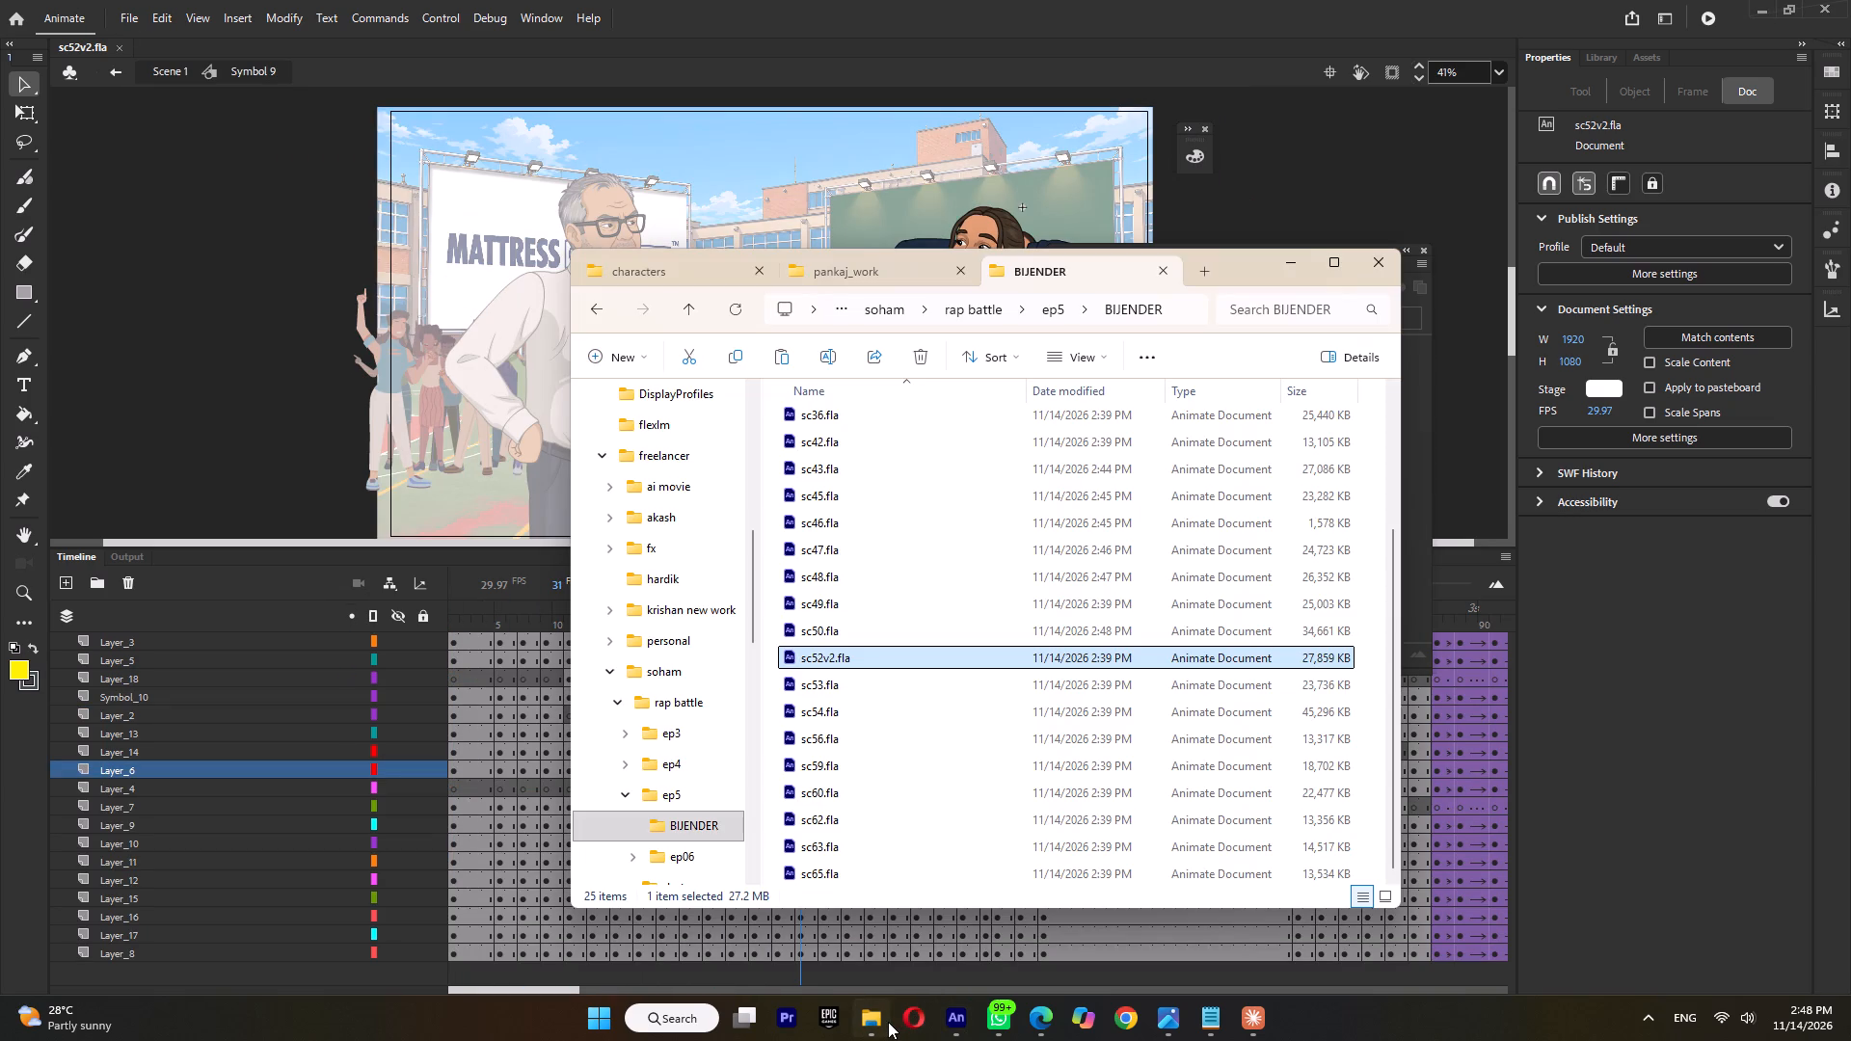
left_click(888, 1022)
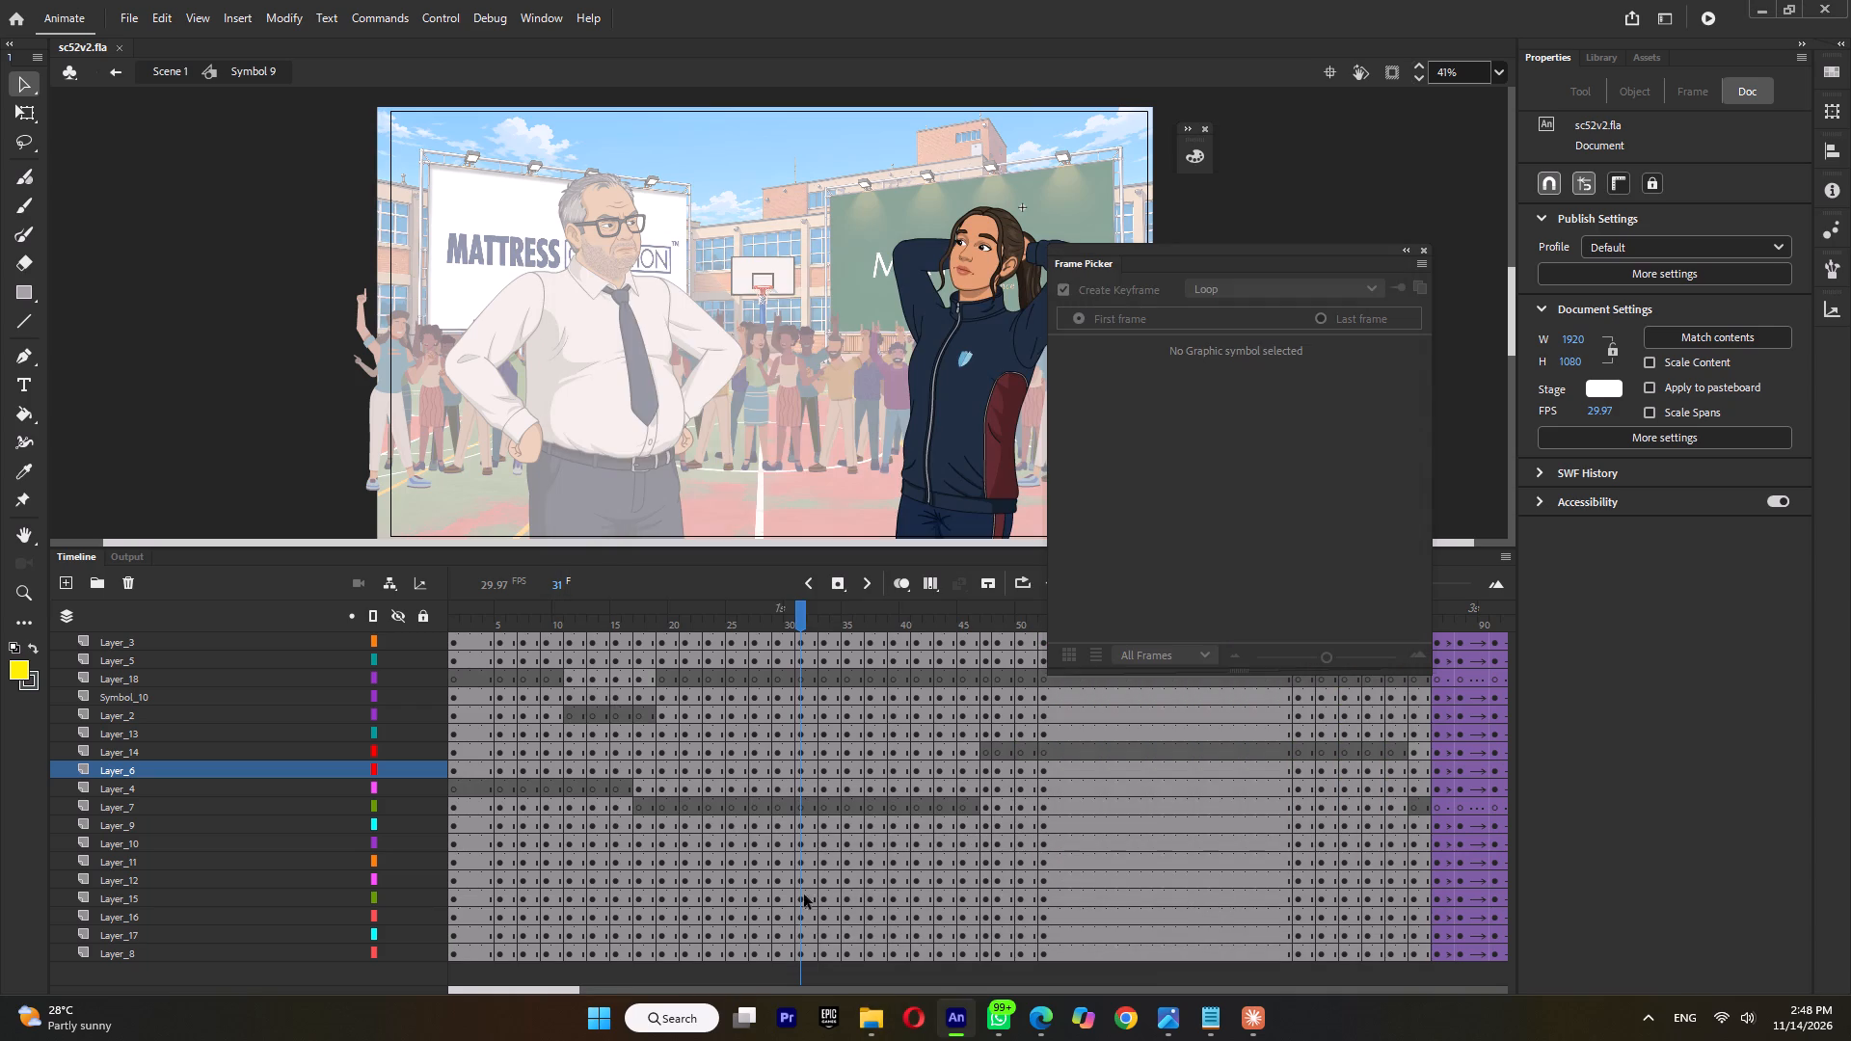
left_click(963, 360)
double_click(963, 360)
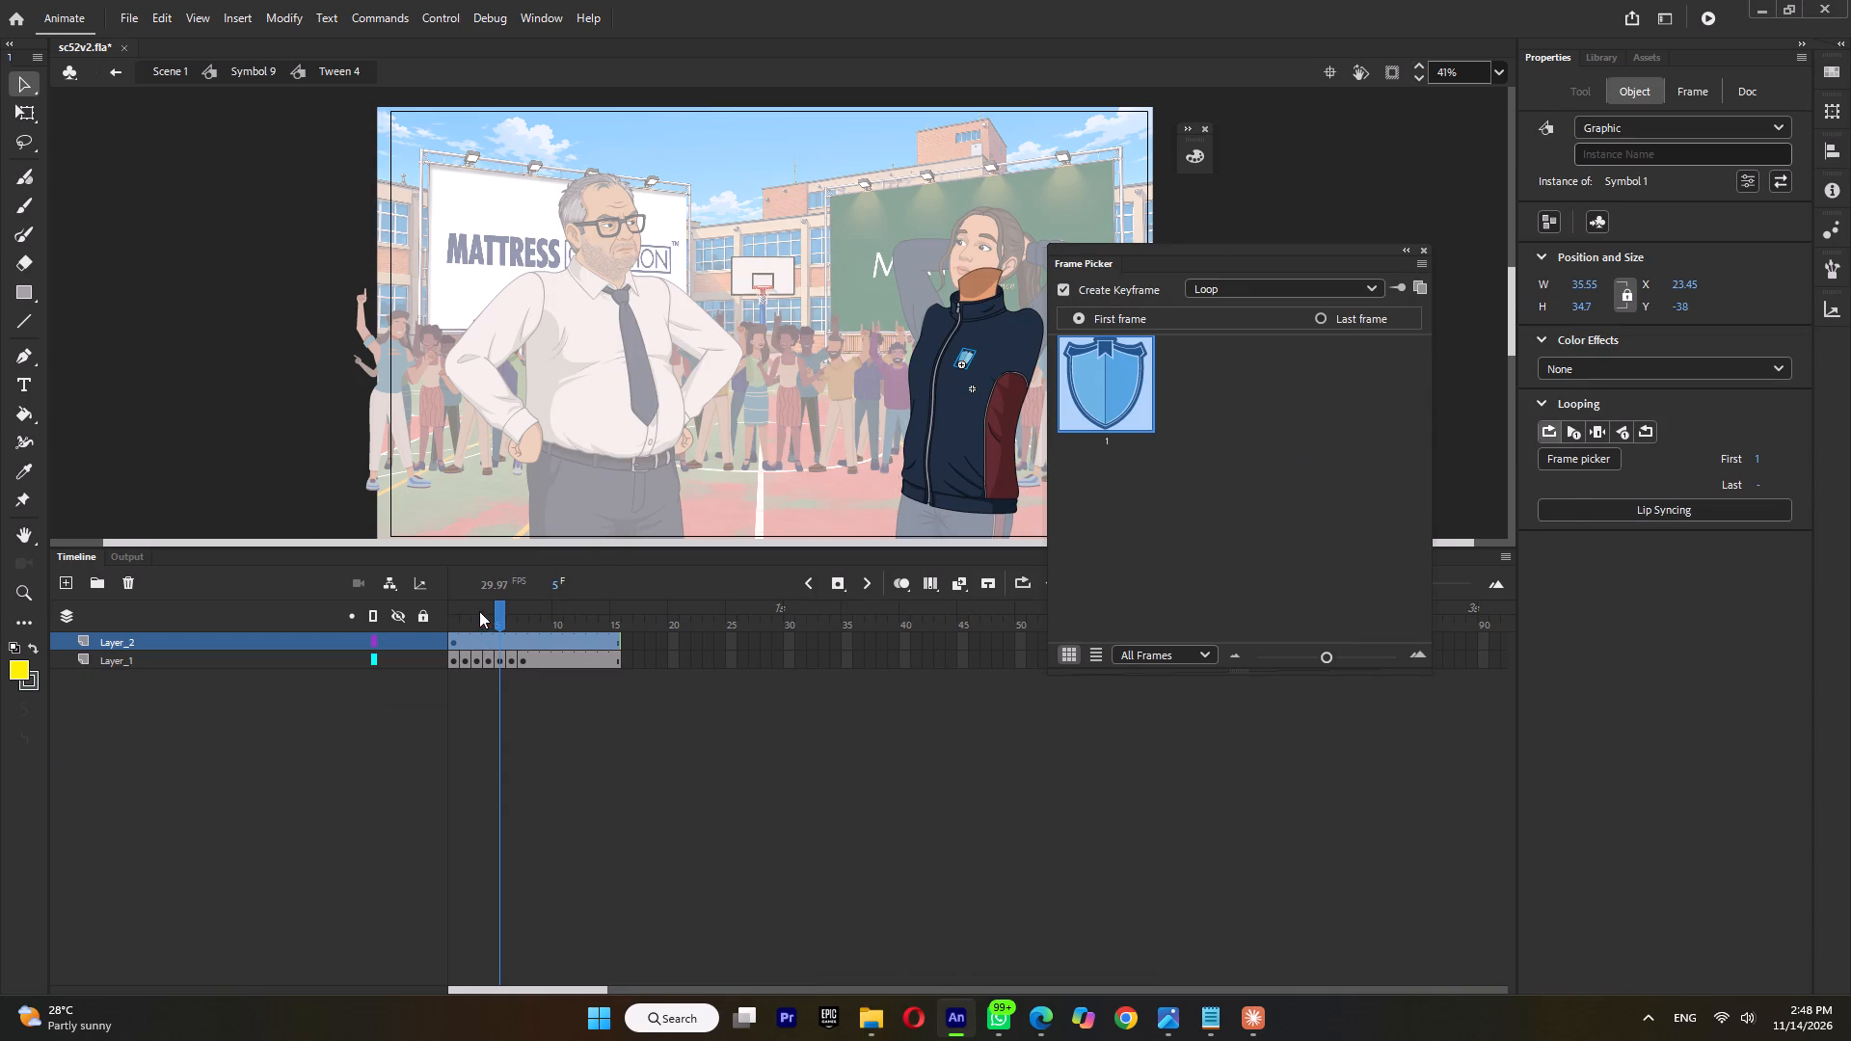
left_click_drag(480, 611, 434, 625)
left_click(968, 361)
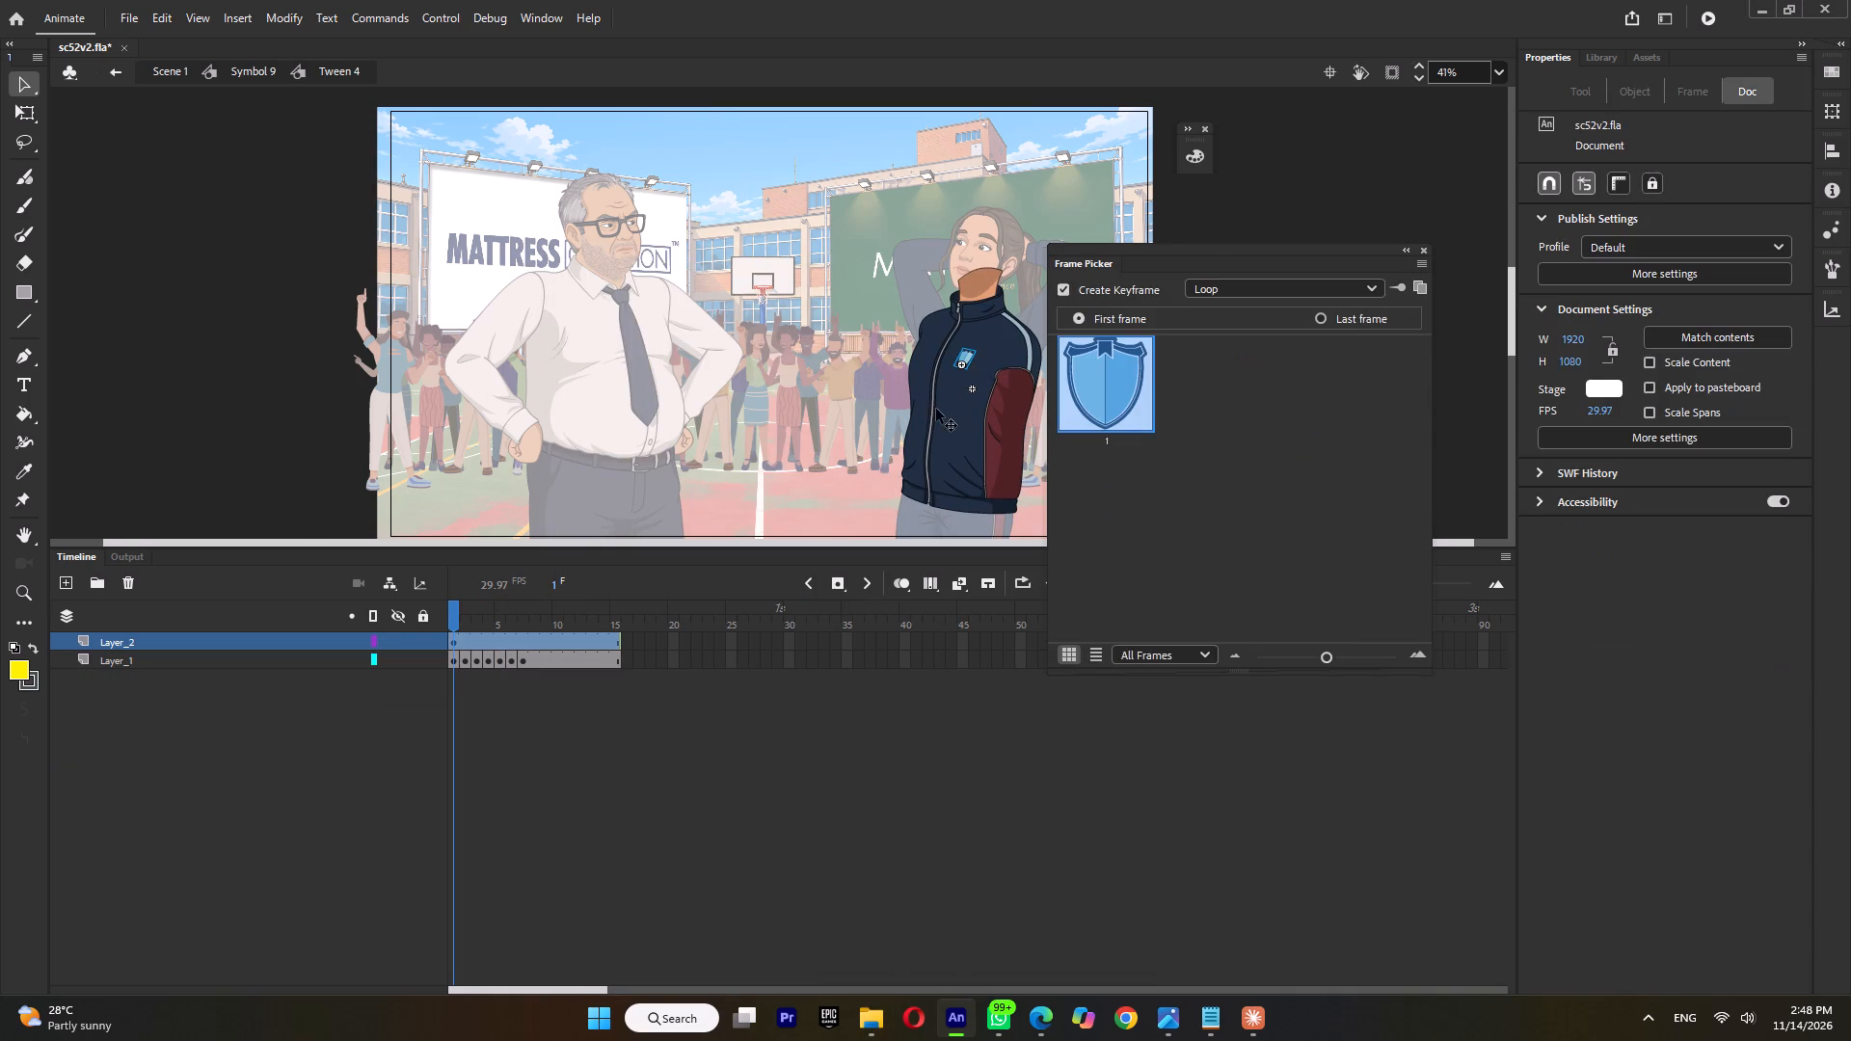
key("Delete")
Go back to Symbol 9 and scrub its timeline through to frame 141 to check the jacket for the badge.
double_click(739, 385)
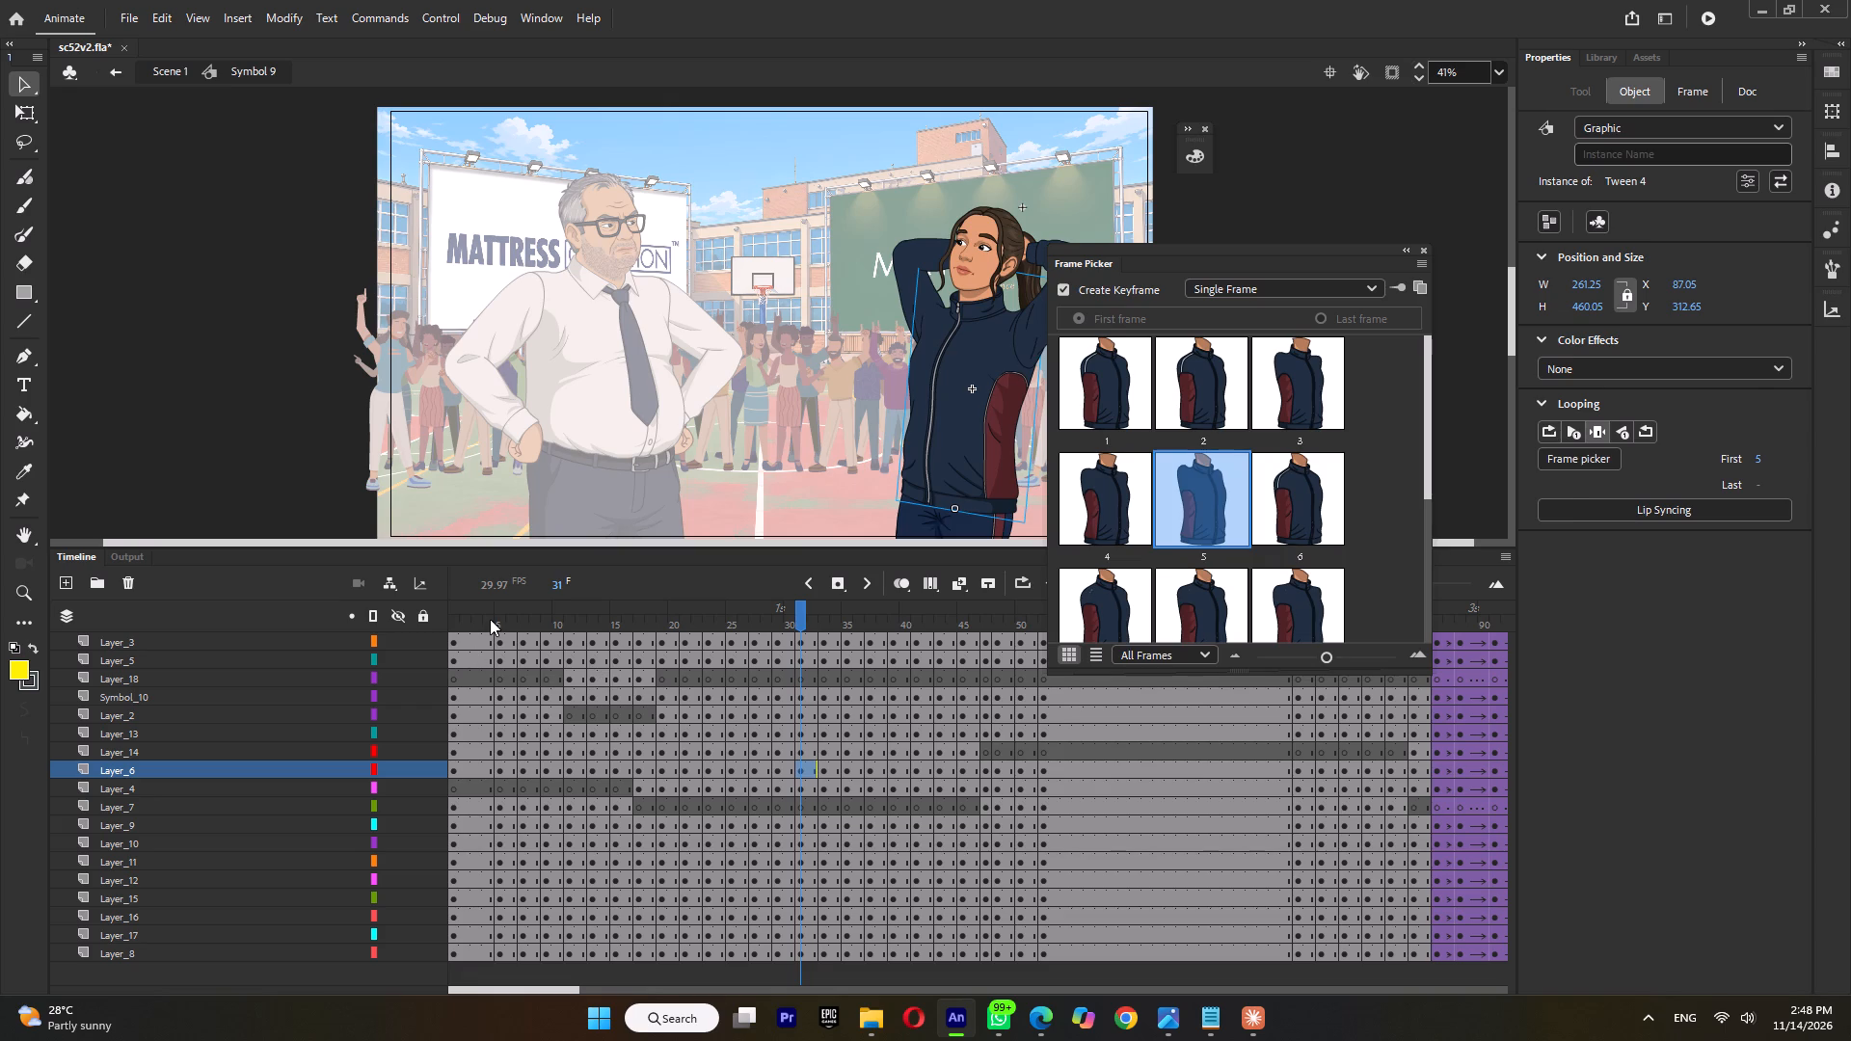
left_click_drag(490, 619, 1576, 772)
Save sc52v2.fla and close it.
key("ctrl+s")
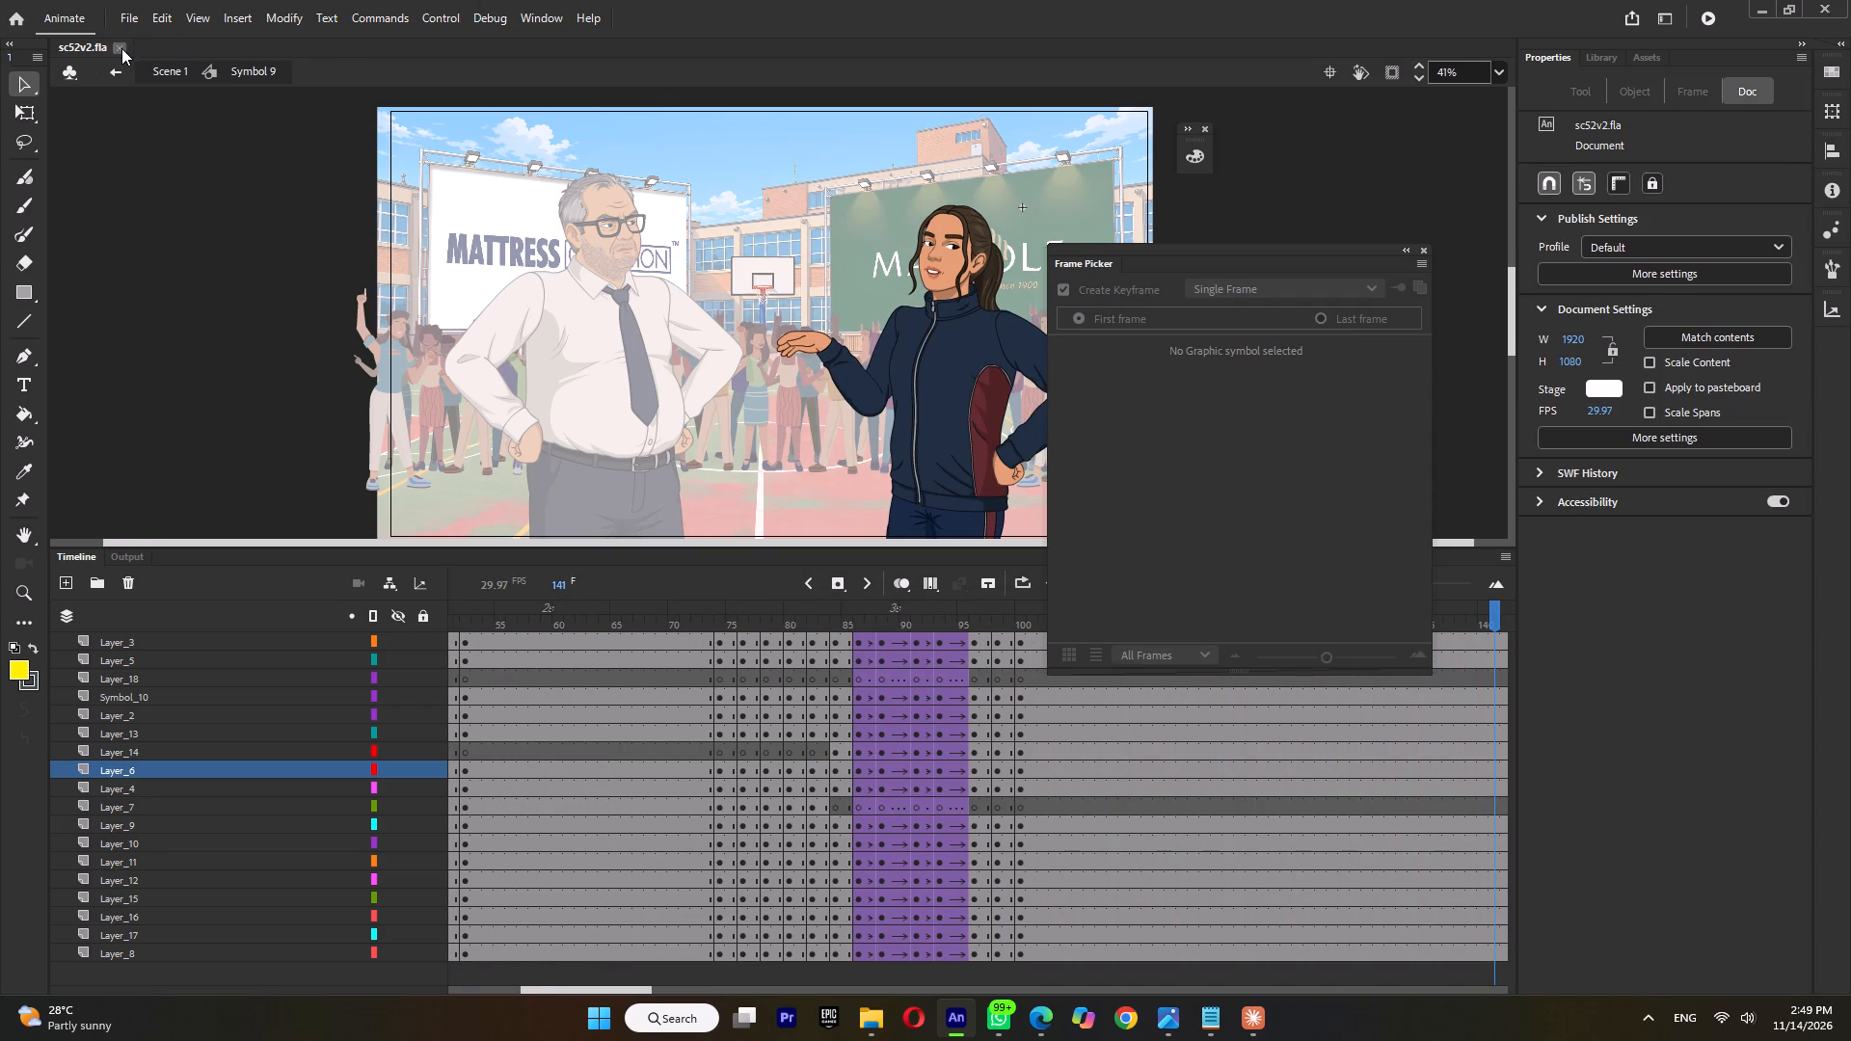
left_click(121, 48)
Open sc53.fla from the BIJENDER folder.
left_click(855, 1019)
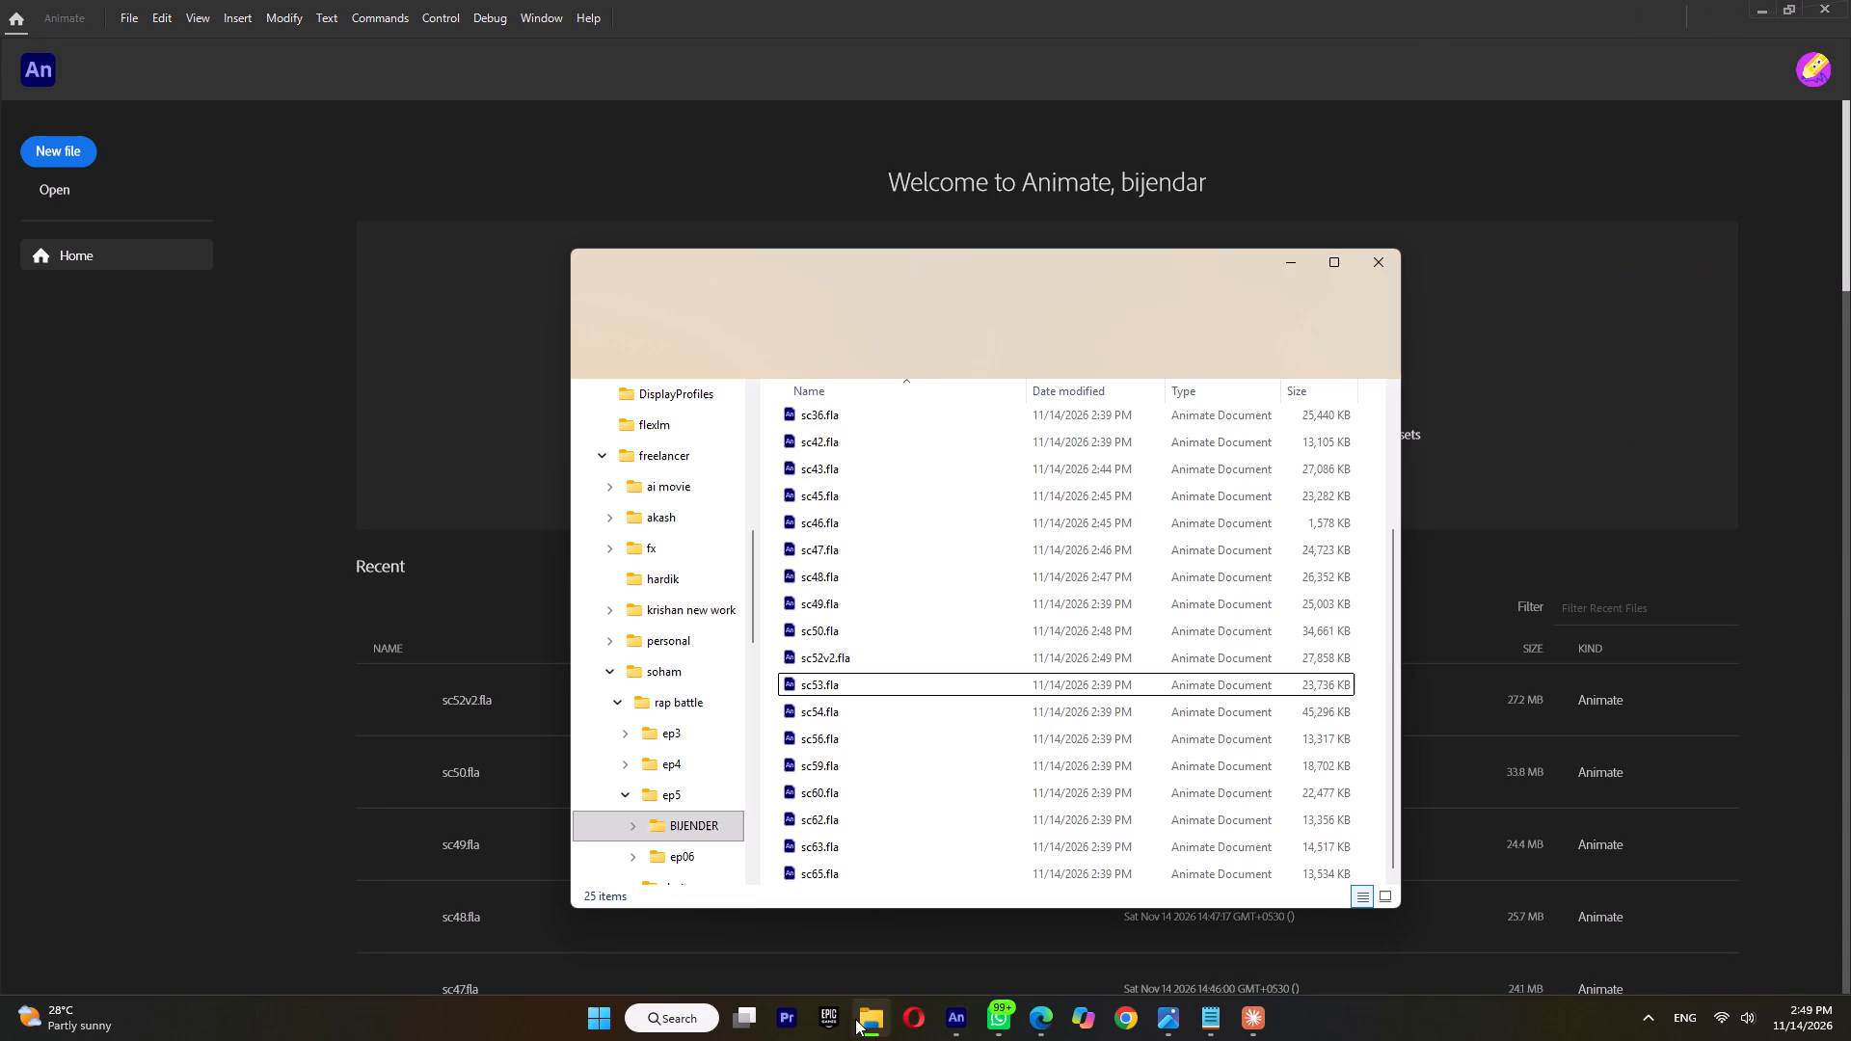
double_click(823, 691)
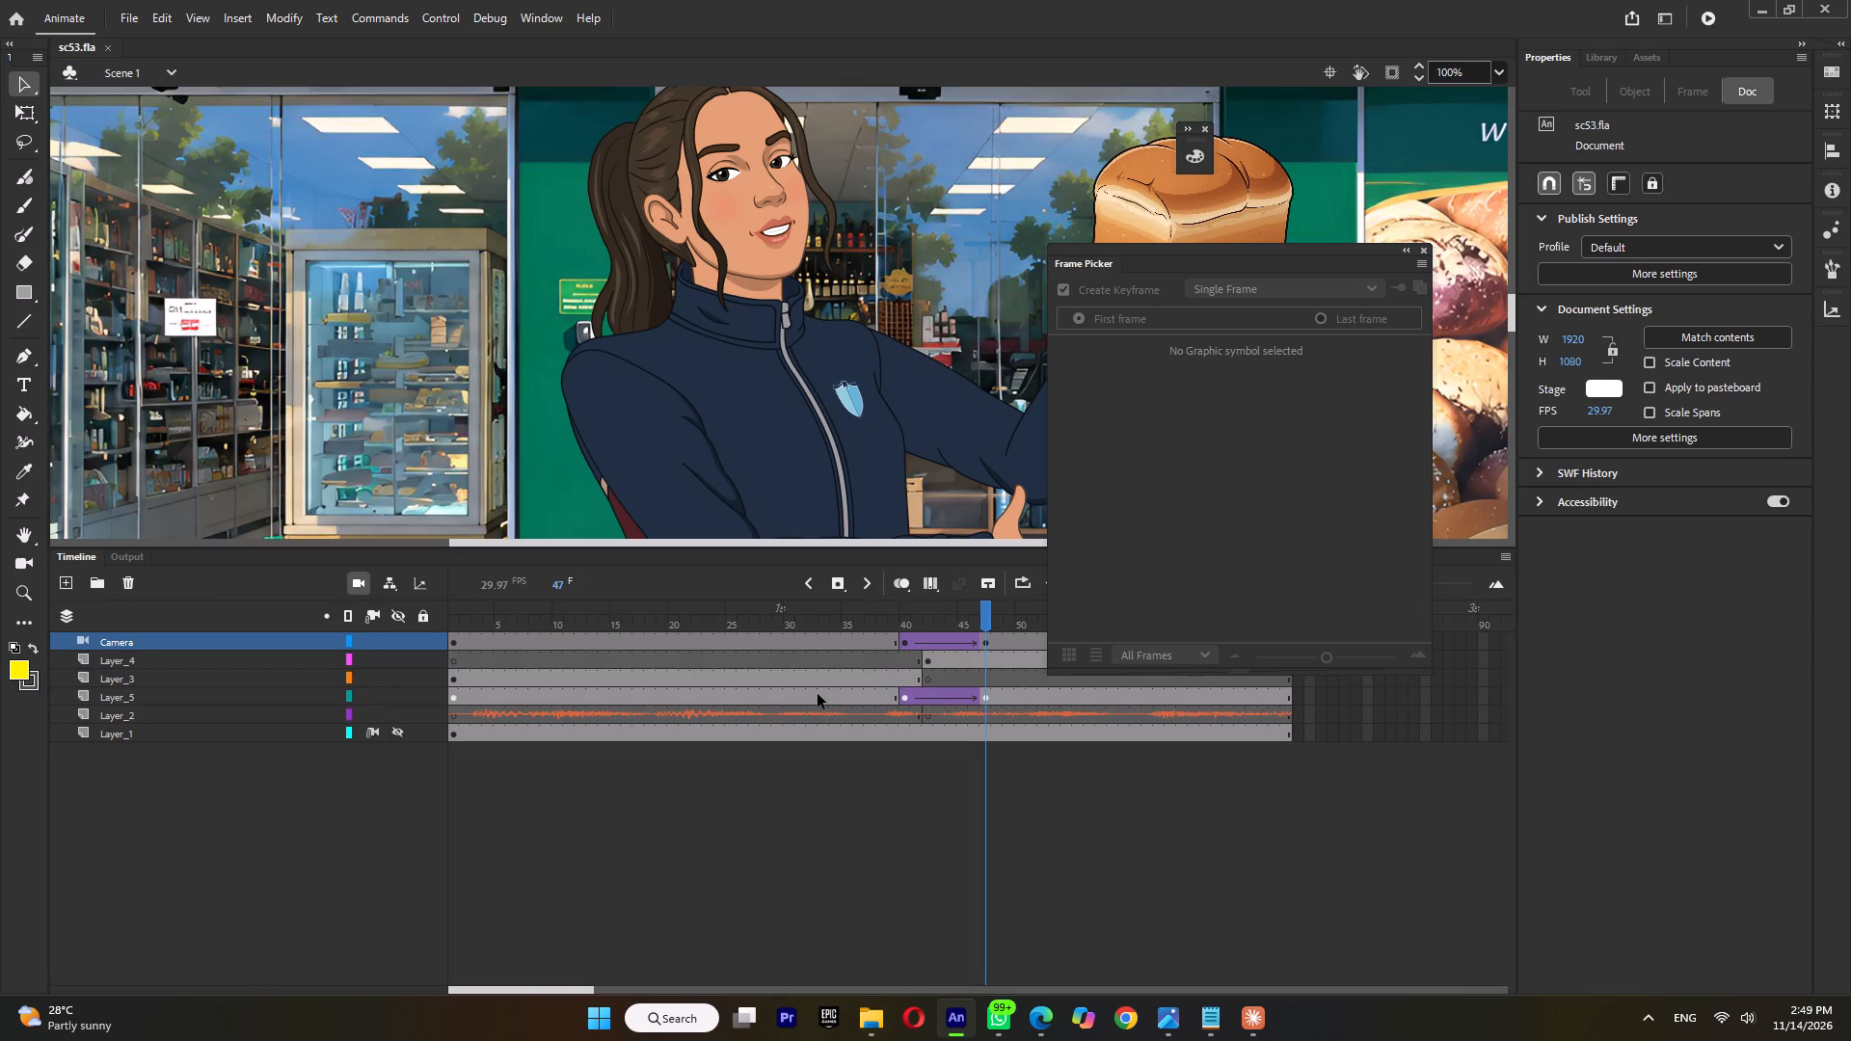
Inside the girl's Symbol 9, delete the shield badge from frames 2 and 1 of the Tween 4 jacket symbol.
scroll(766, 425, "down", 3, "ctrl")
triple_click(766, 425)
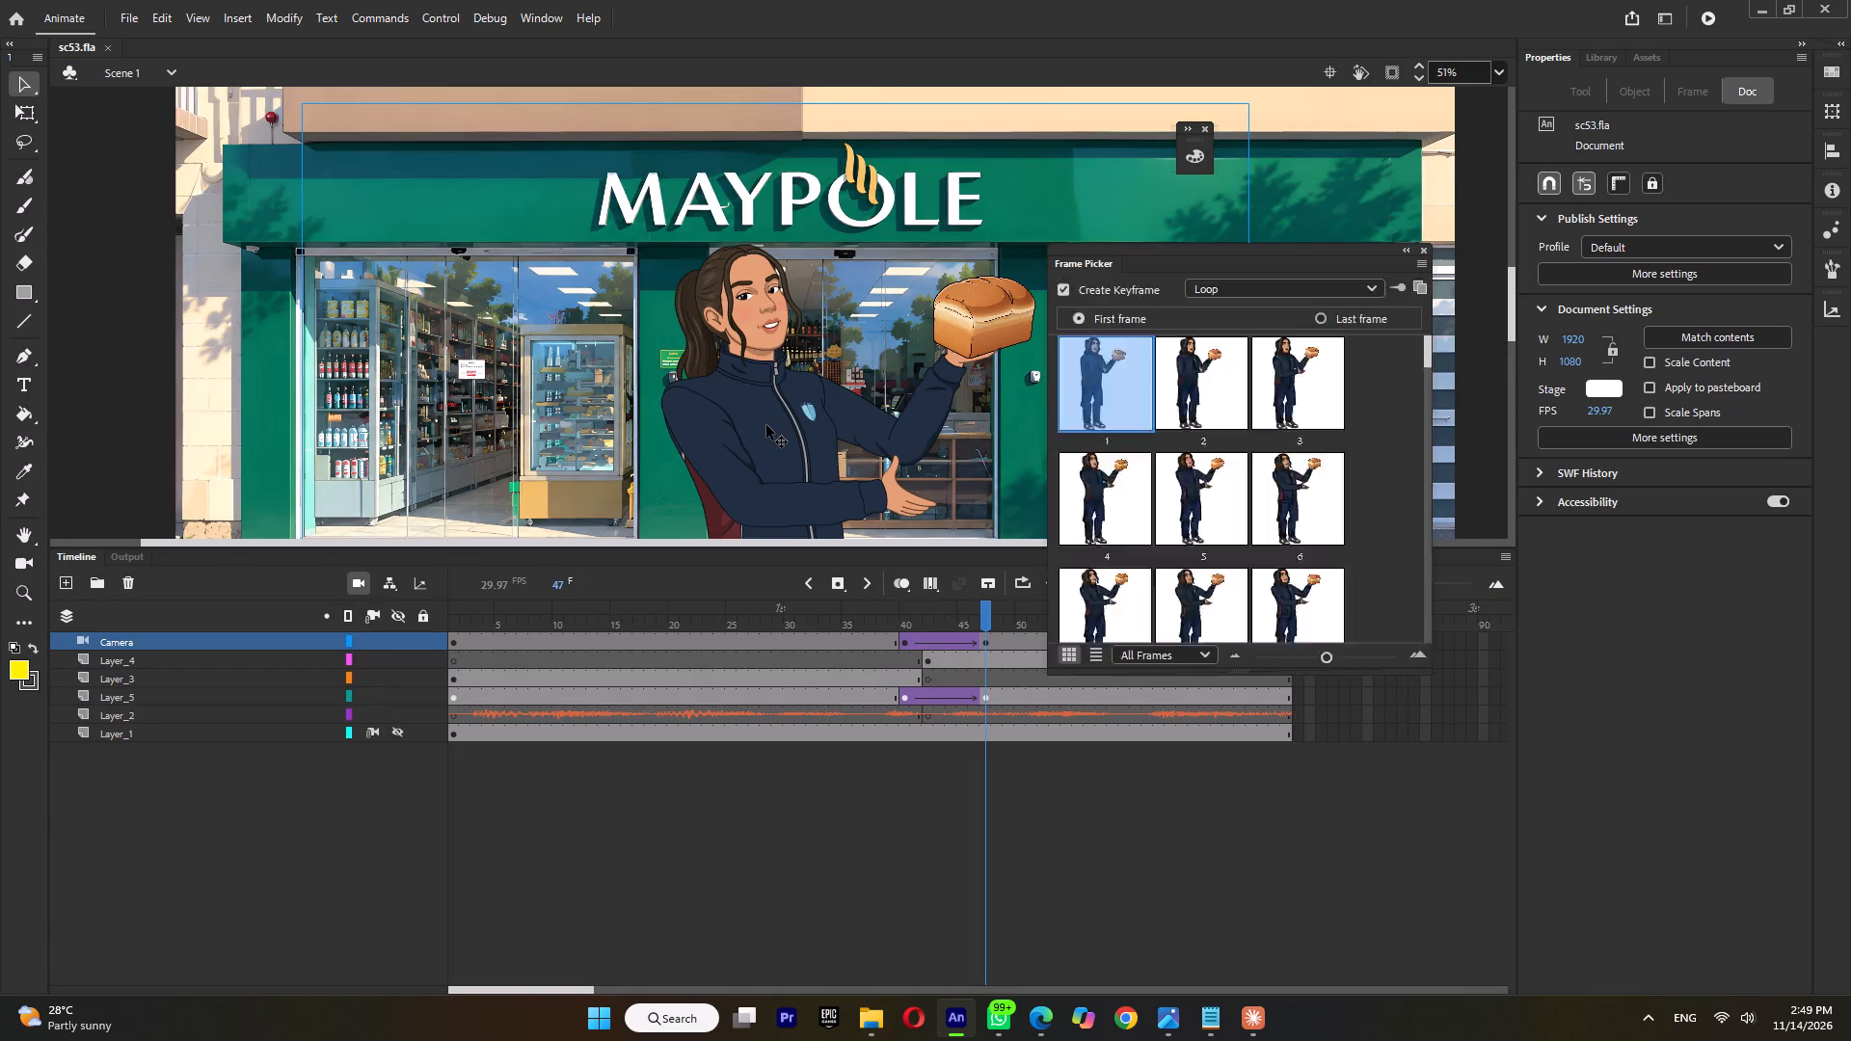
left_click(766, 425)
left_click(810, 406)
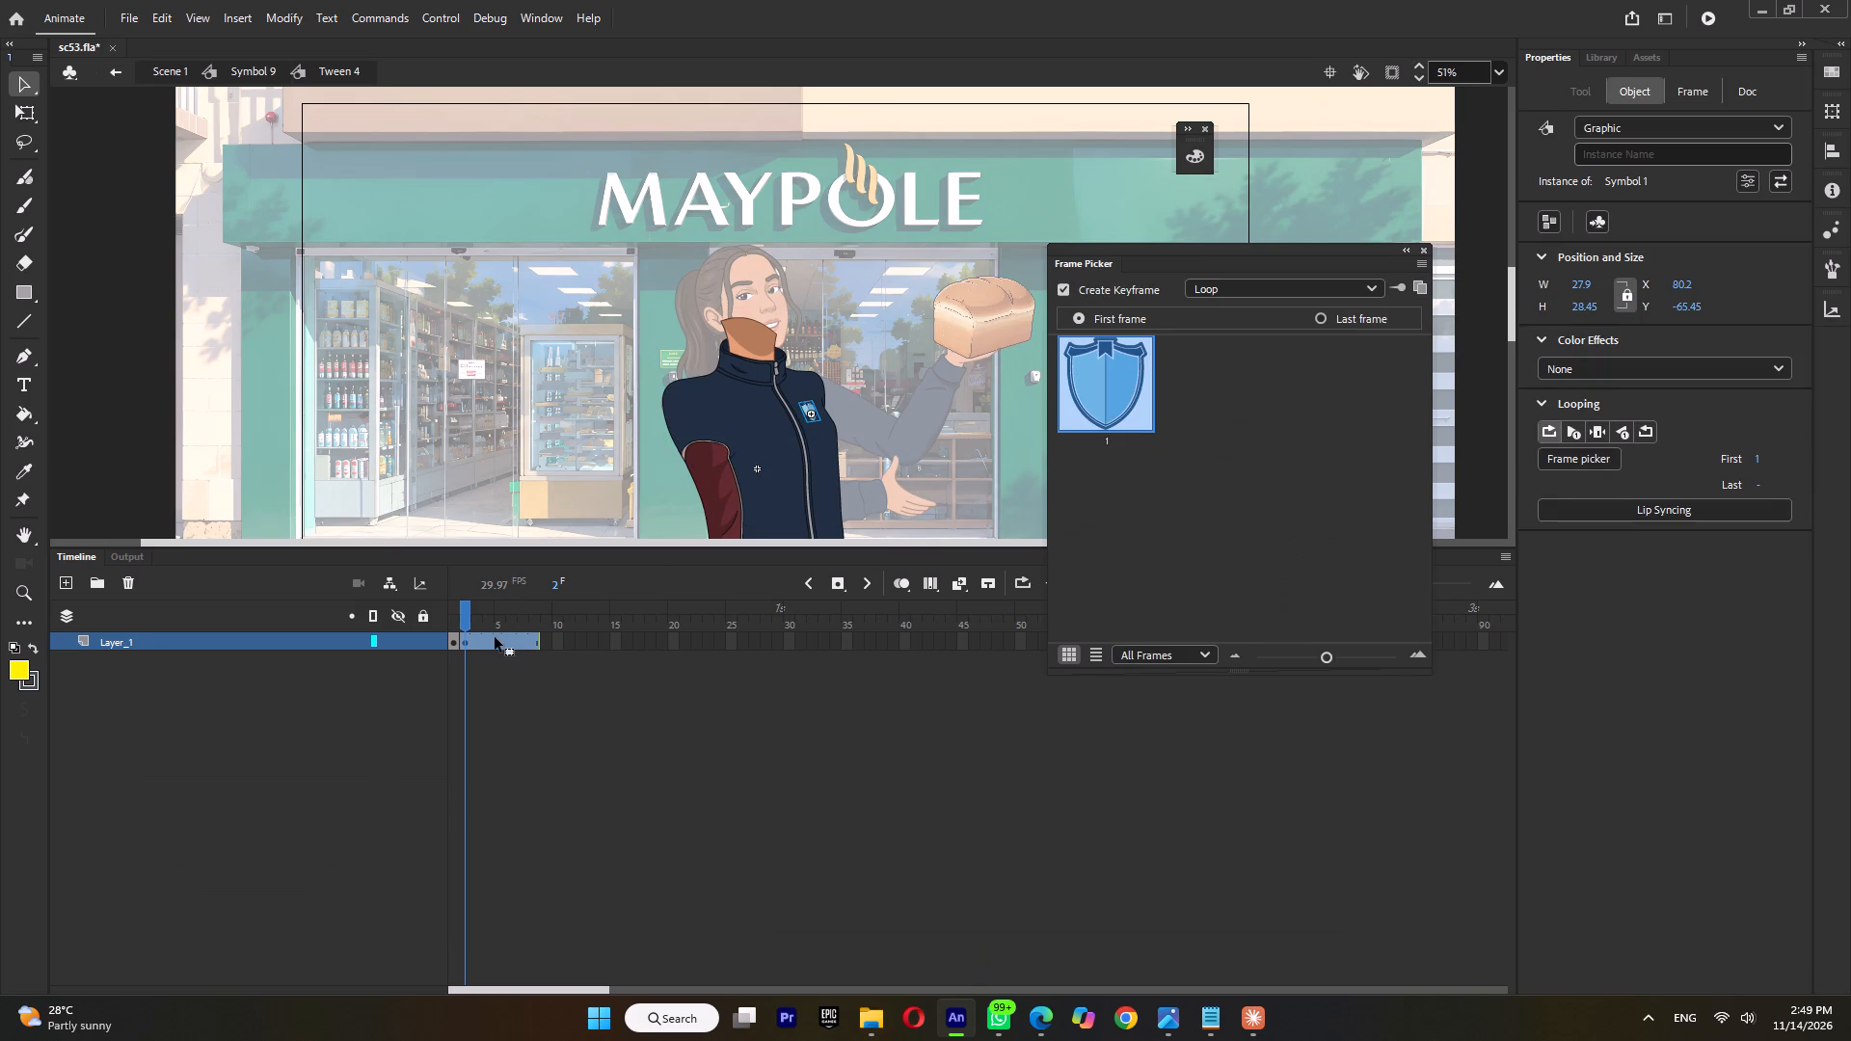
key("Delete")
left_click(460, 622)
left_click_drag(469, 619, 443, 627)
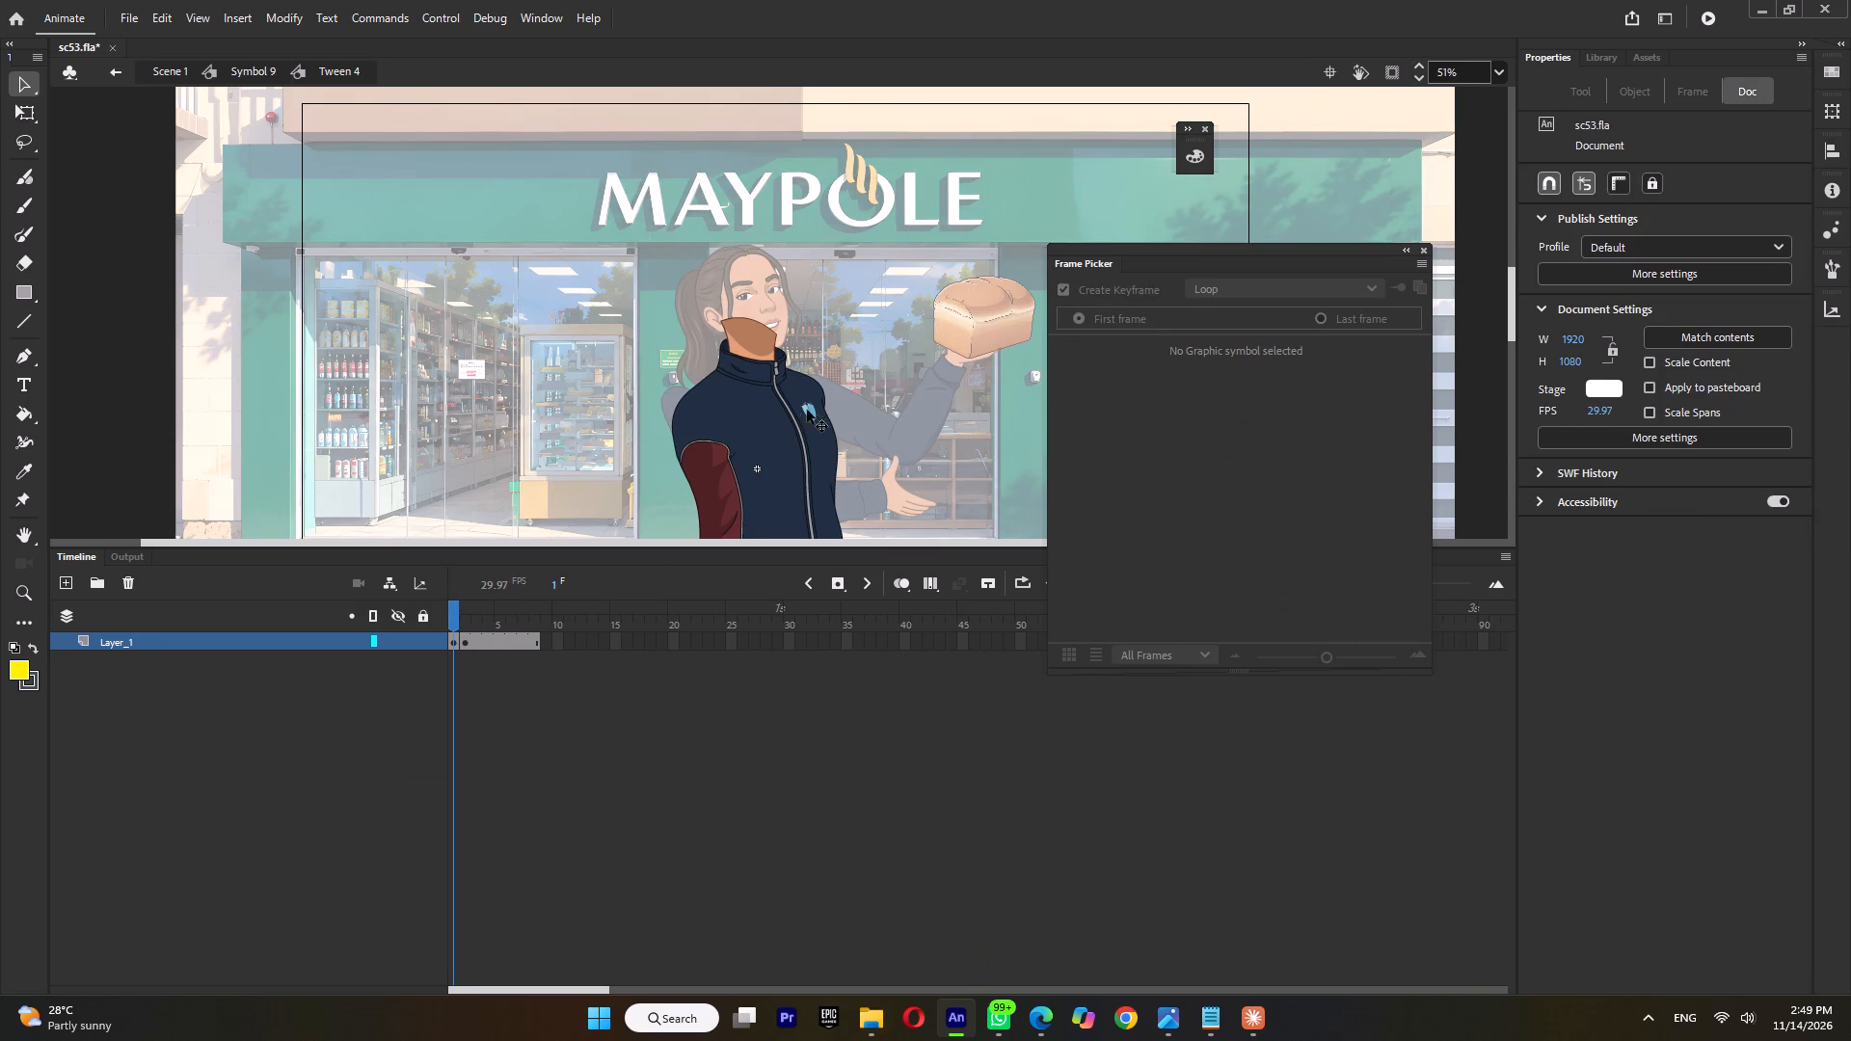
left_click(813, 409)
key("Delete")
Return to Scene 1, save sc53.fla and close it.
left_click(166, 68)
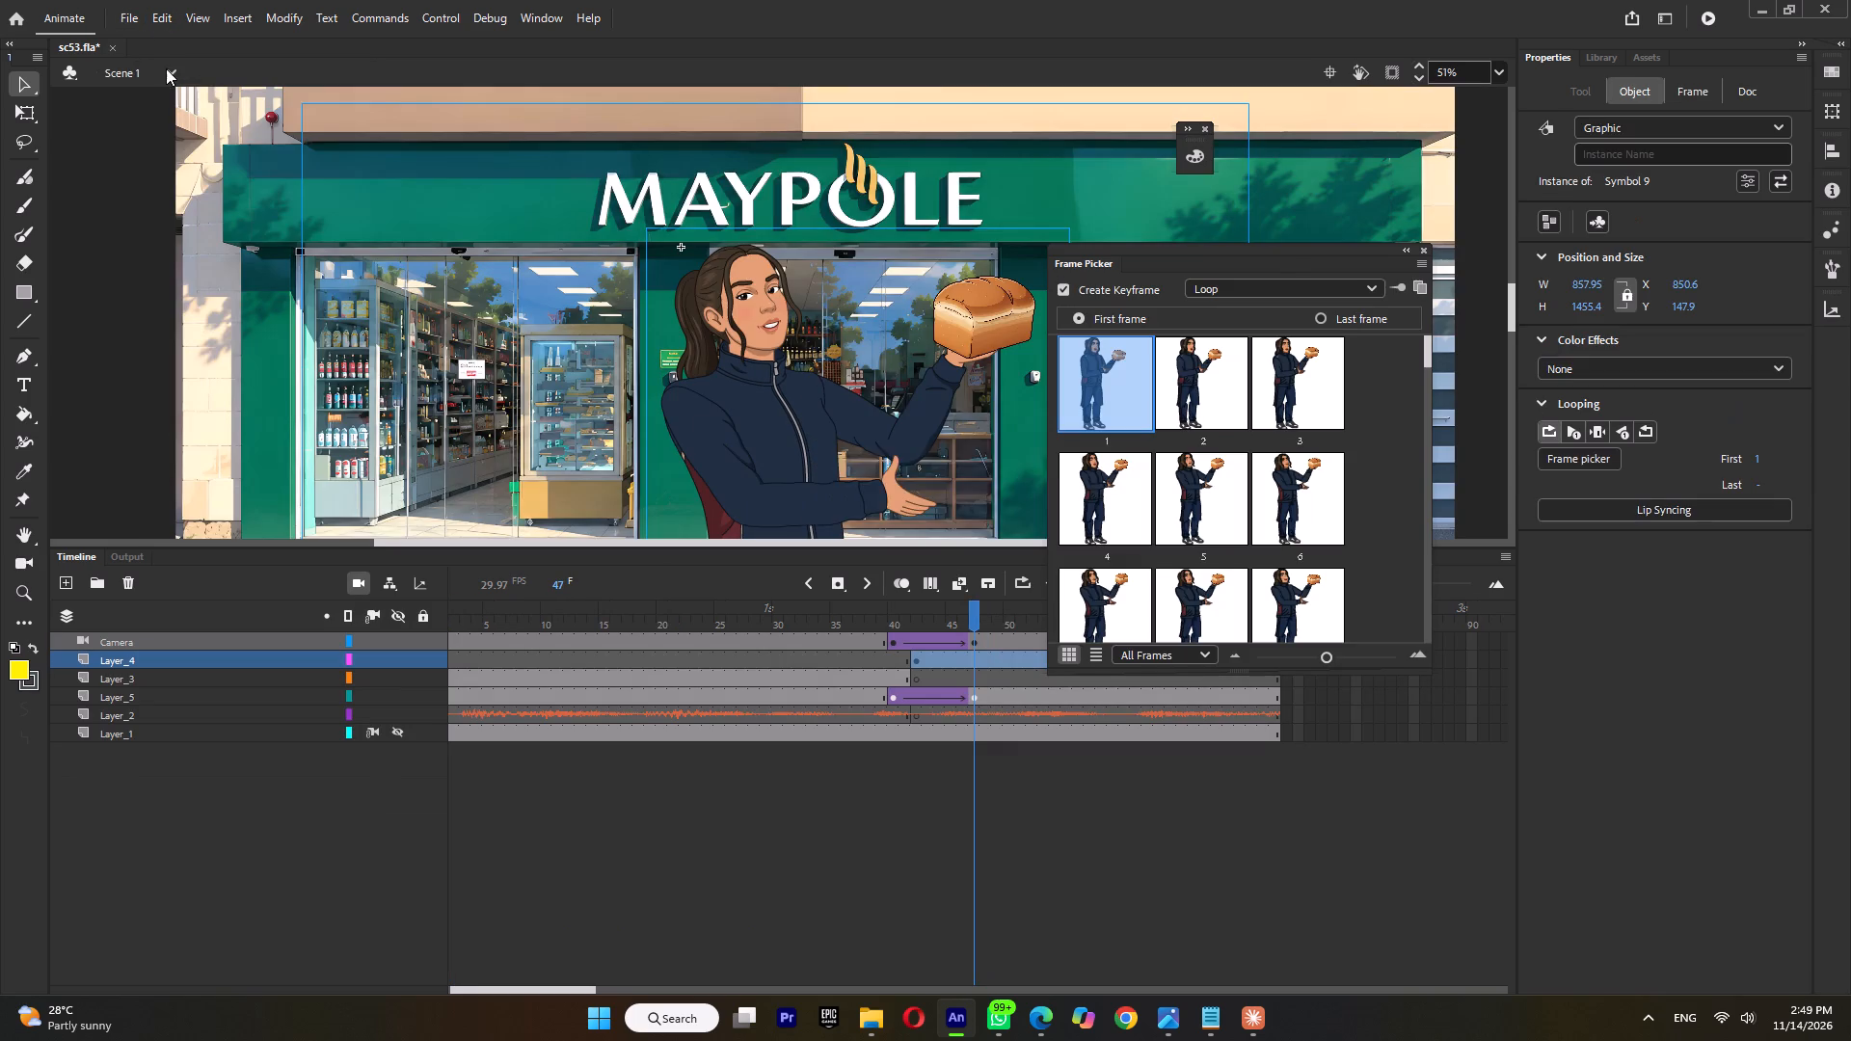
key("ctrl+s")
left_click(110, 48)
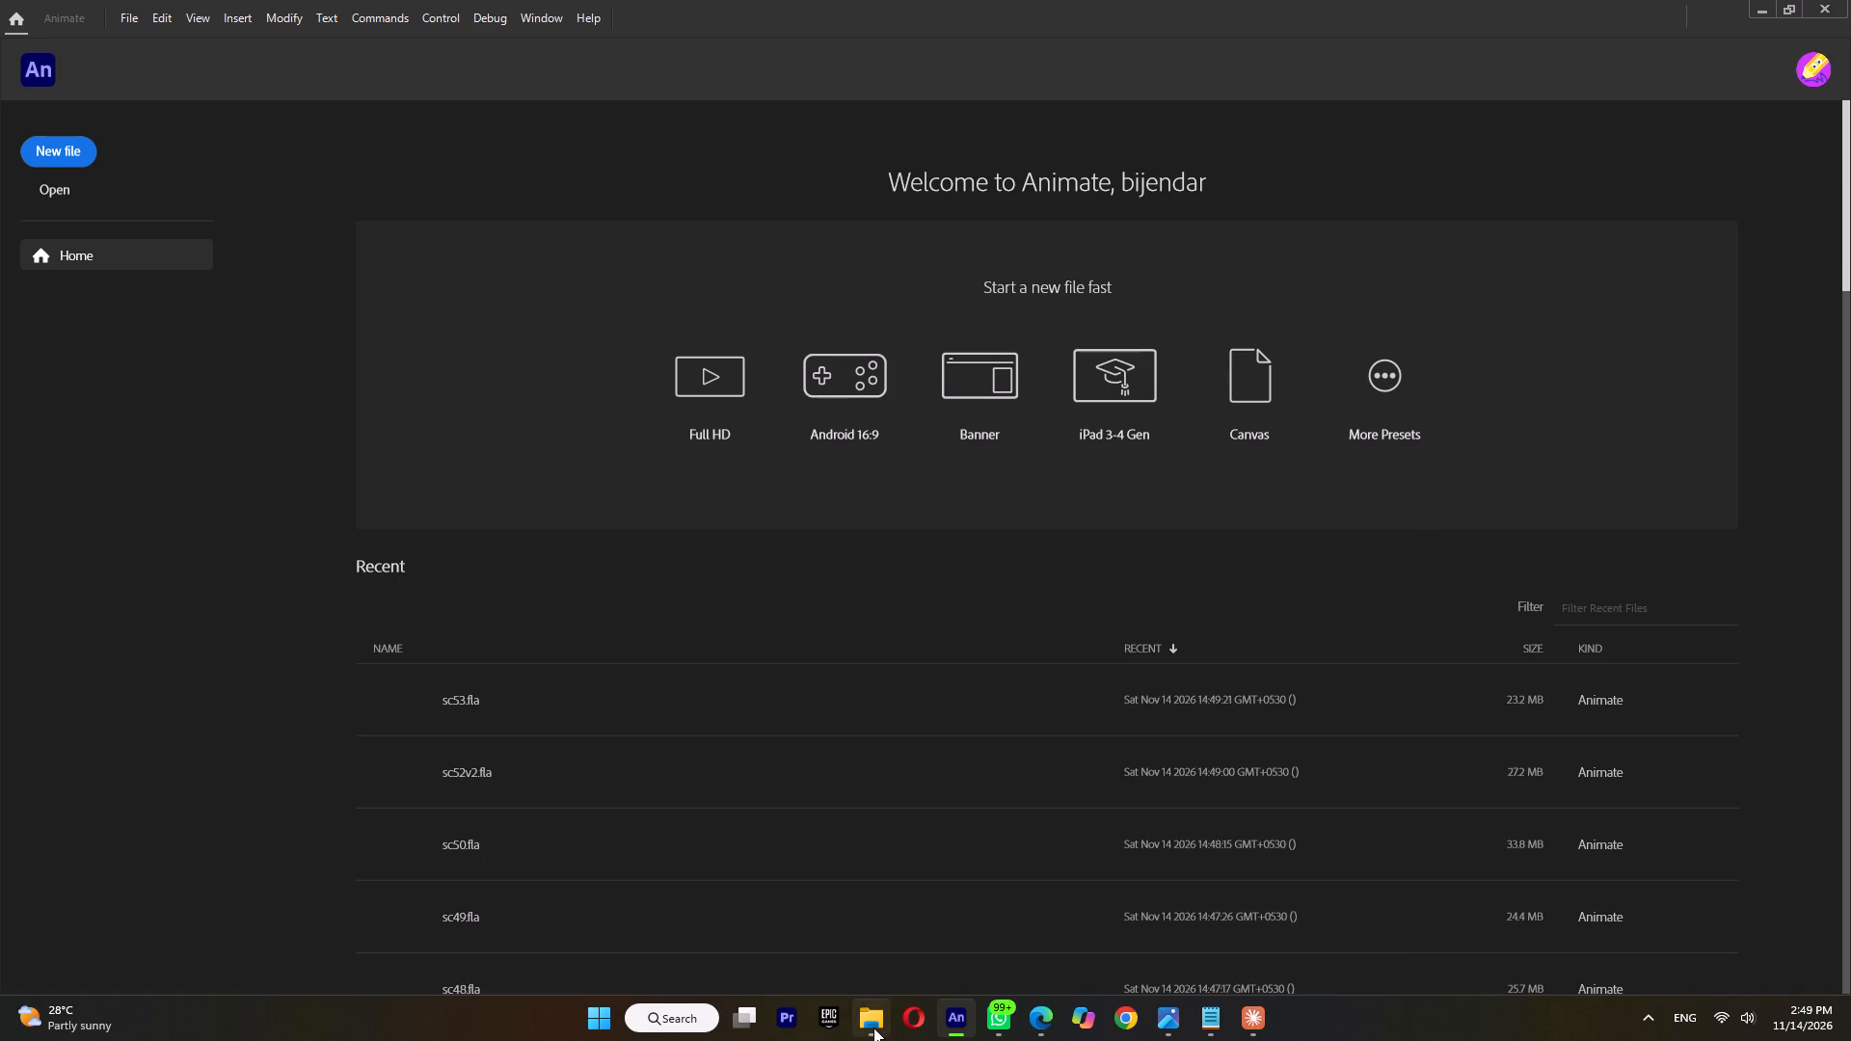
Open sc54.fla from the BIJENDER folder, scrub through its timeline to check for the shield badge, and close the file.
left_click(873, 1028)
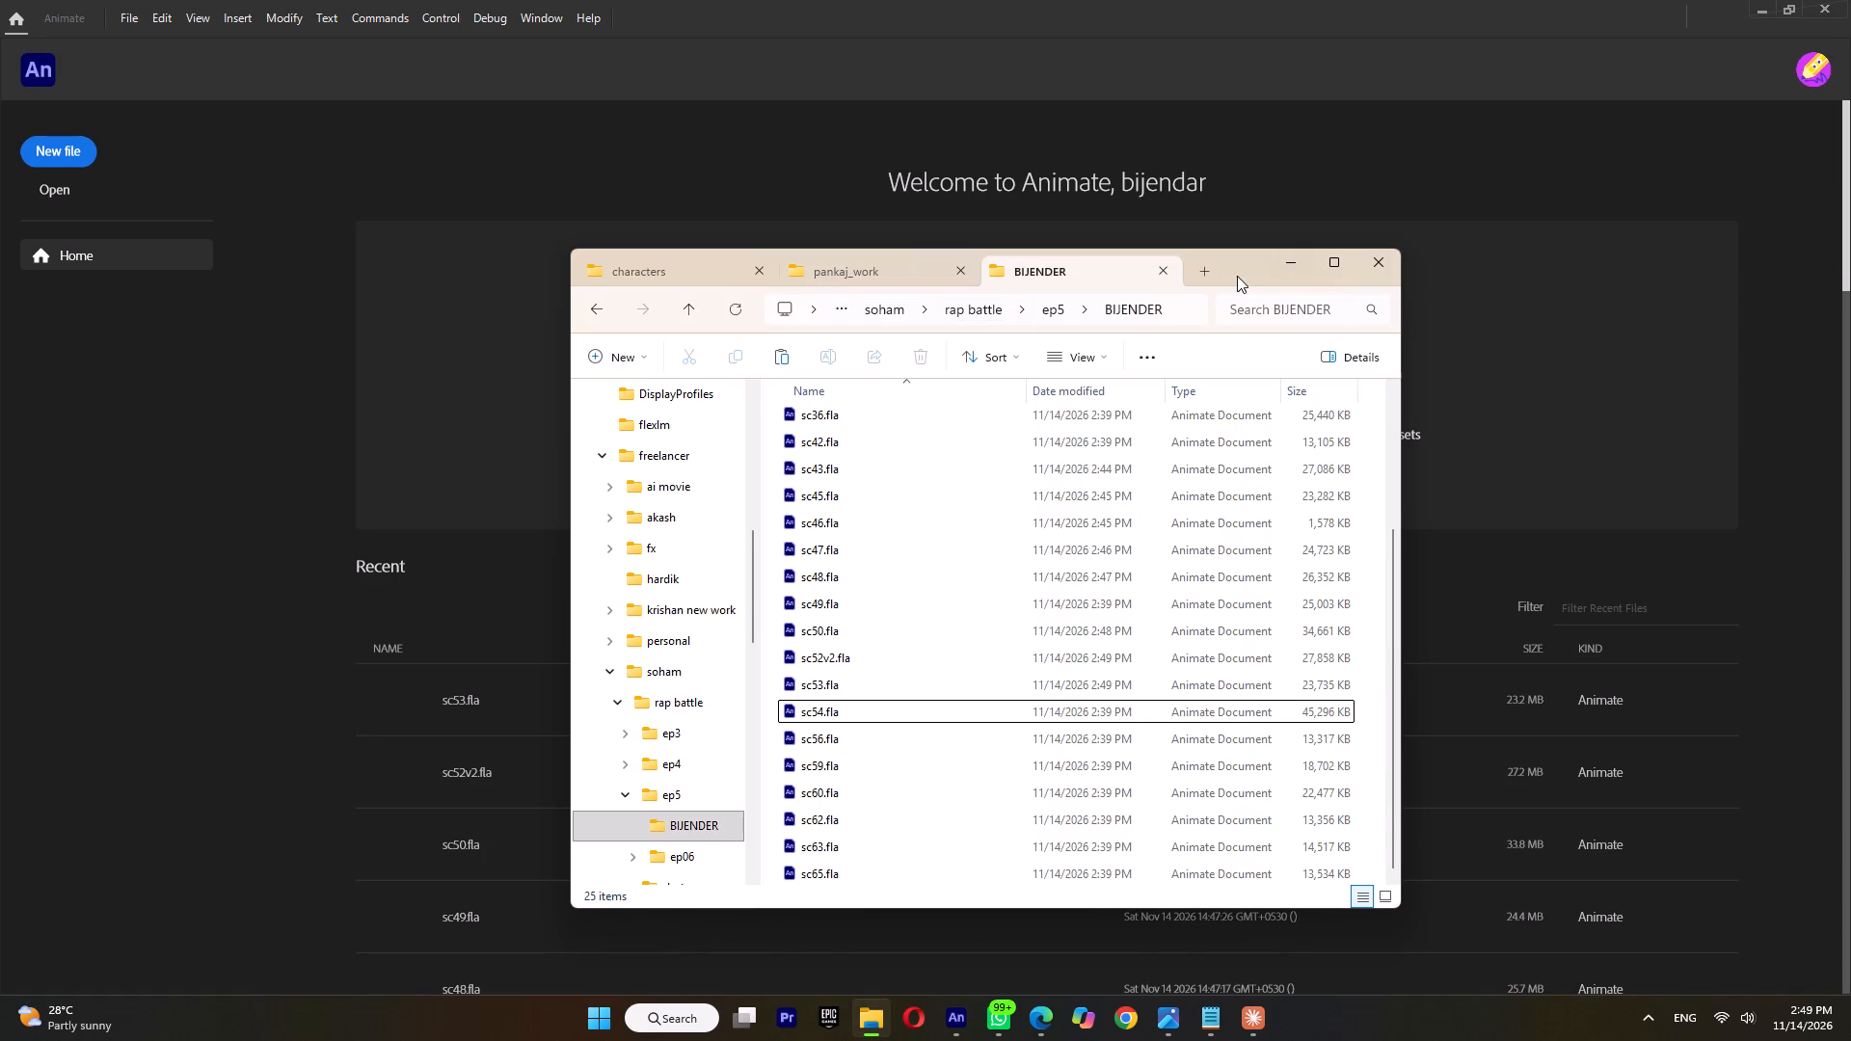
left_click_drag(1237, 269, 1357, 259)
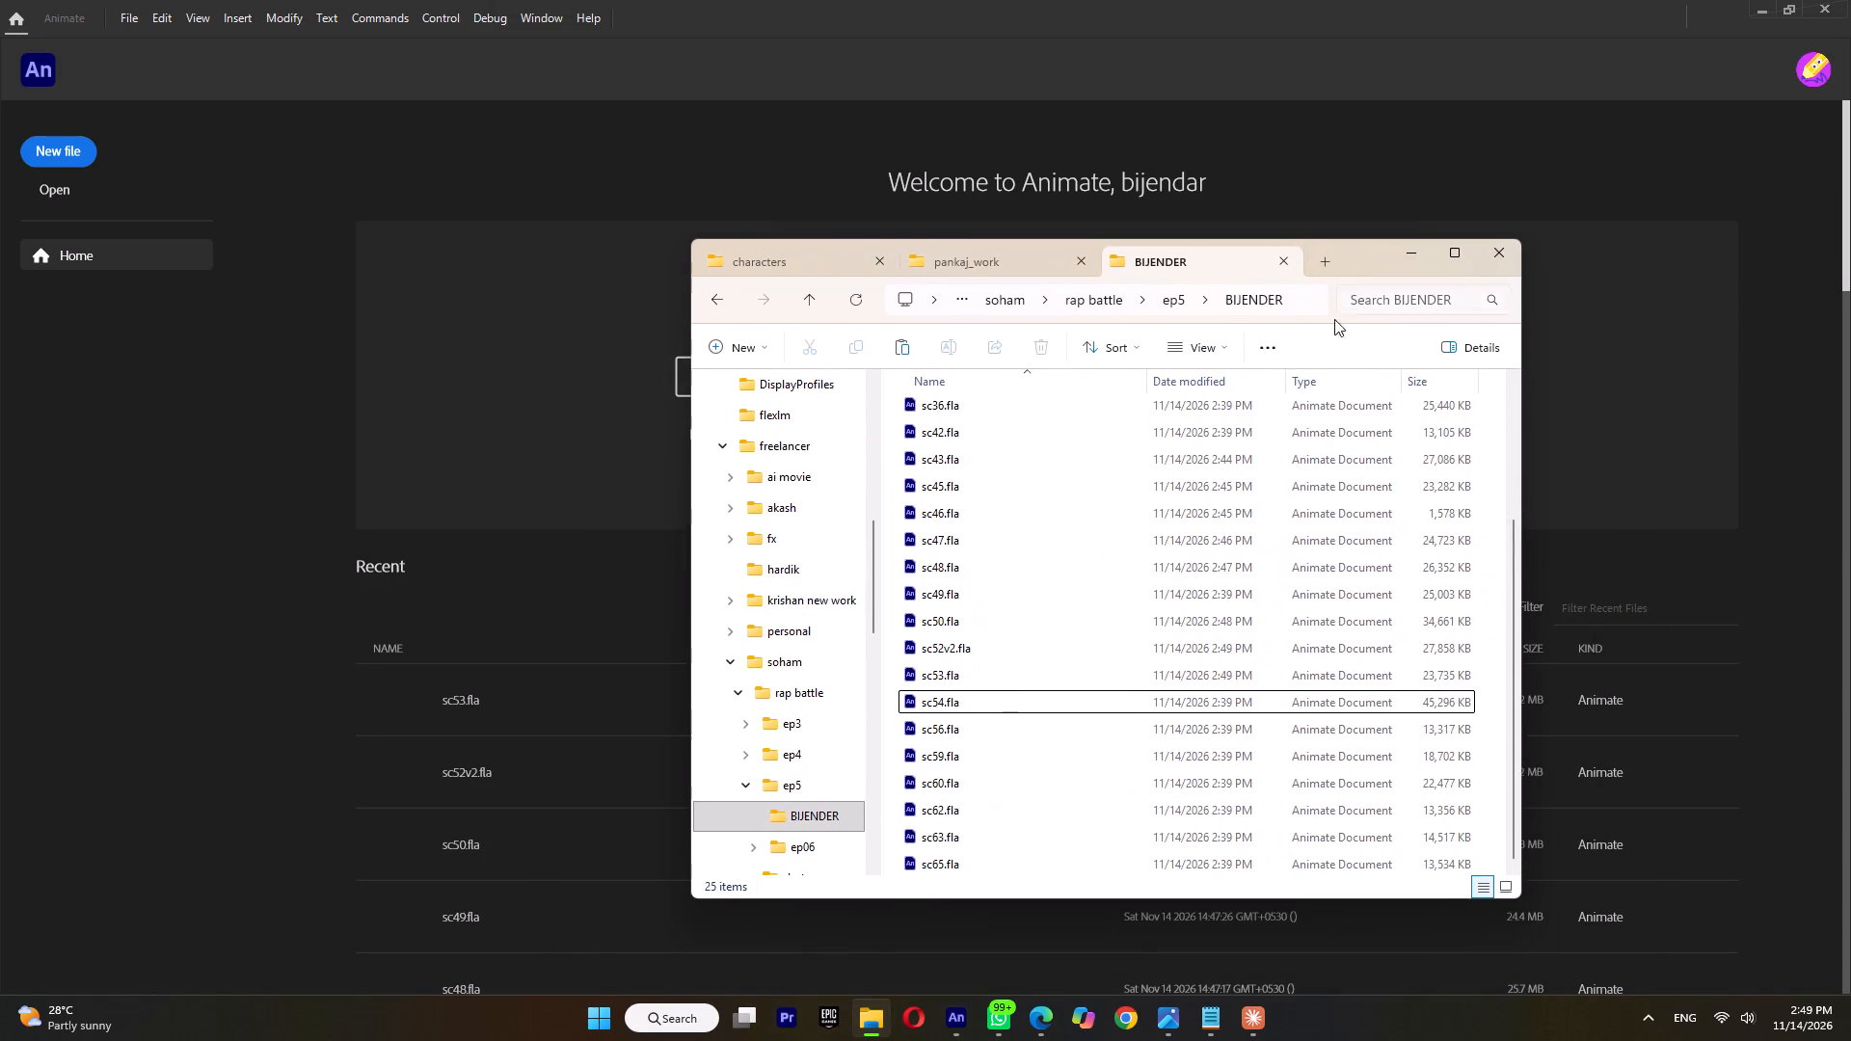
double_click(1019, 699)
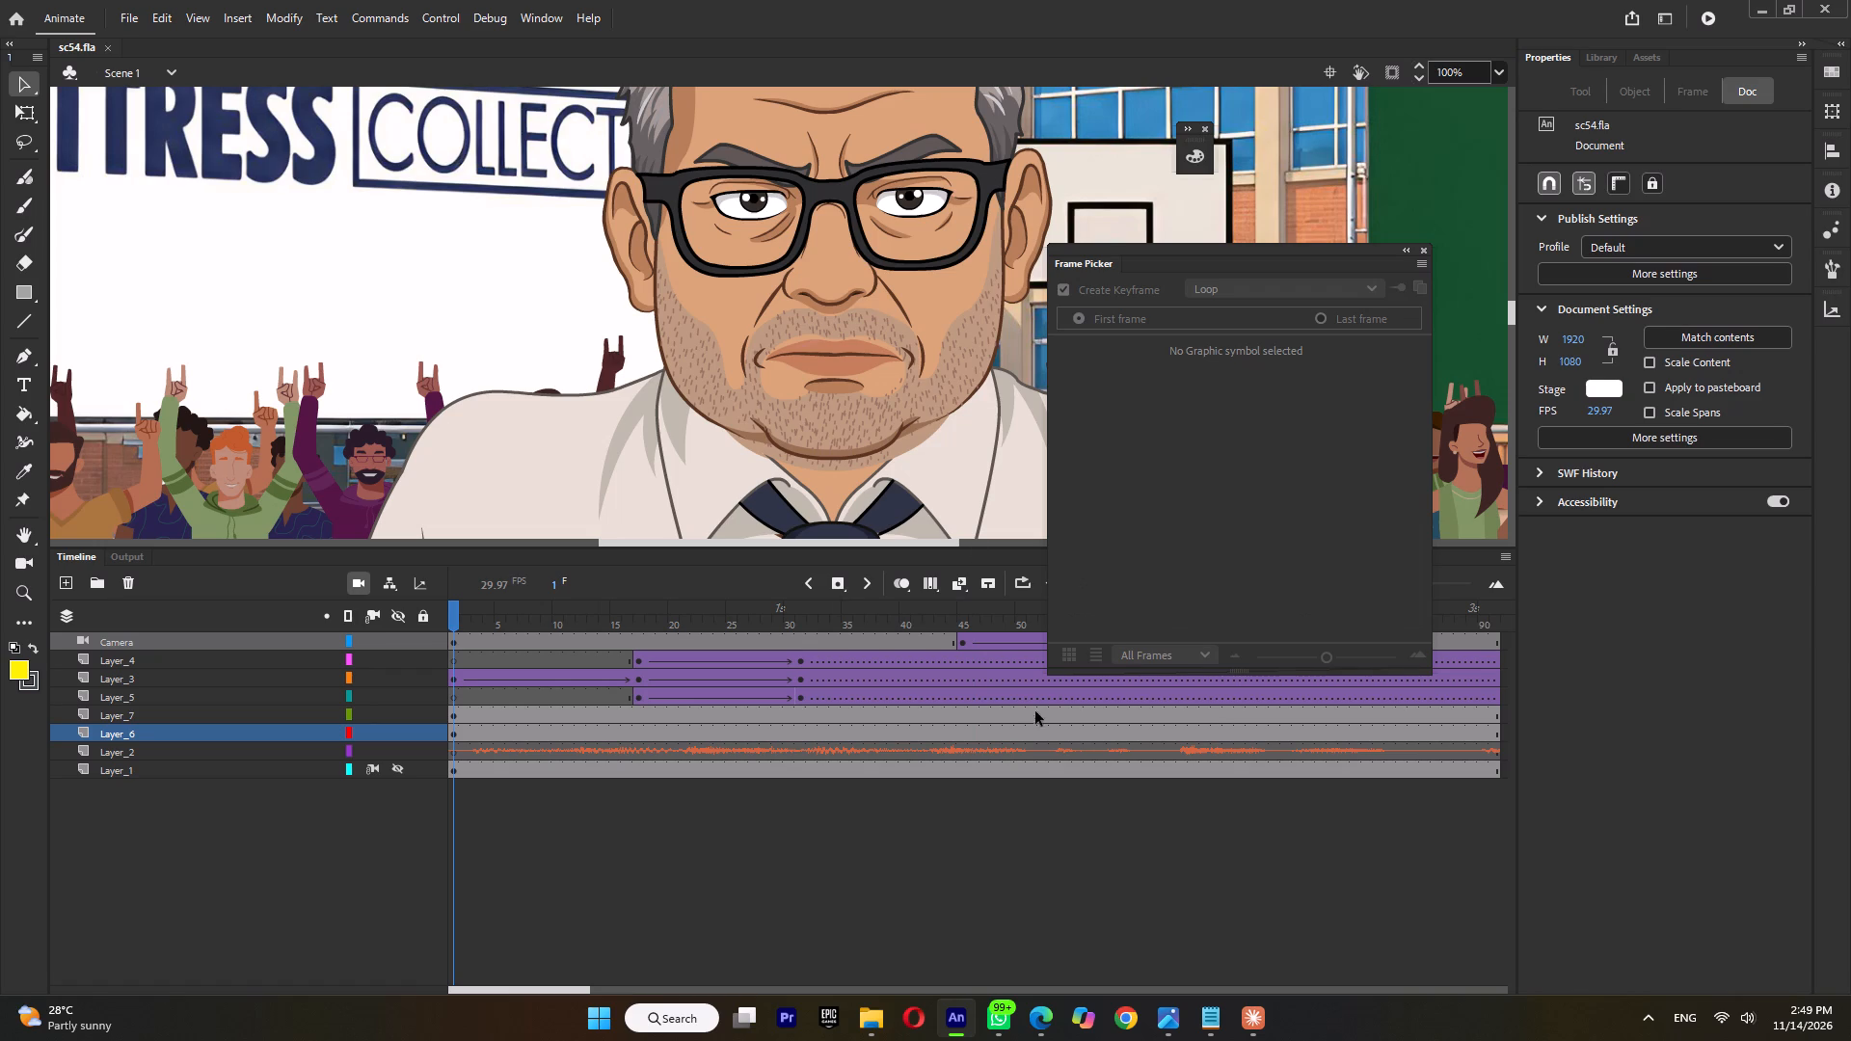
scroll(660, 408, "down", 6, "ctrl")
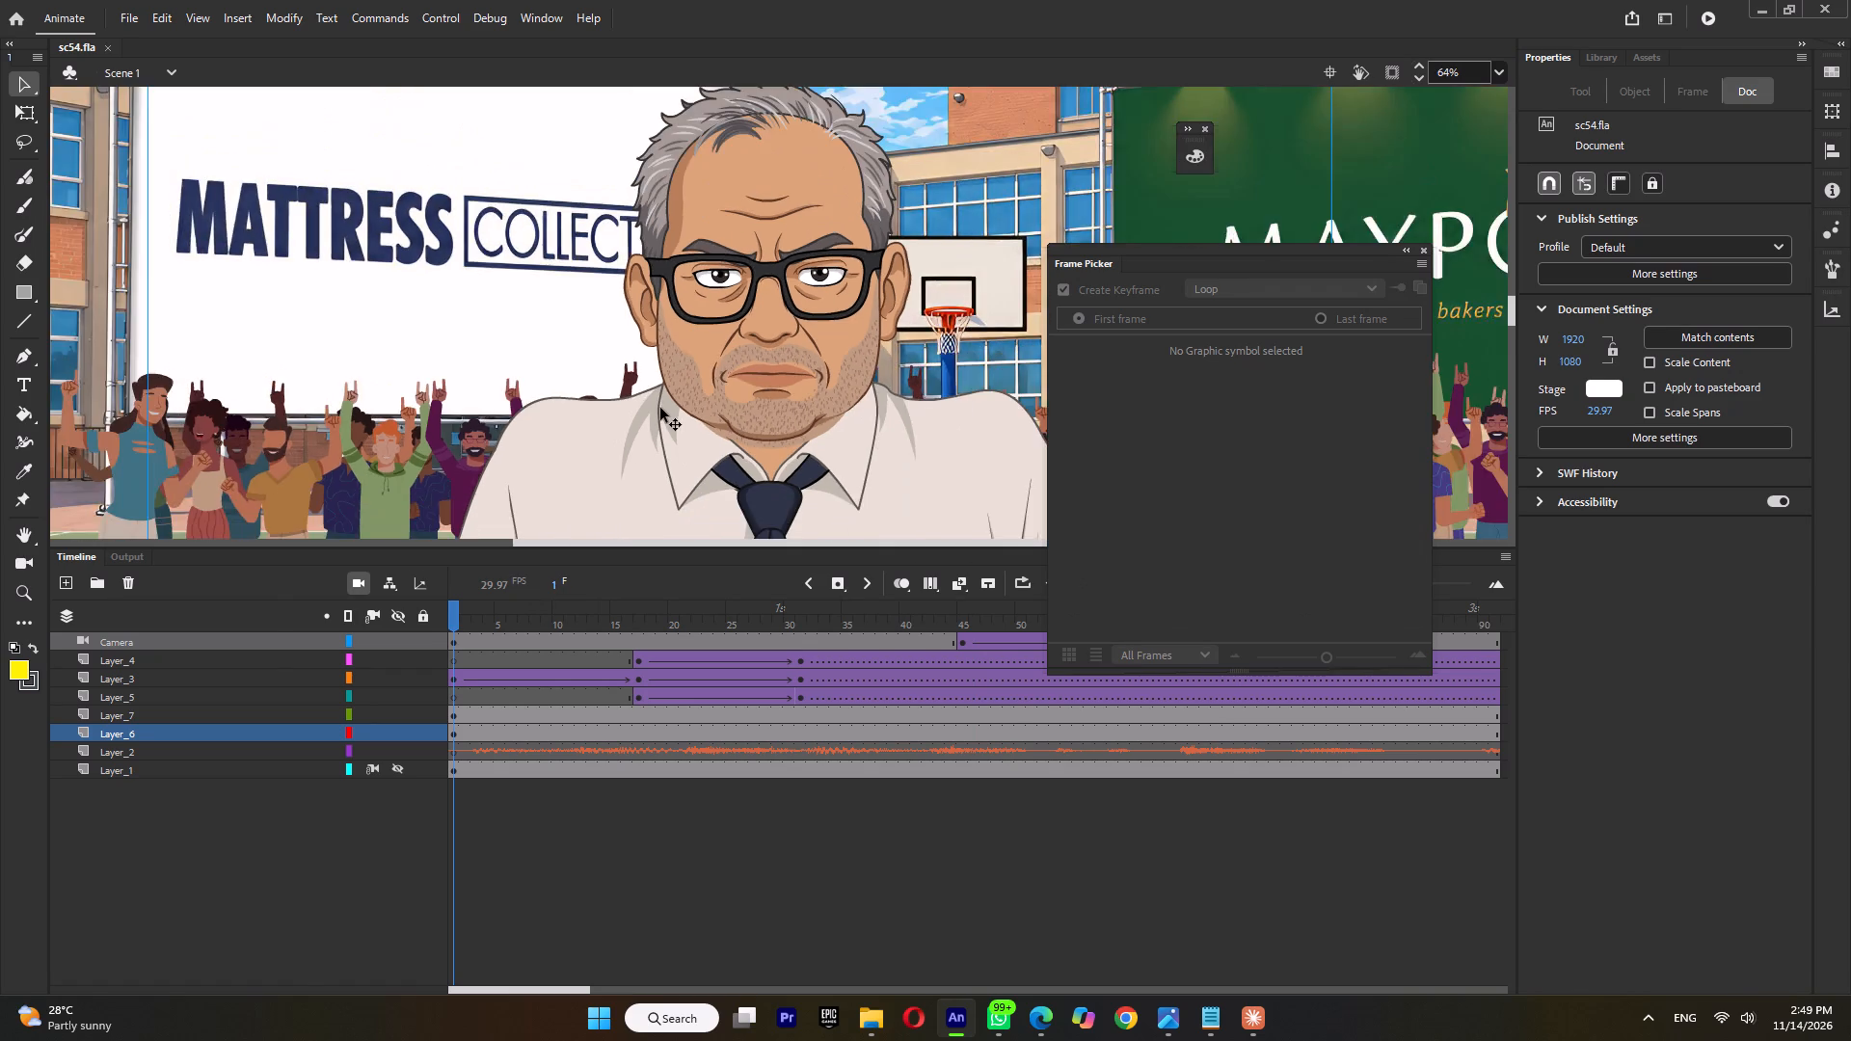
scroll(660, 409, "down", 5, "ctrl")
left_click_drag(472, 615, 1300, 676)
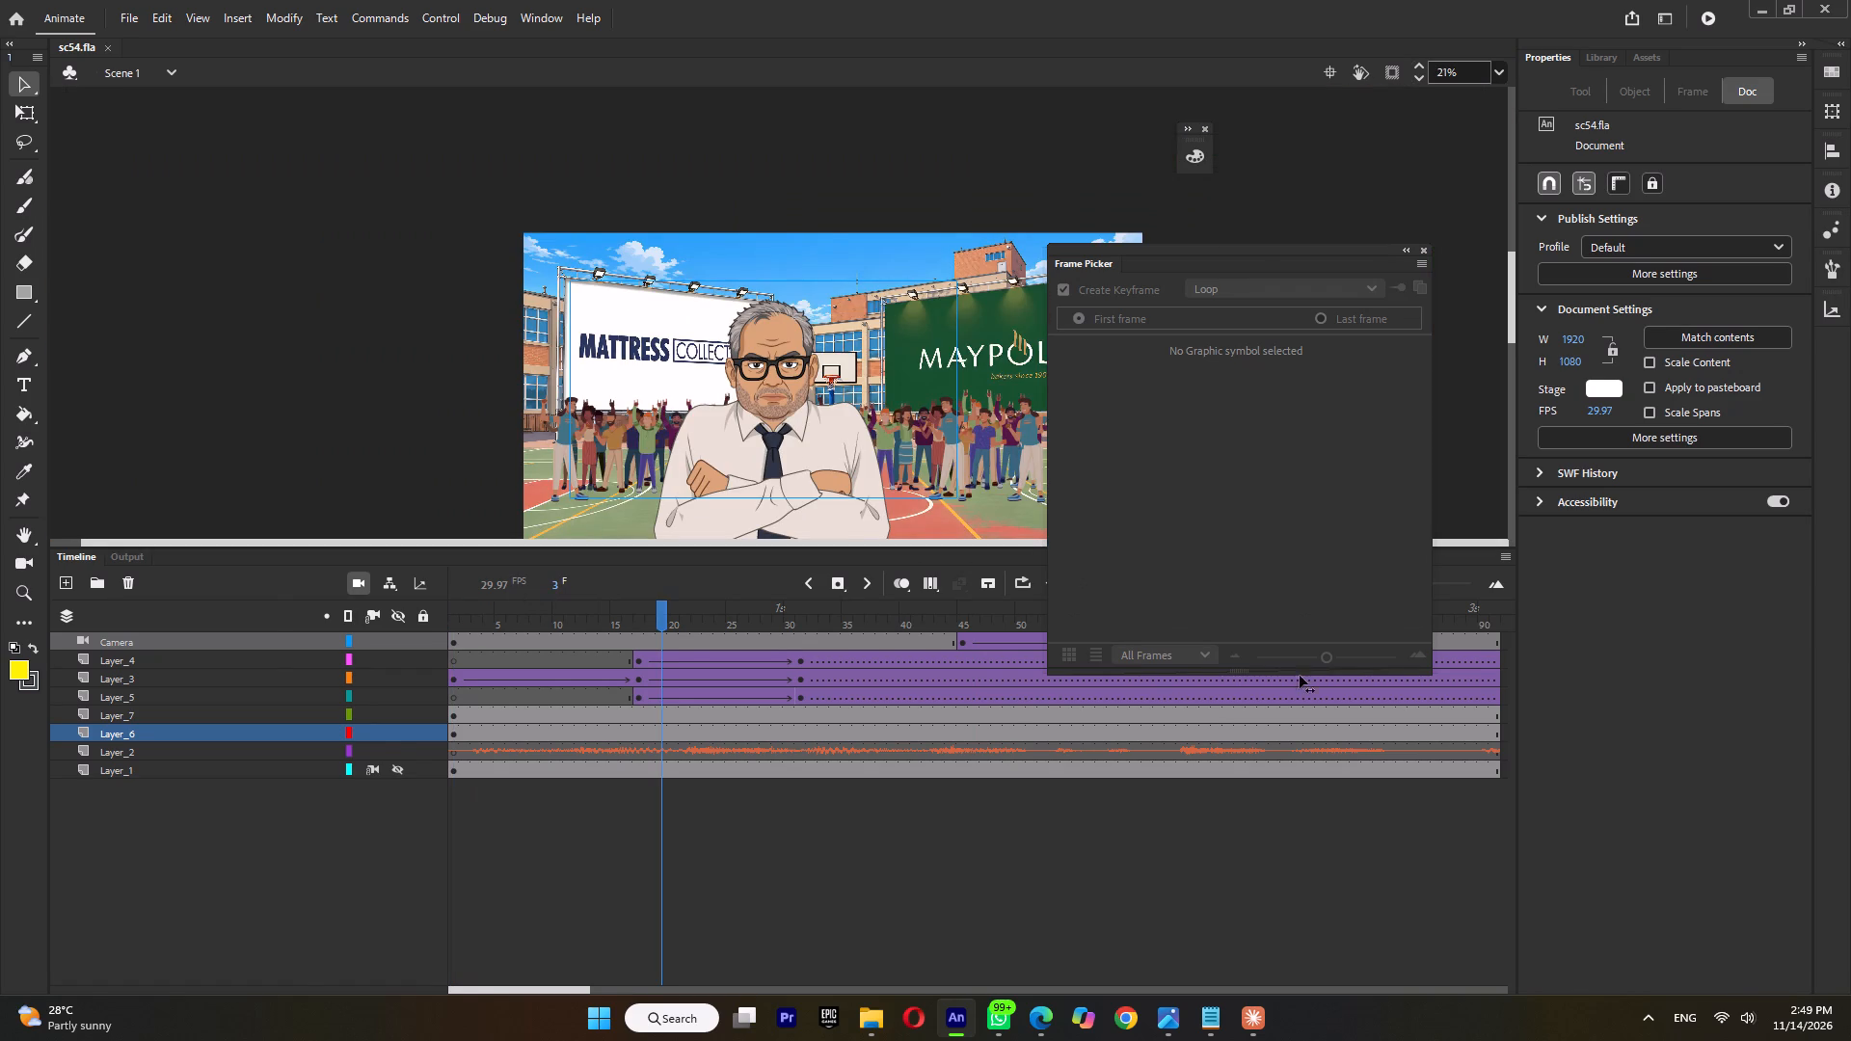
left_click_drag(1300, 676, 1539, 694)
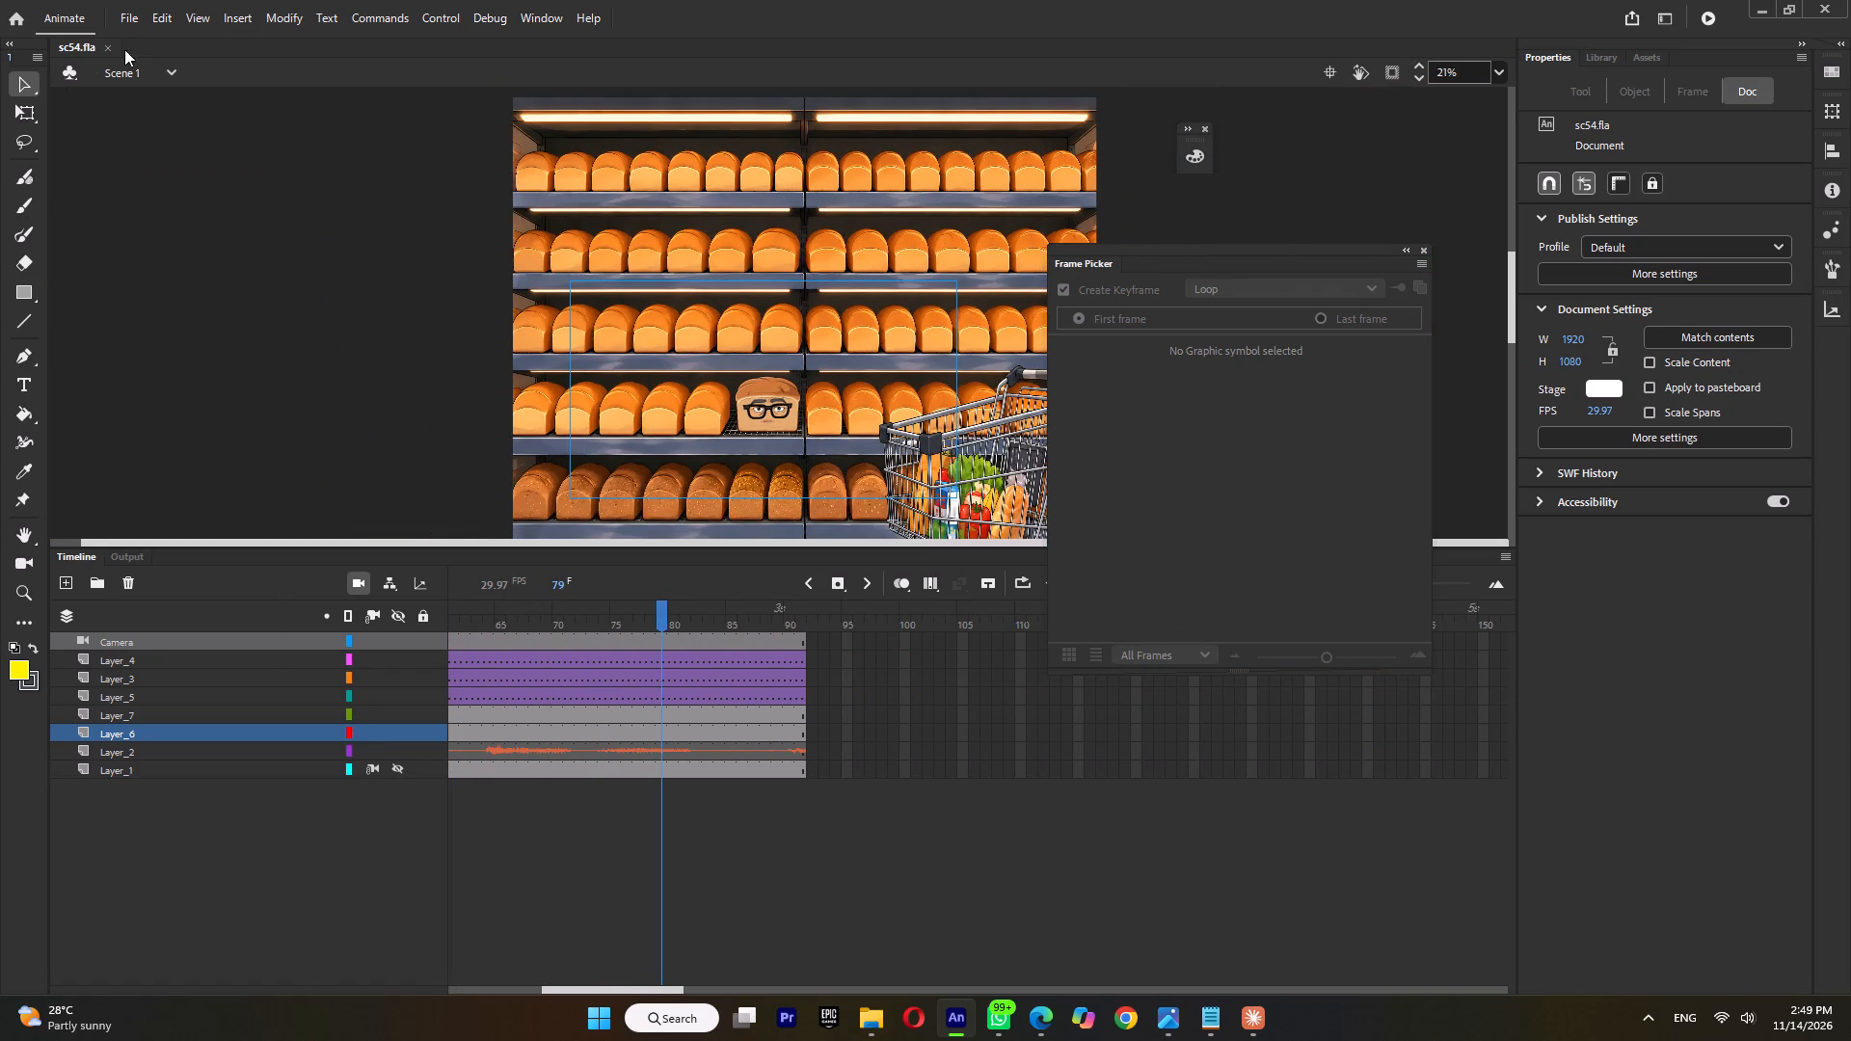
left_click(107, 45)
Open sc56.fla from the BIJENDER folder, scrub through its timeline to check the girl's jacket for the badge, and close it.
left_click(884, 1023)
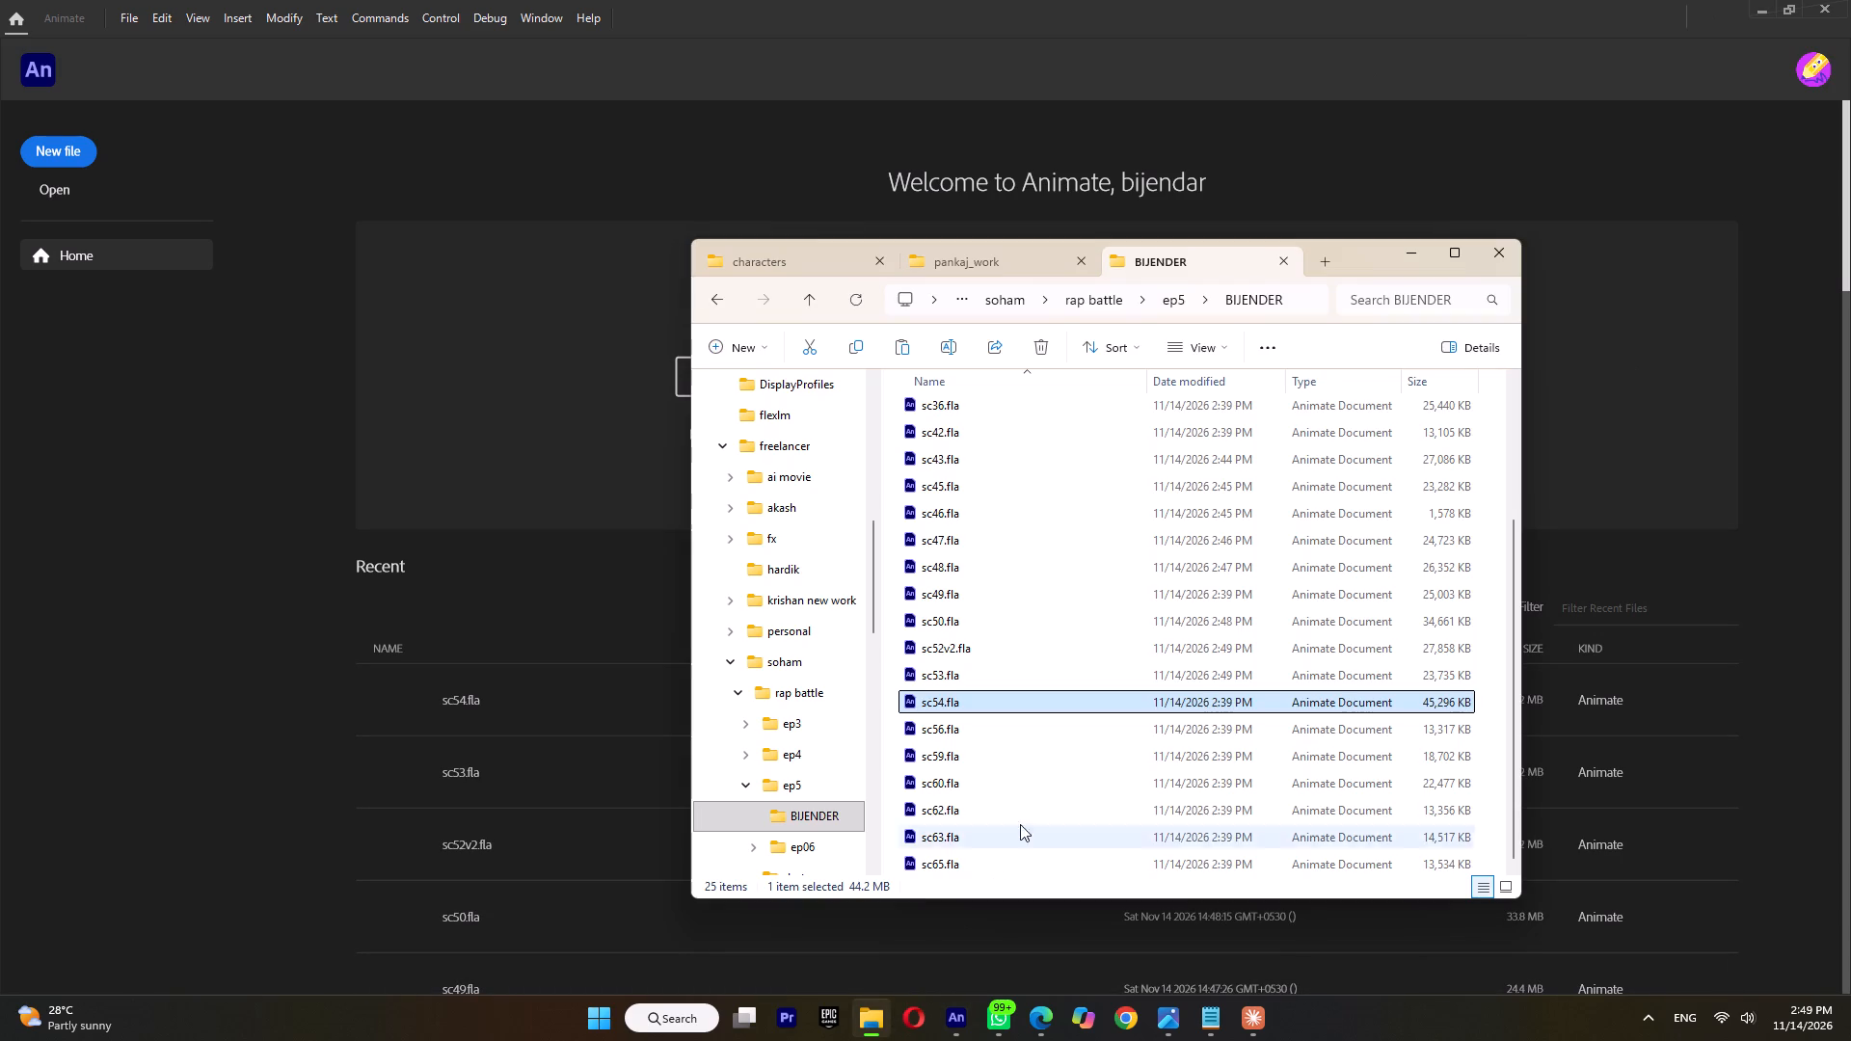
scroll(1030, 801, "down", 5)
double_click(997, 734)
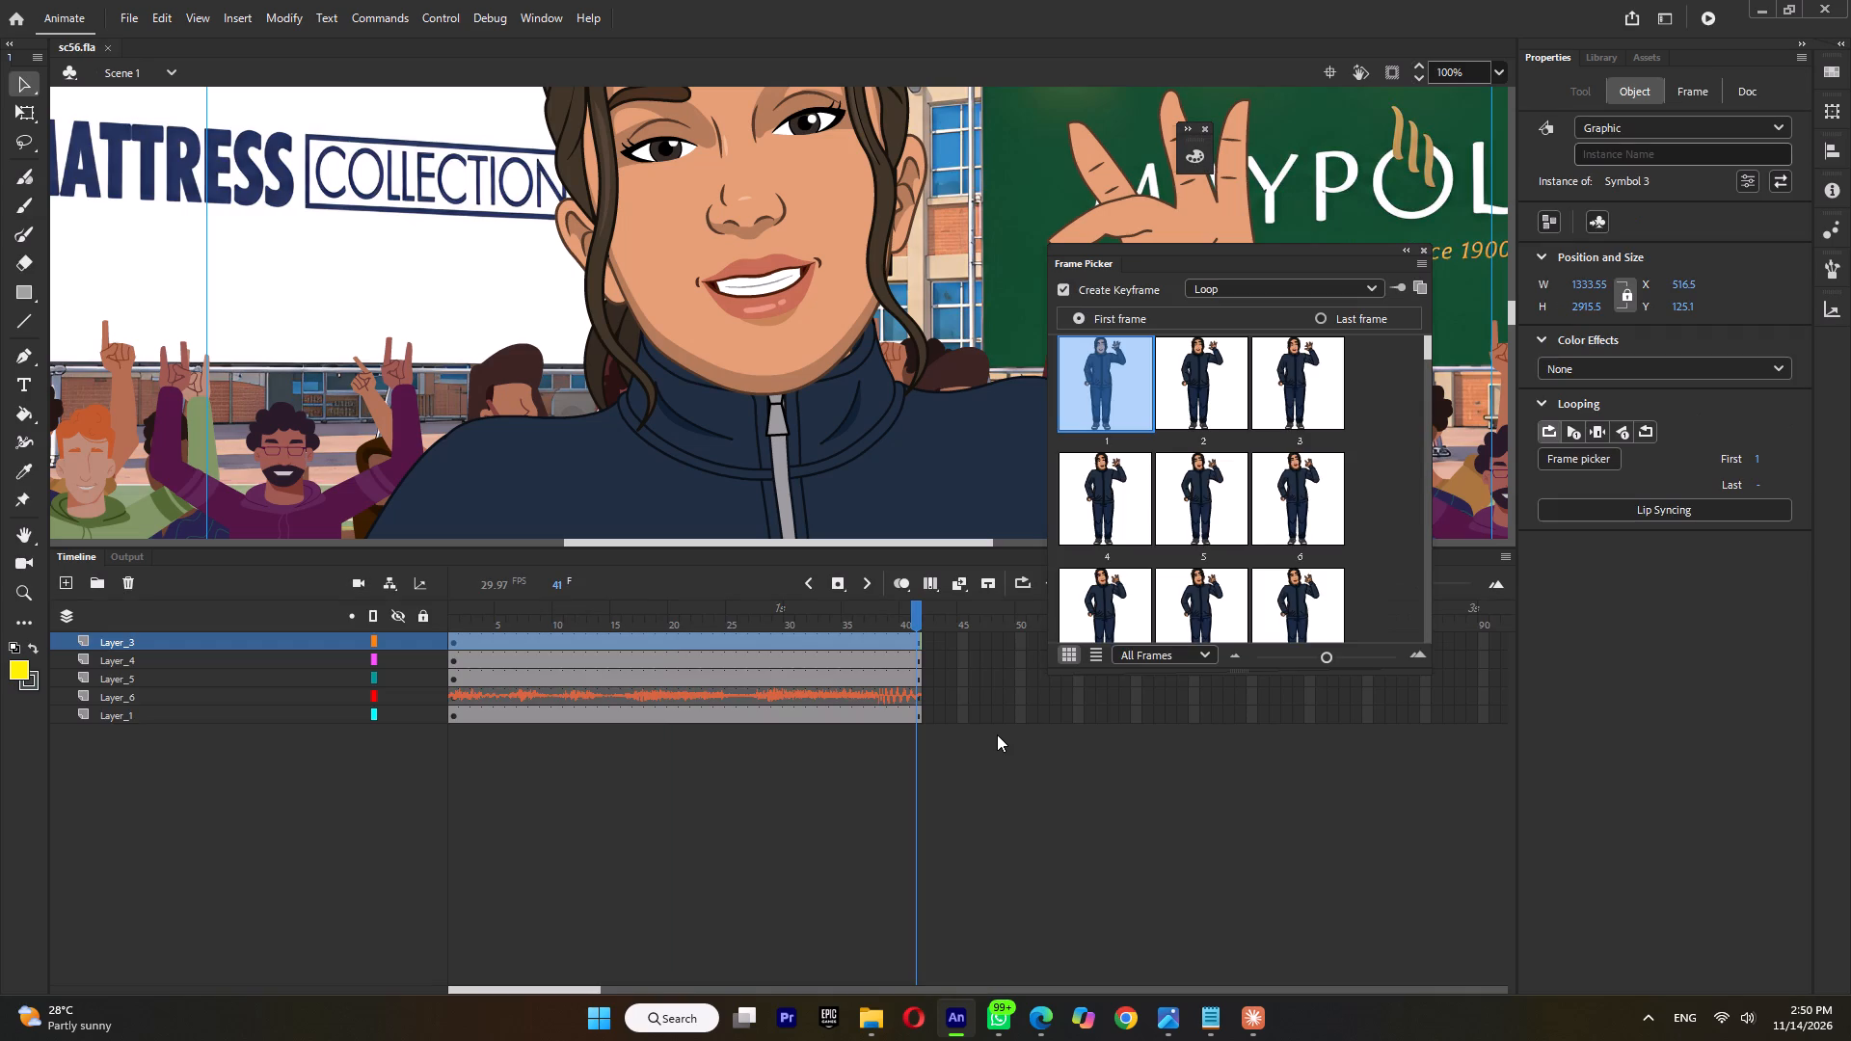
scroll(689, 306, "down", 2, "ctrl")
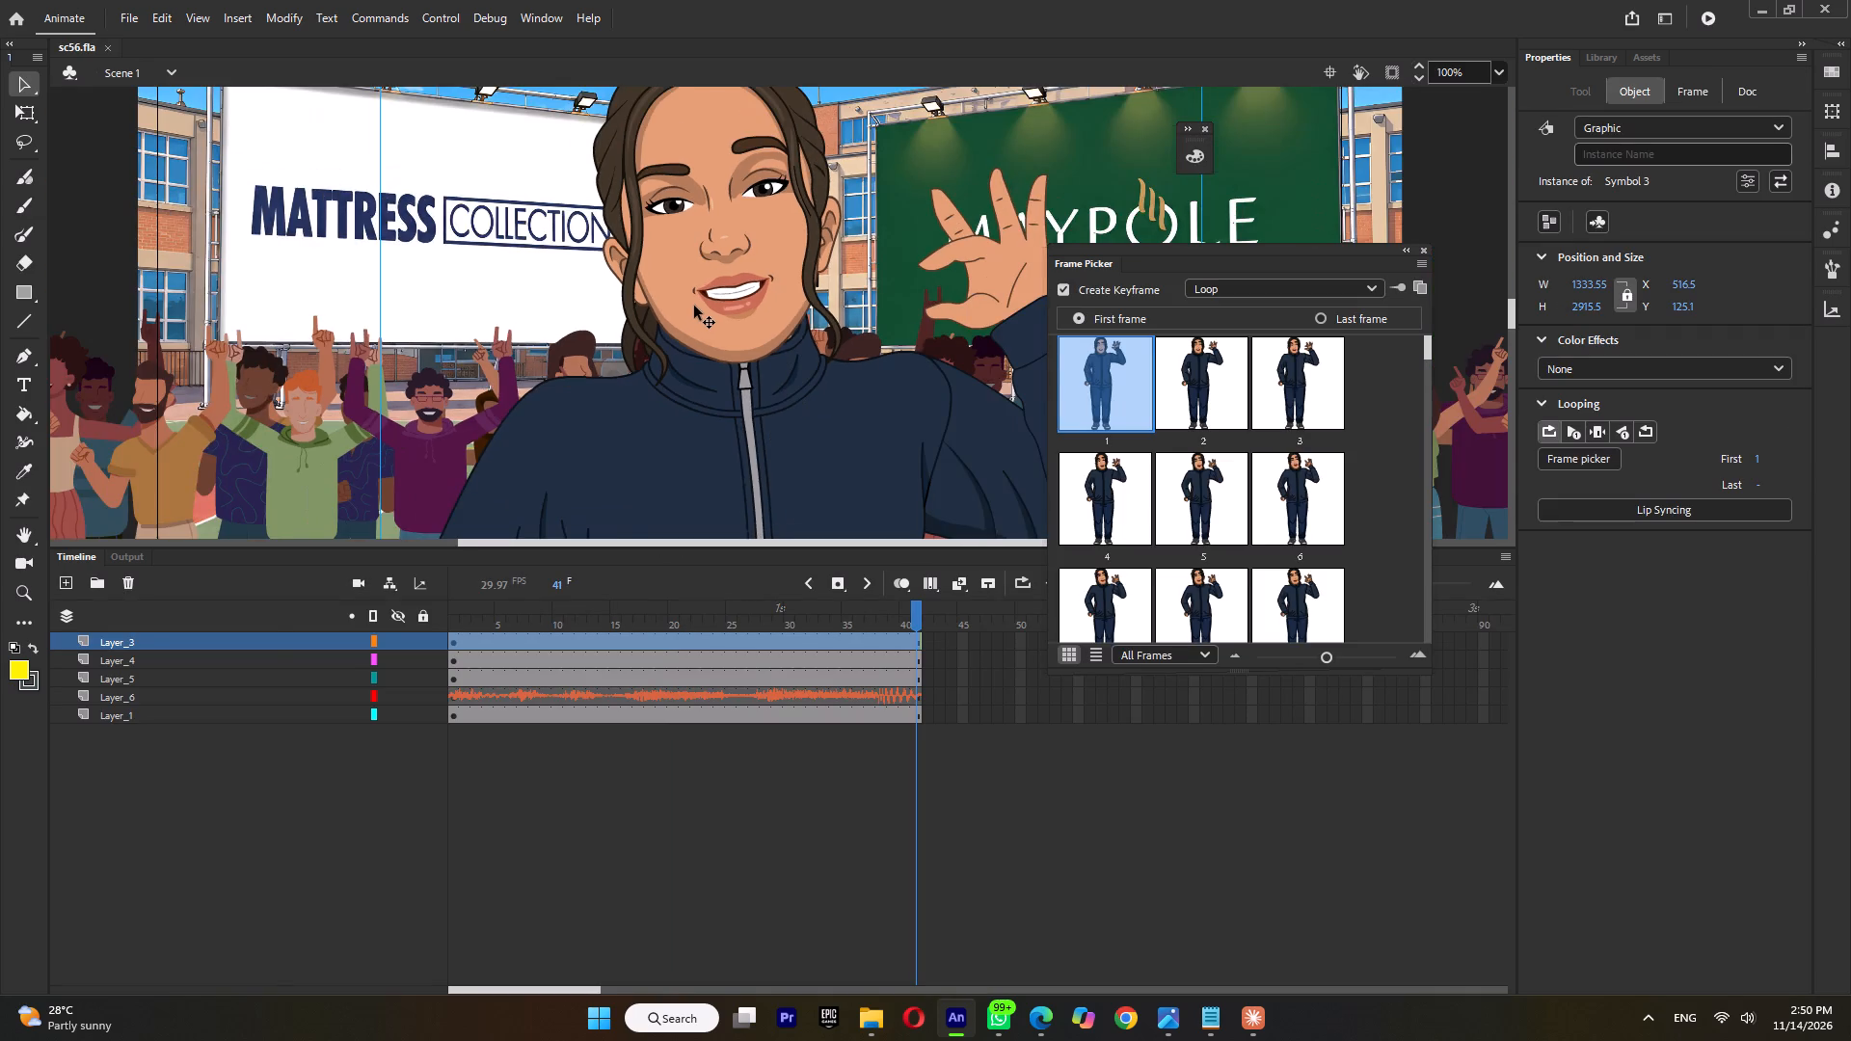
scroll(694, 304, "down", 5, "ctrl")
left_click_drag(484, 622, 626, 636)
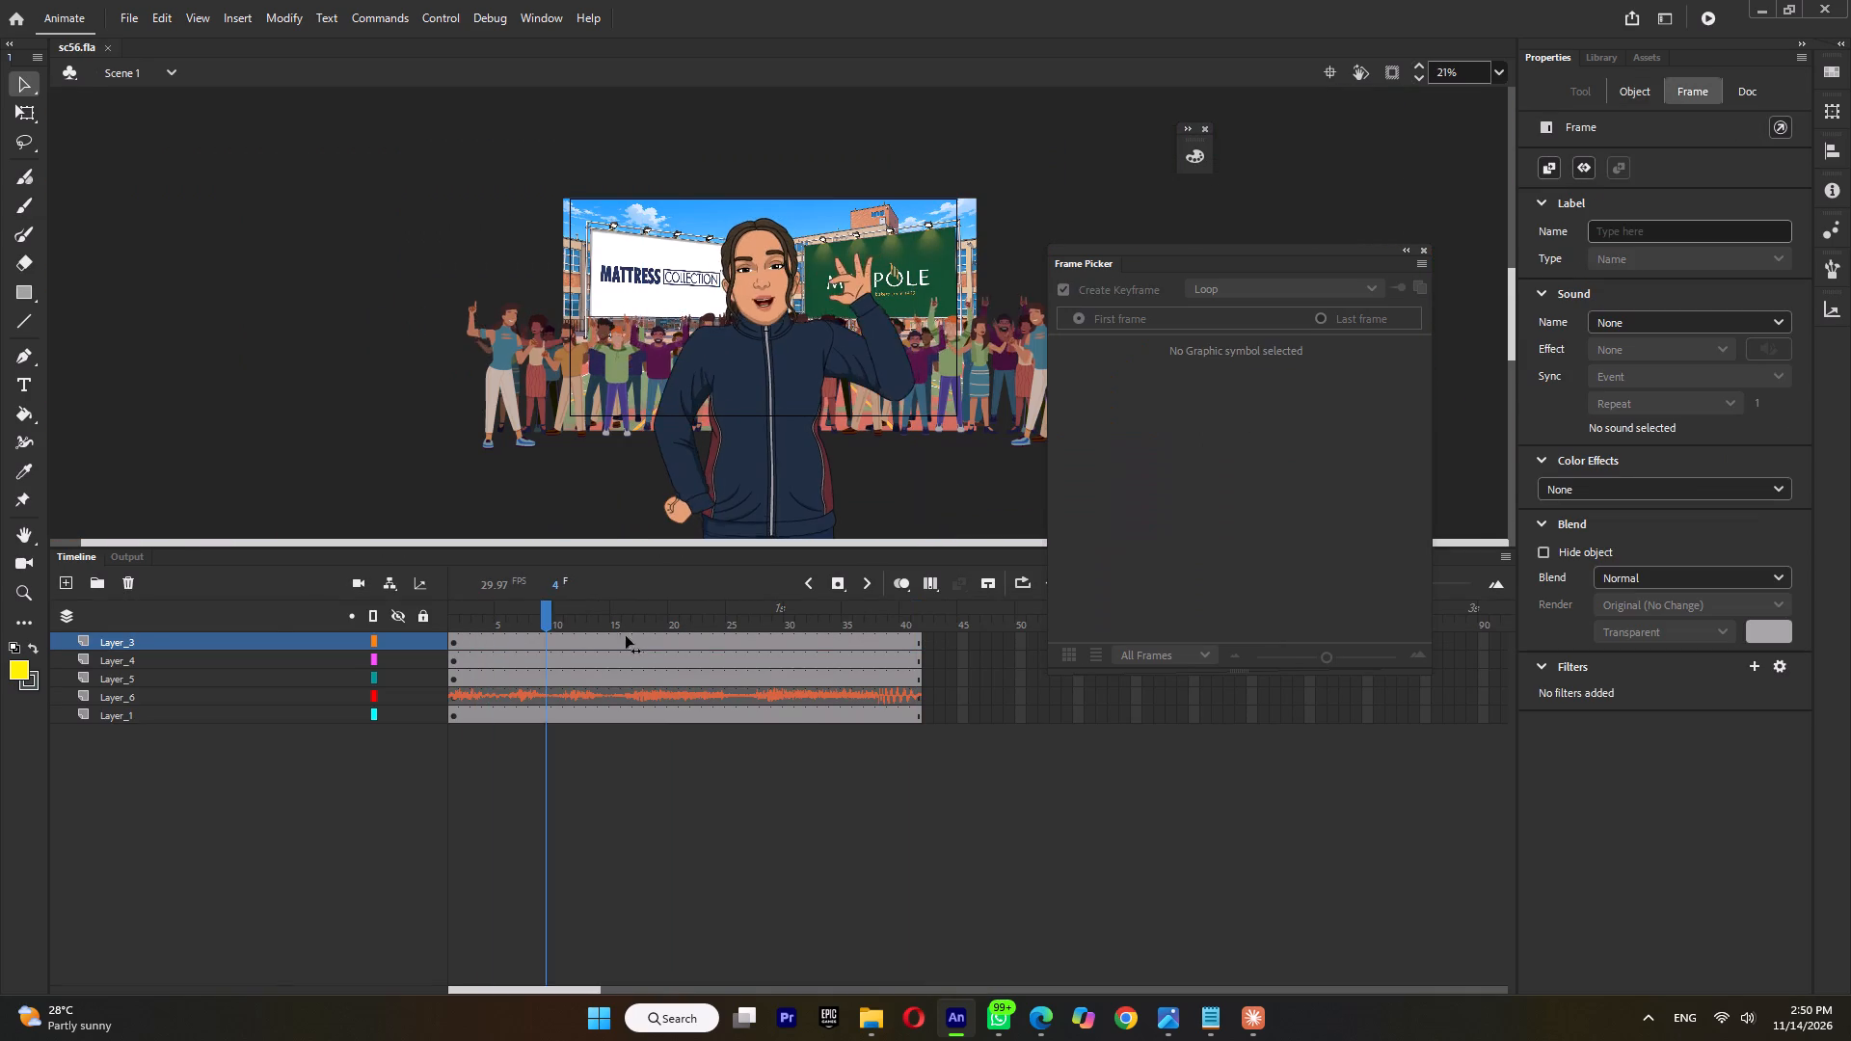
left_click_drag(626, 636, 989, 683)
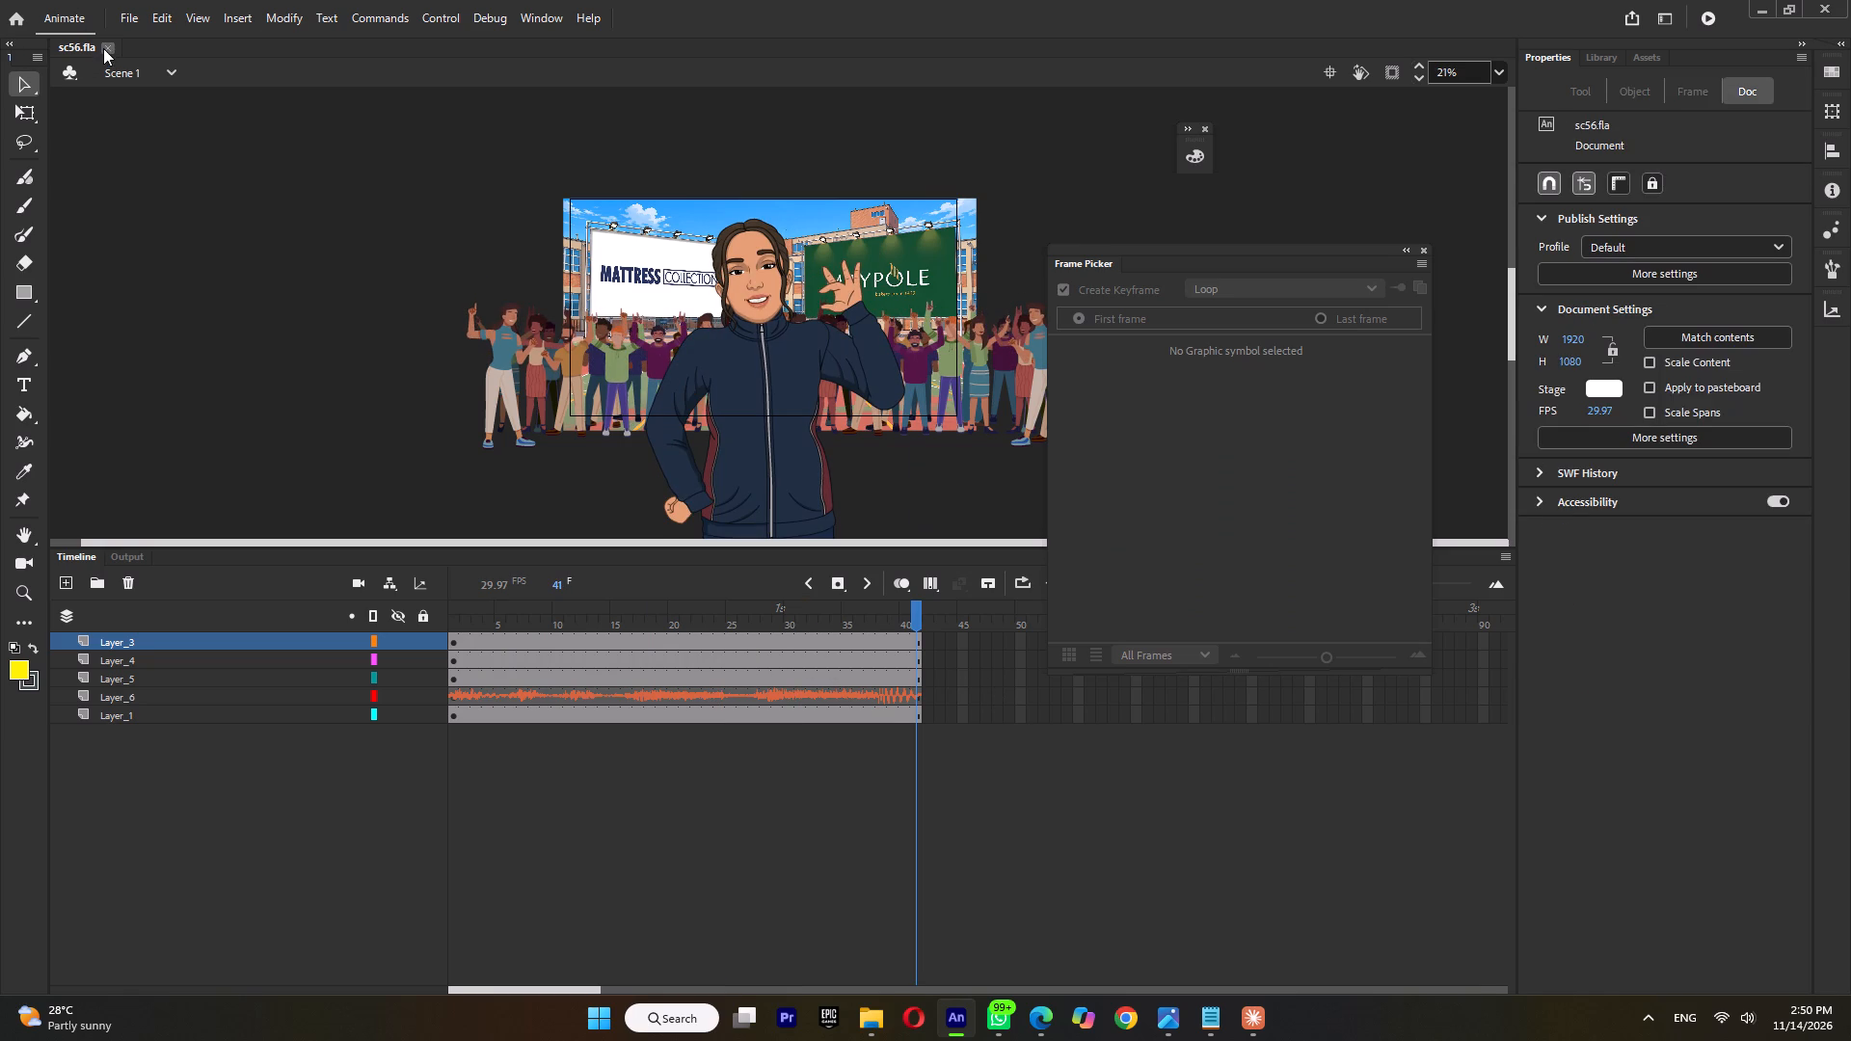
left_click(103, 48)
Open sc59.fla from the BIJENDER folder.
left_click(870, 1016)
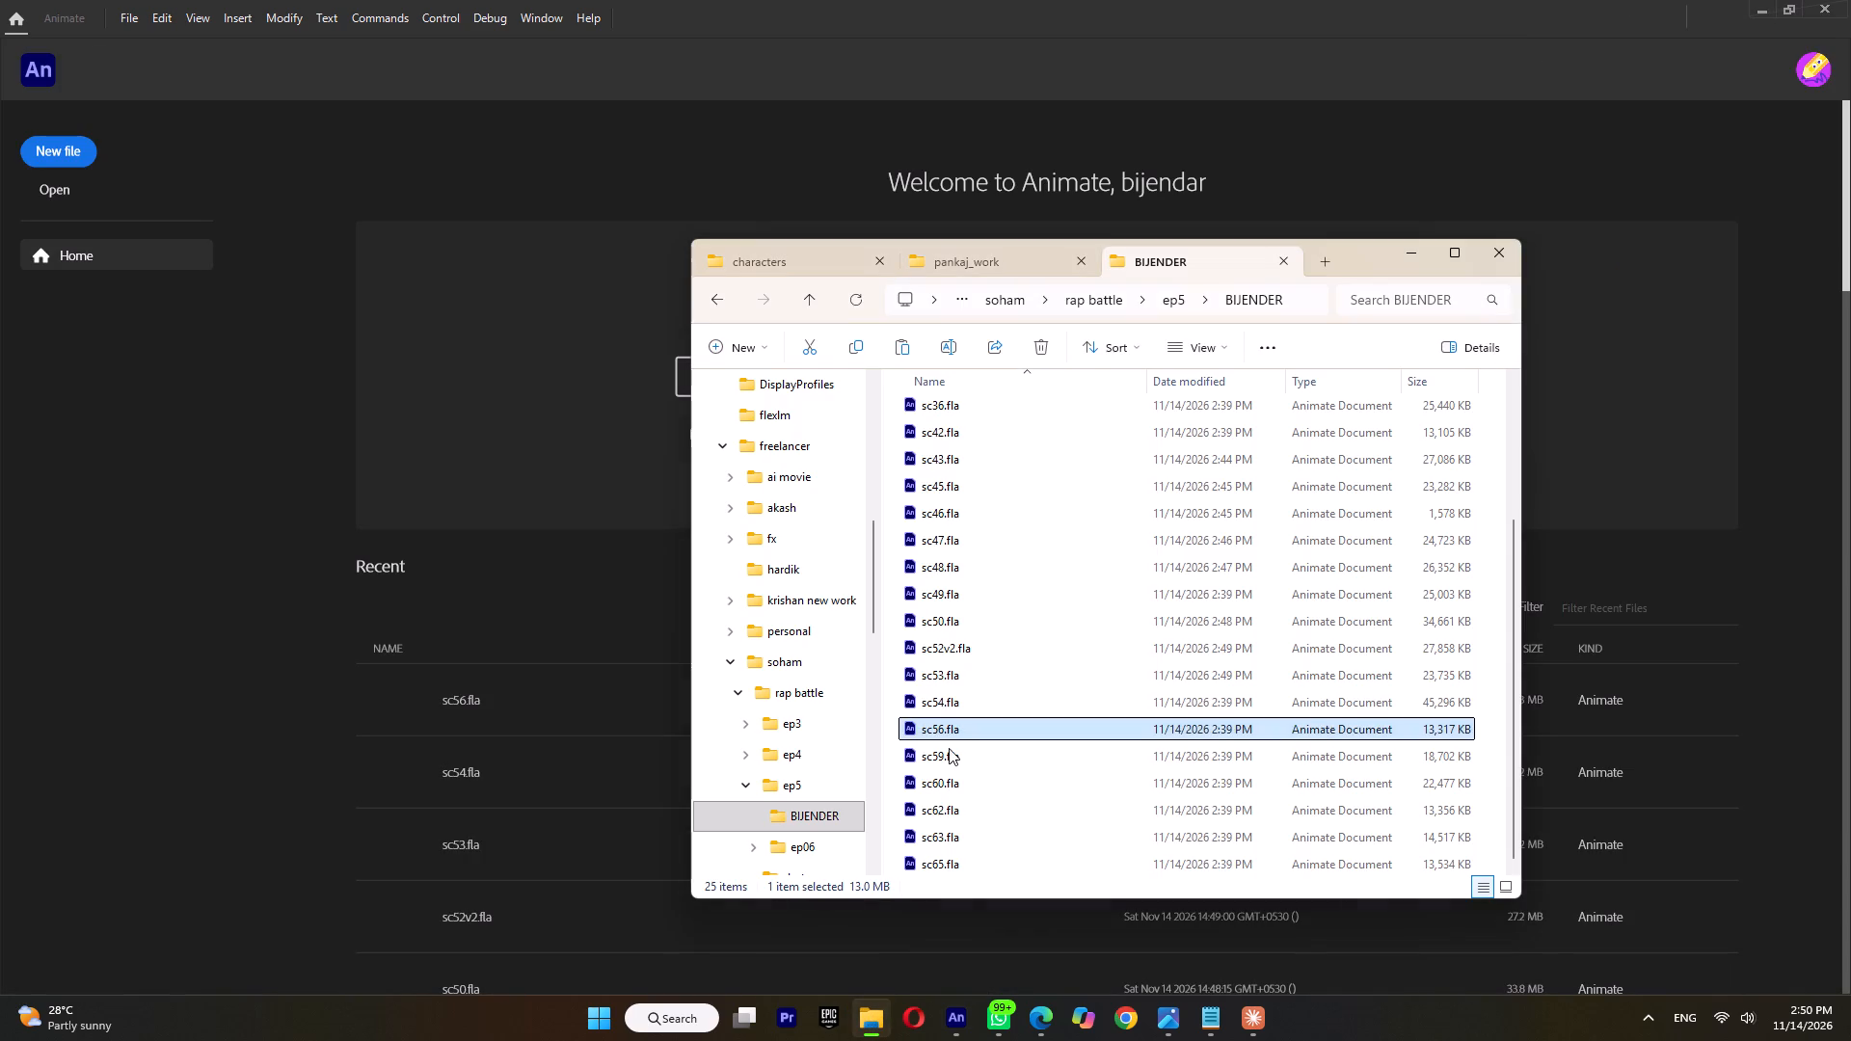
double_click(949, 748)
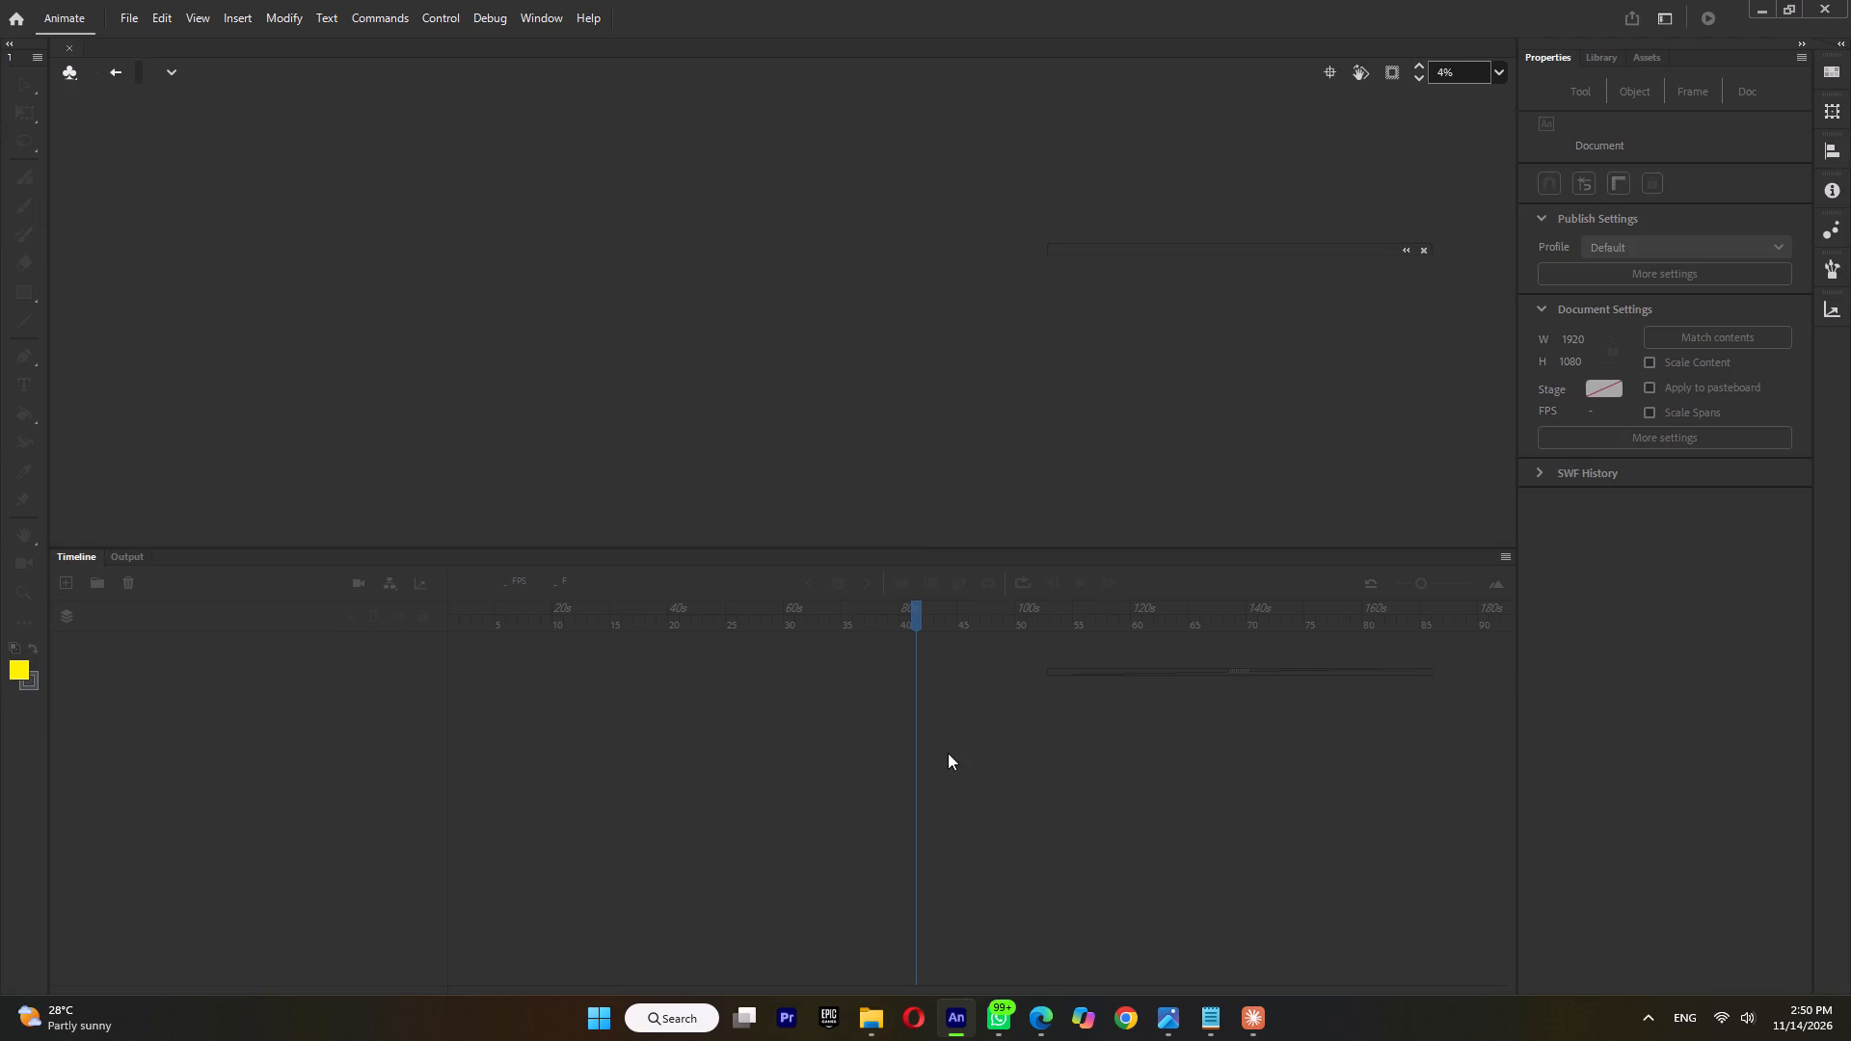
Inside the girl's Symbol 9, delete the shield badge from the Tween 4 jacket symbol and return to Symbol 9.
scroll(857, 663, "down", 3, "ctrl")
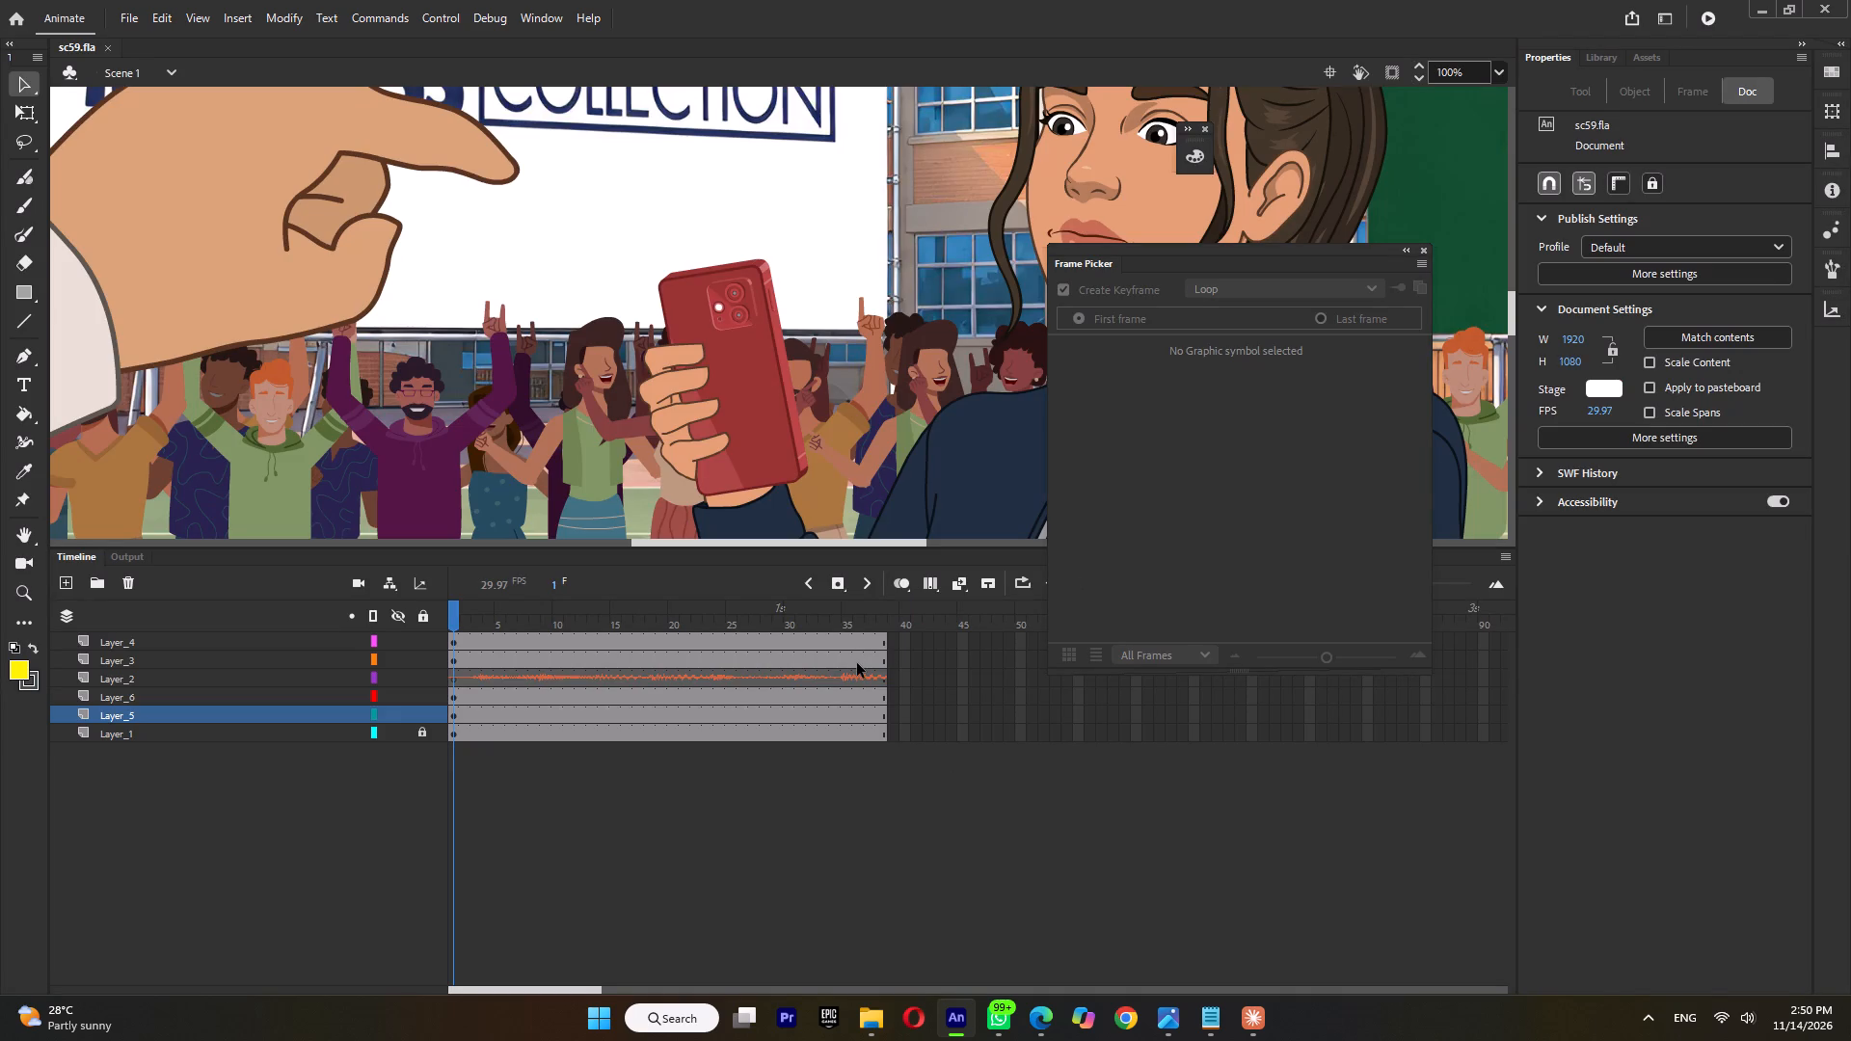
scroll(788, 230, "down", 4, "ctrl")
scroll(733, 295, "down", 3, "ctrl")
double_click(817, 343)
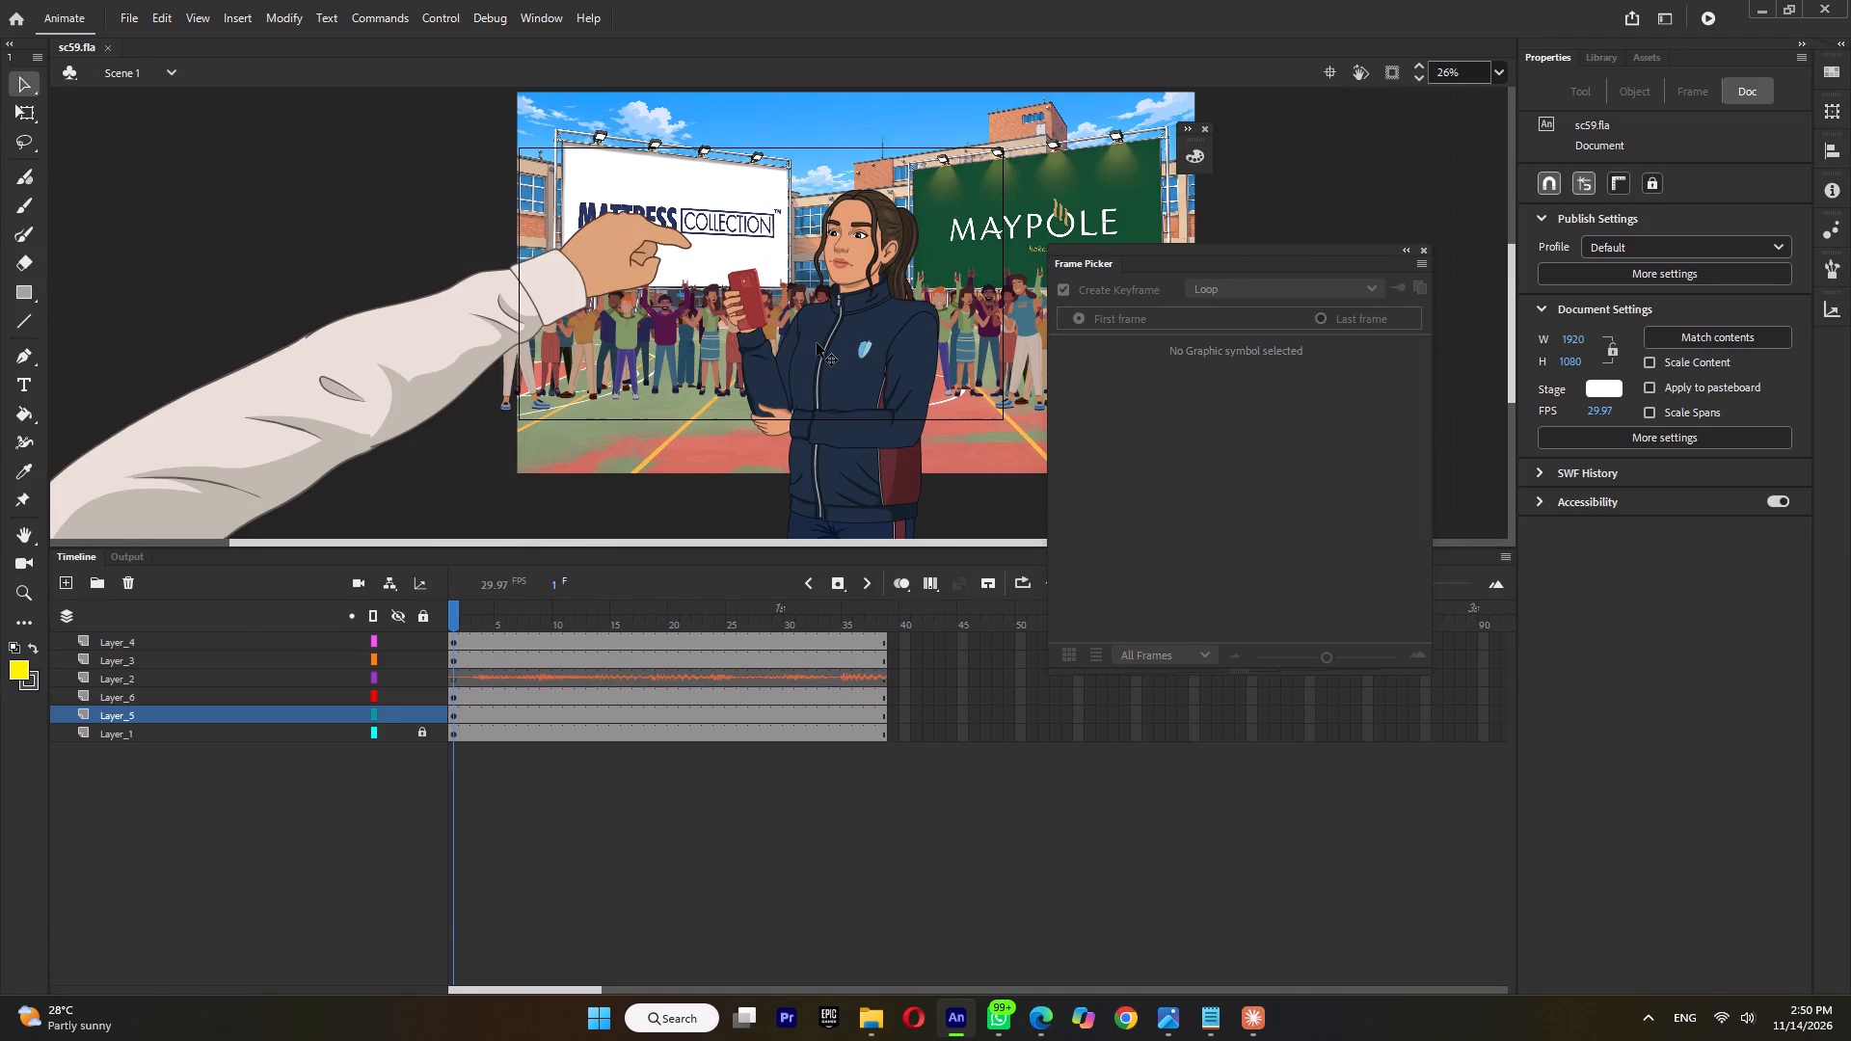
double_click(828, 348)
left_click(859, 348)
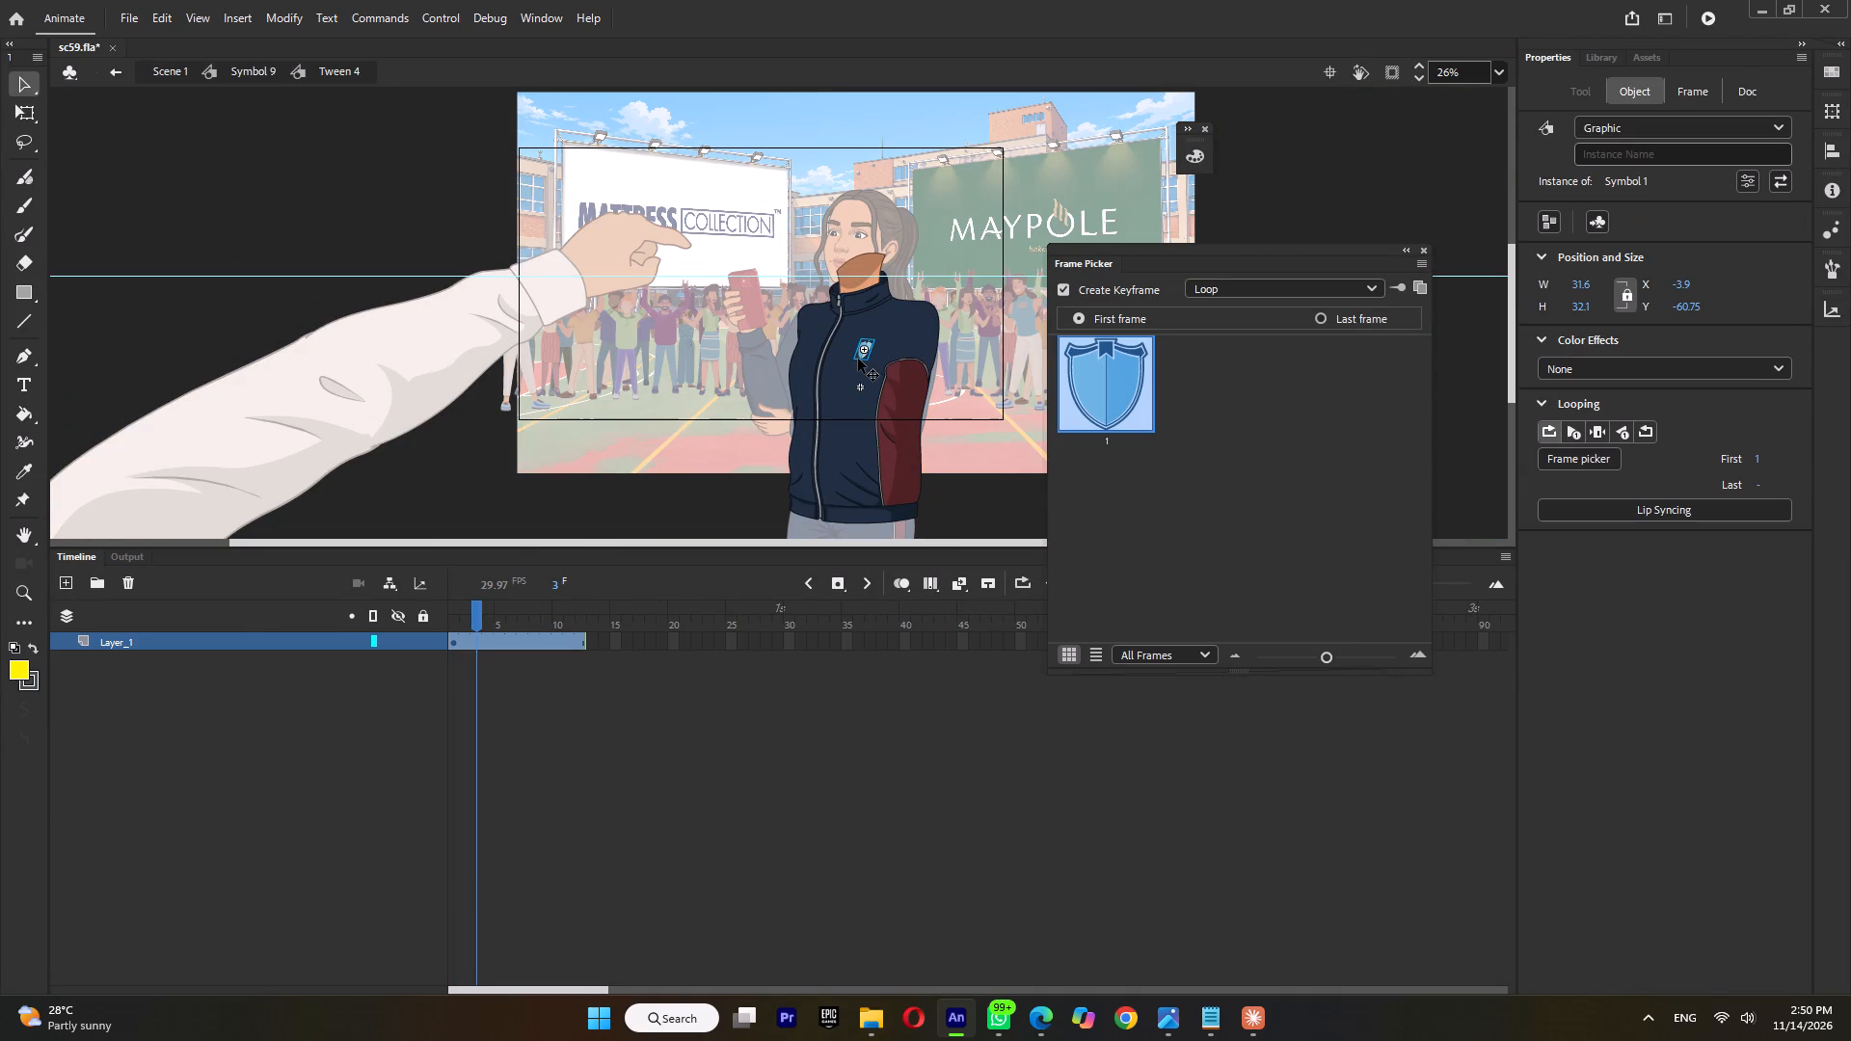
key("Delete")
triple_click(550, 433)
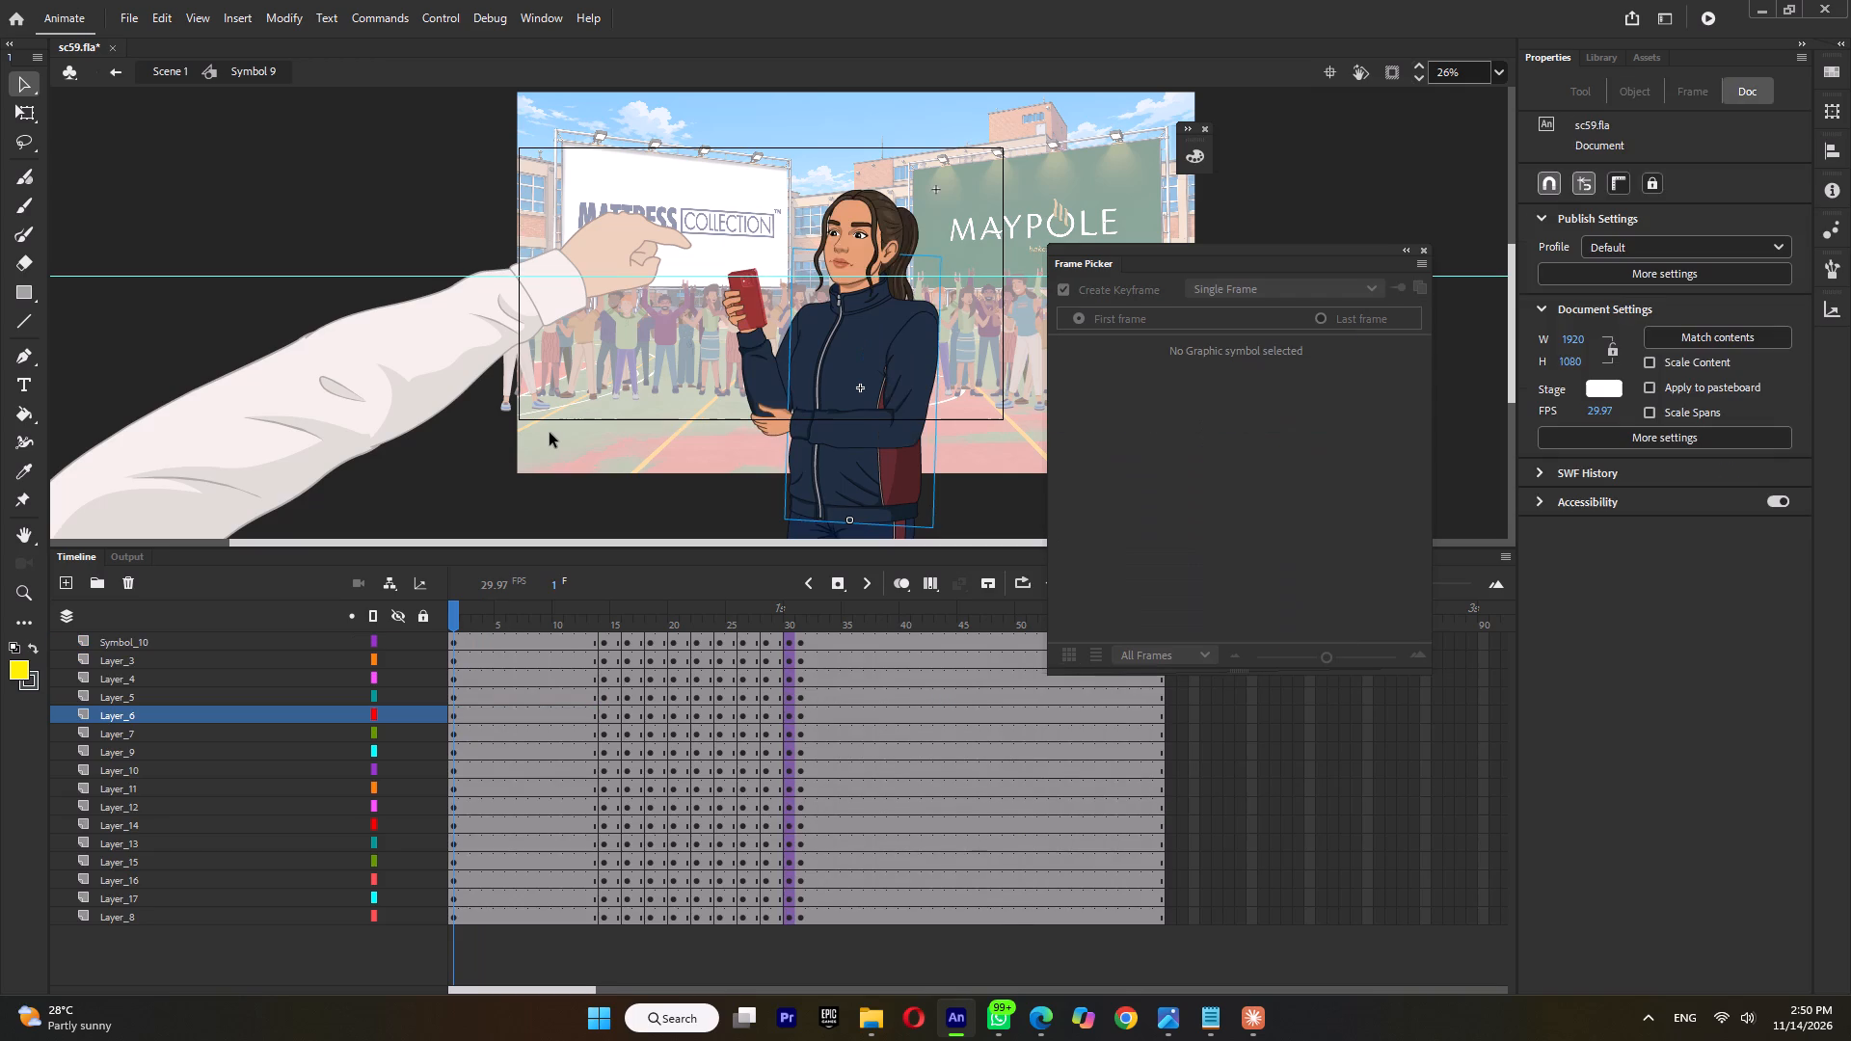
Play Symbol 9's animation, save sc59.fla, and scrub back to frame 1 to check the jacket.
key("Return")
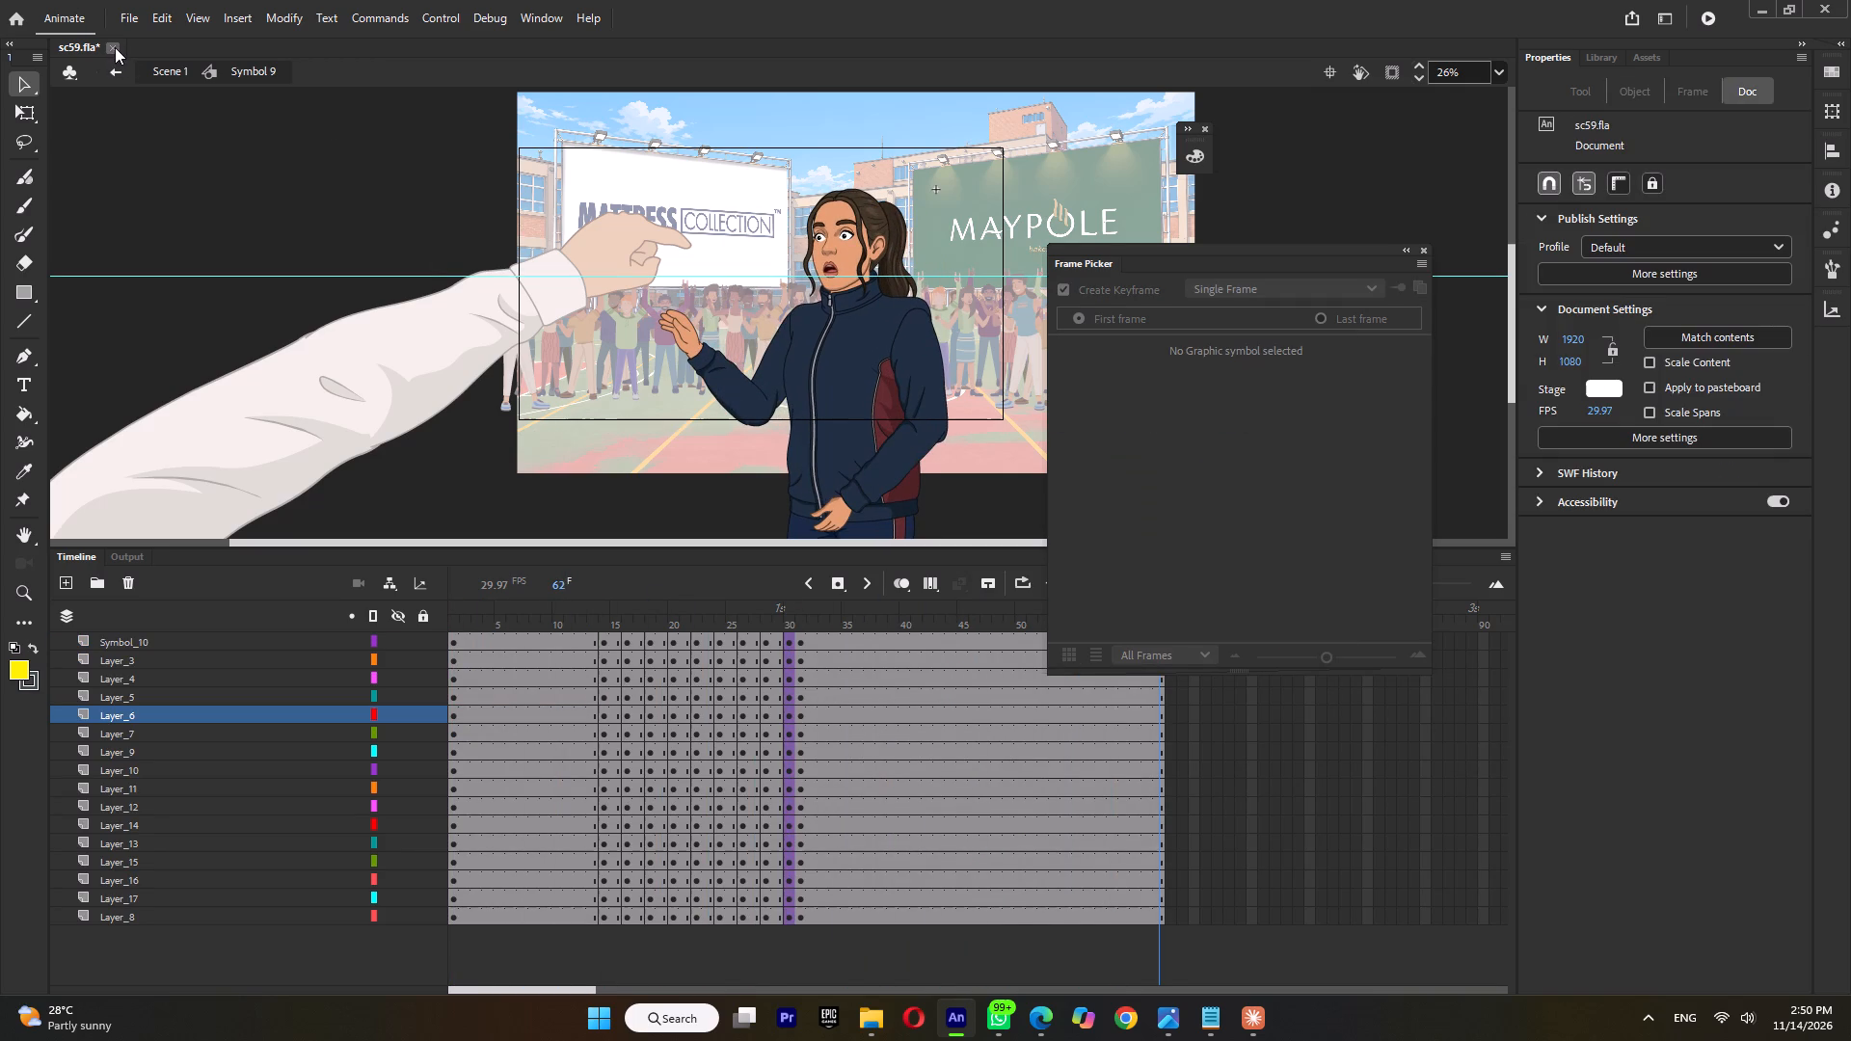
key("ctrl+s")
left_click_drag(694, 616, 574, 638)
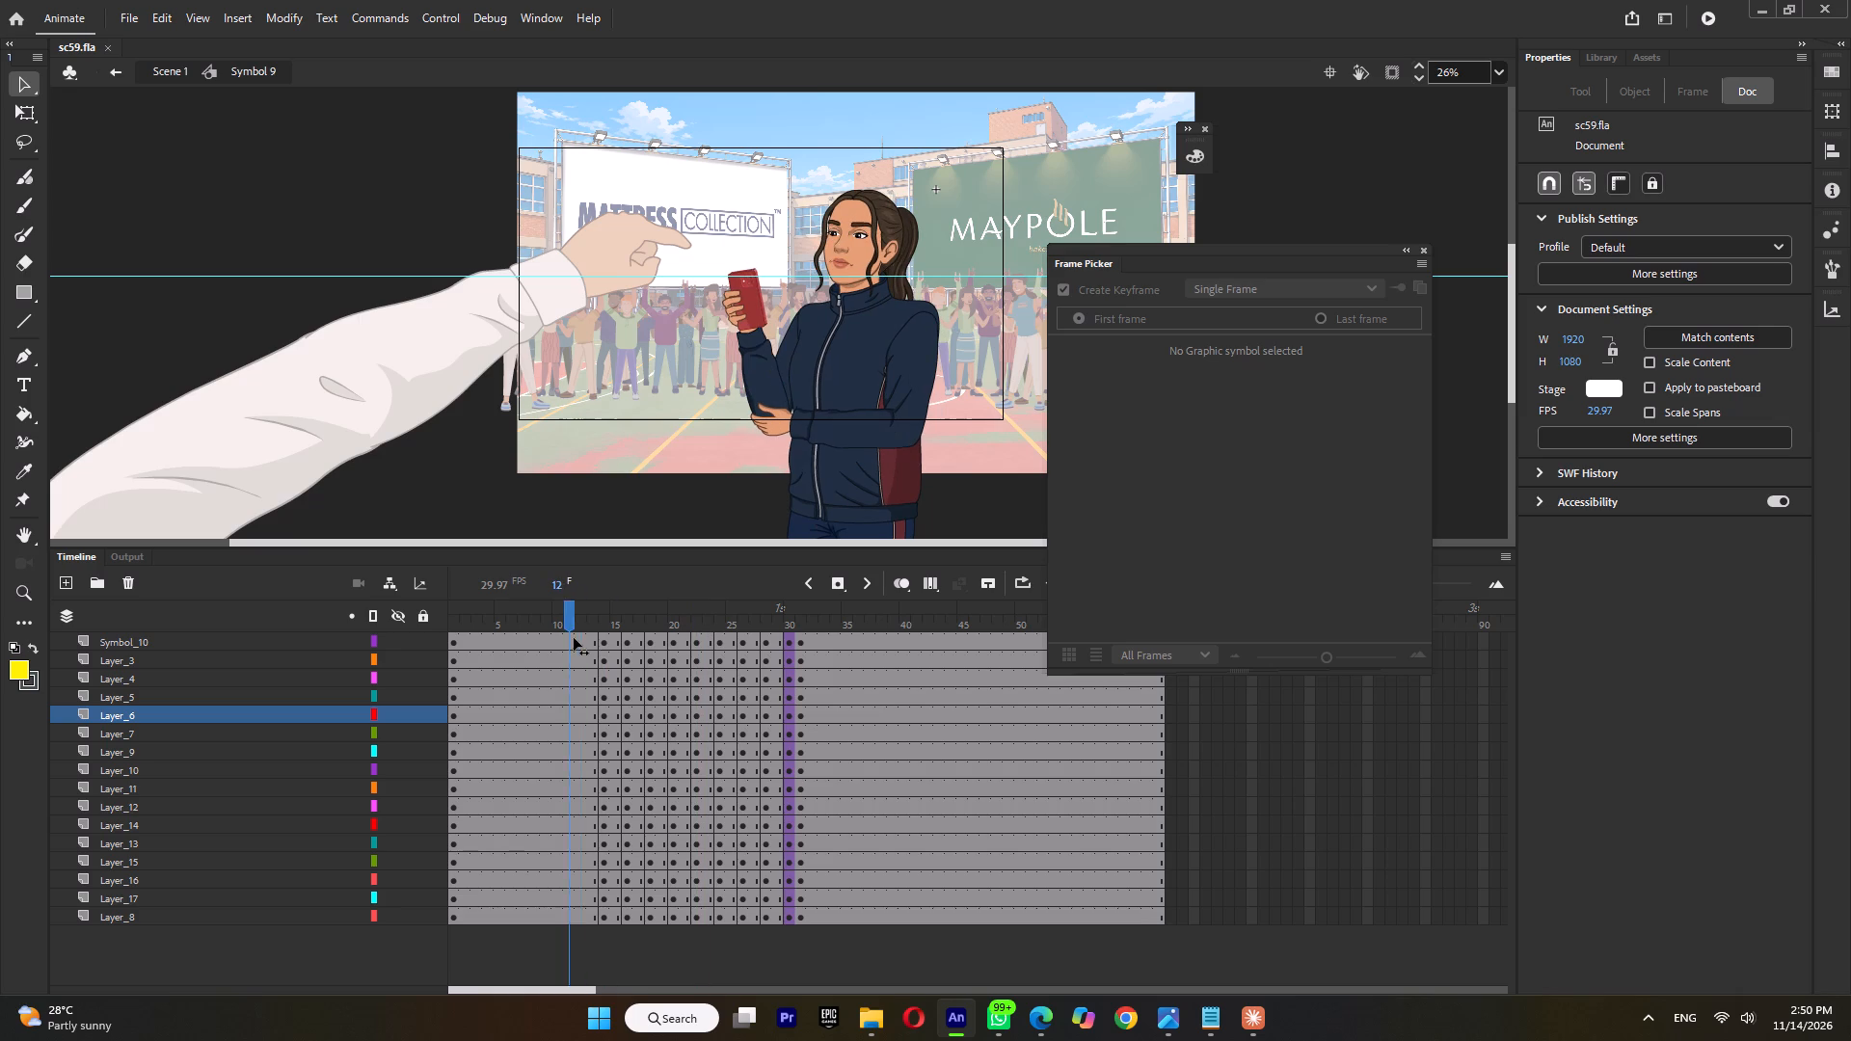
left_click_drag(574, 638, 327, 647)
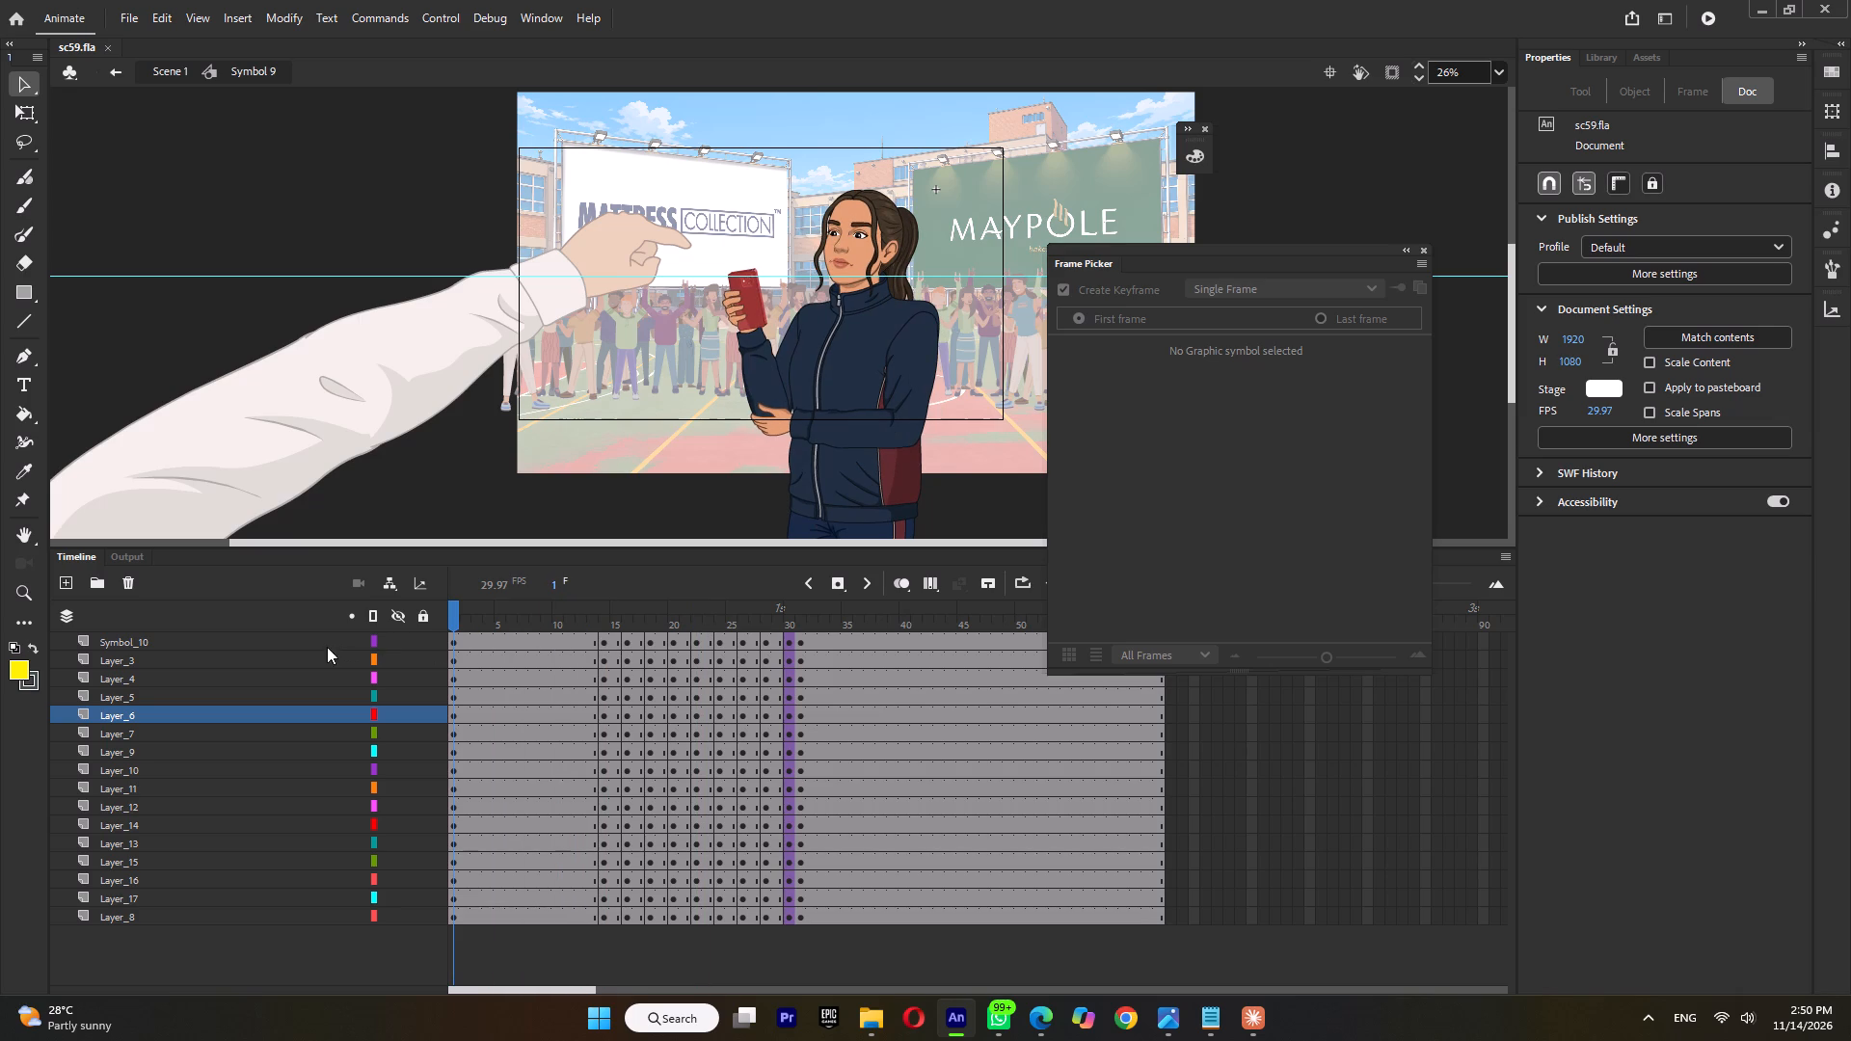
left_click_drag(327, 647, 328, 647)
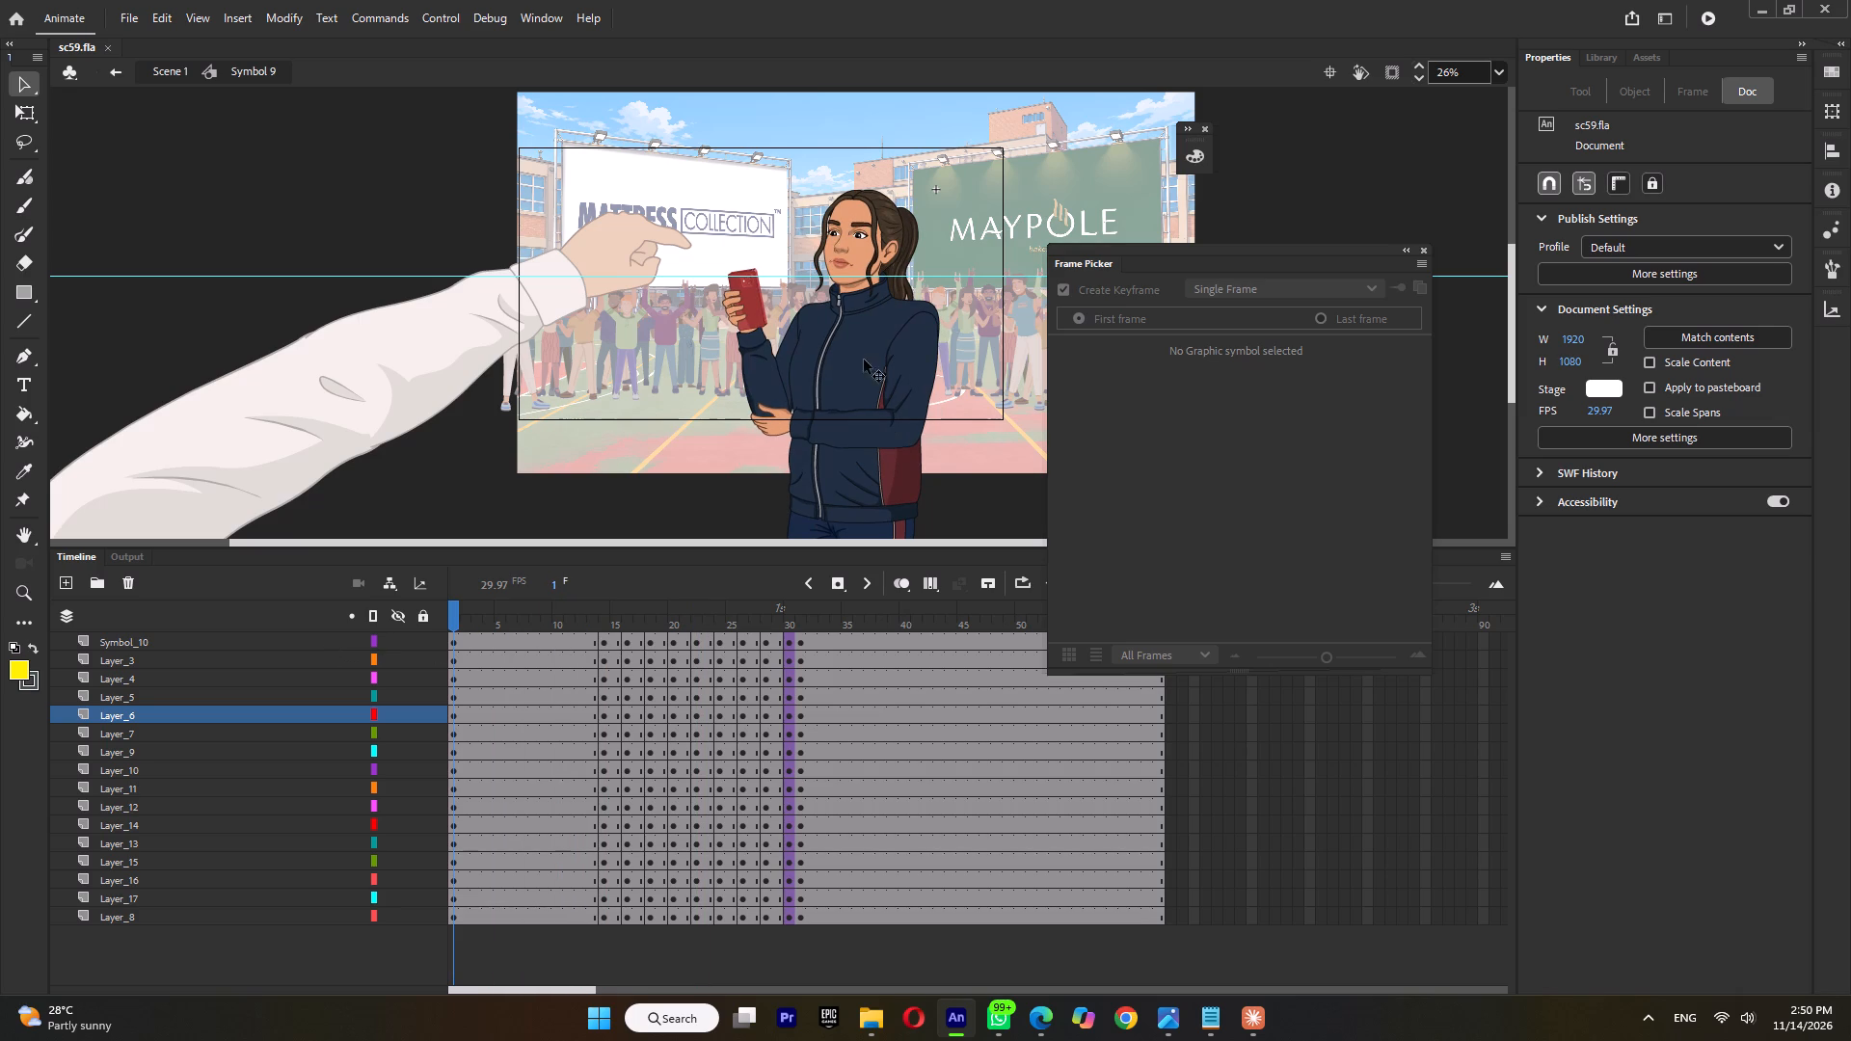
At frame 3 of the Tween 4 jacket symbol, try frame 2 for the Symbol 17 shoulder piece, then set it to frame 3.
left_click(847, 347)
left_click(847, 347)
scroll(971, 319, "up", 4, "ctrl")
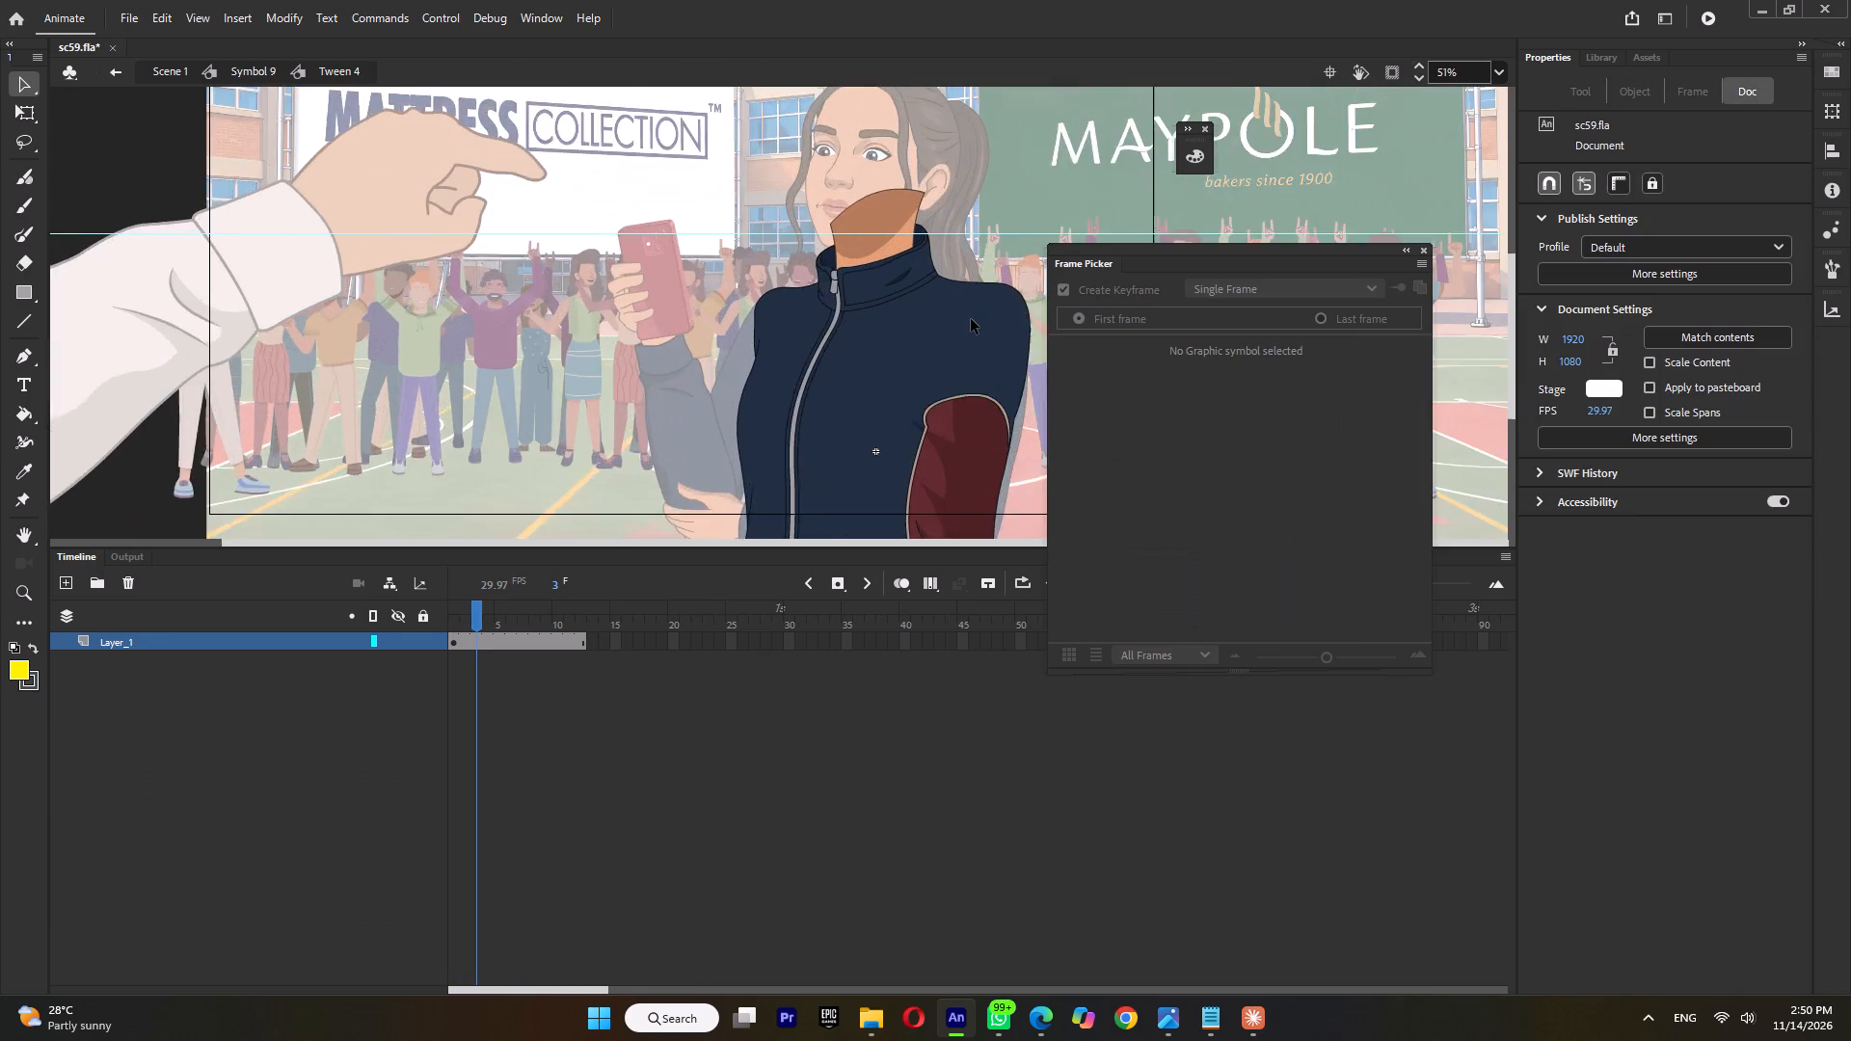
scroll(971, 319, "up", 4, "ctrl")
double_click(1005, 274)
left_click_drag(1152, 254, 1371, 243)
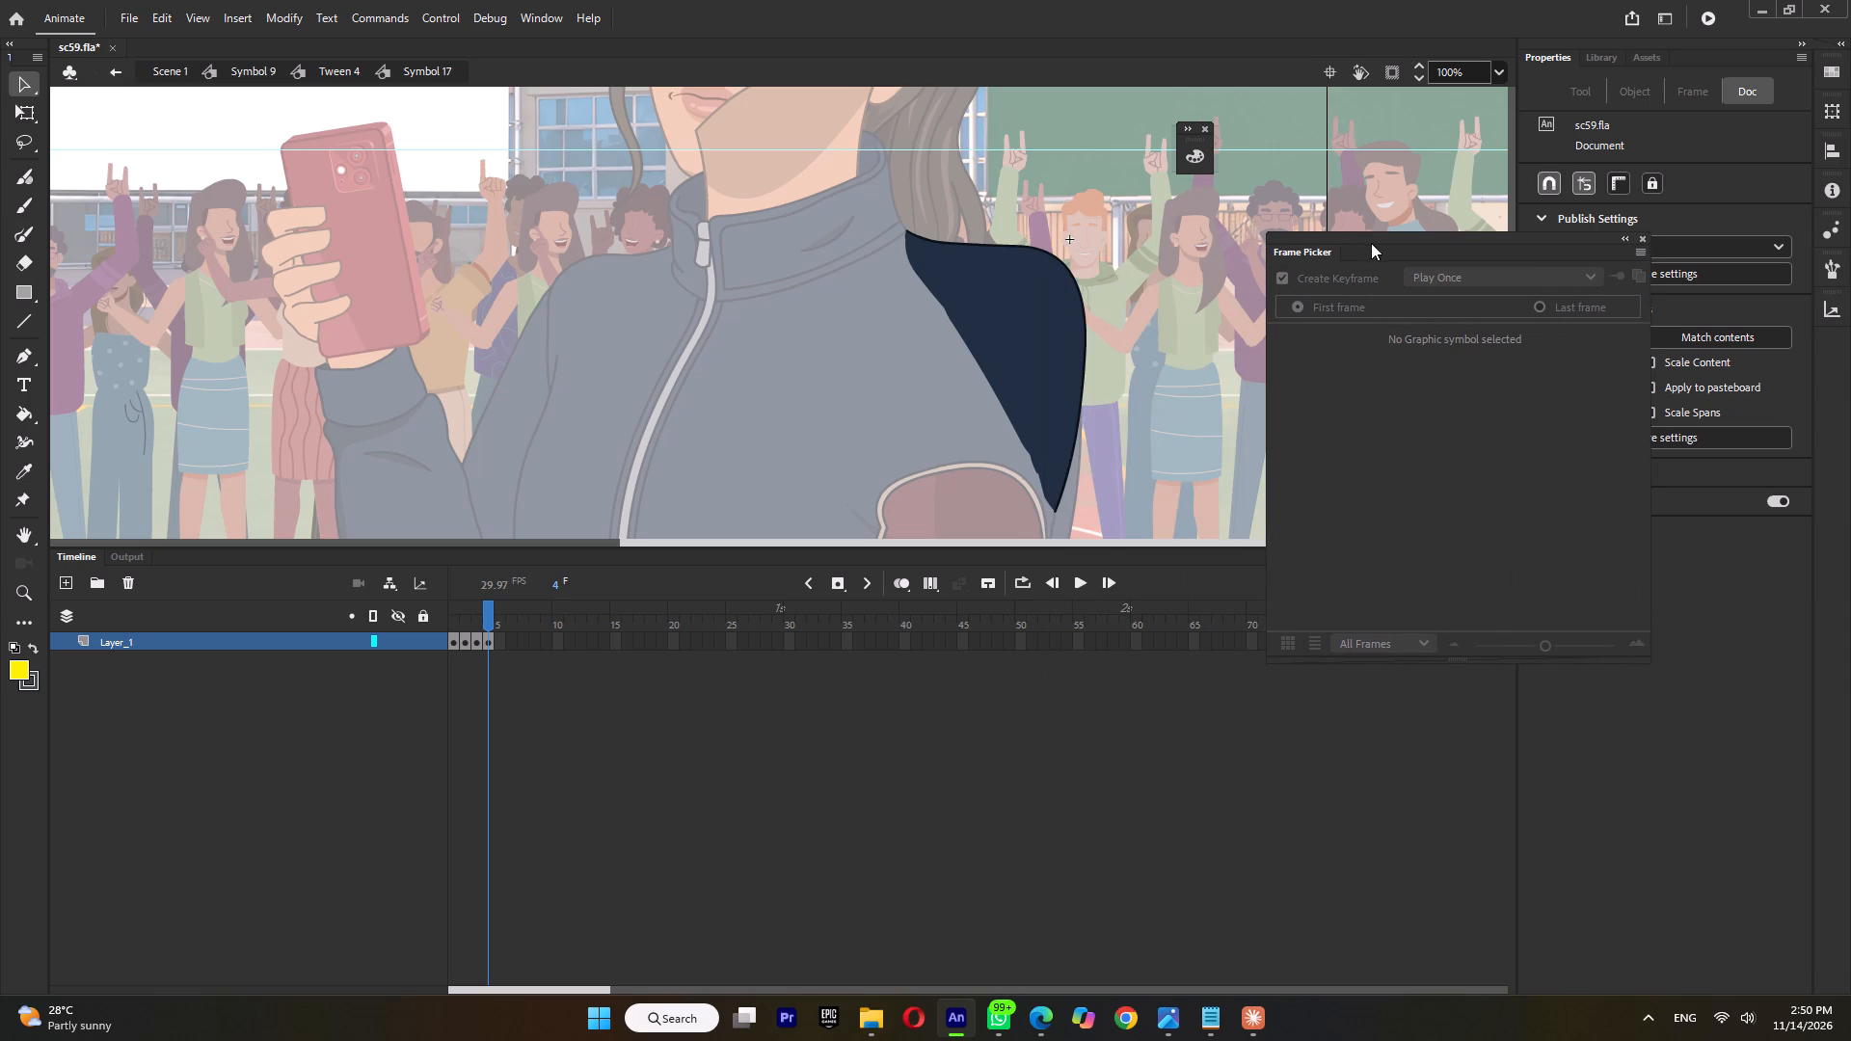
left_click_drag(1371, 243, 1370, 243)
double_click(1140, 278)
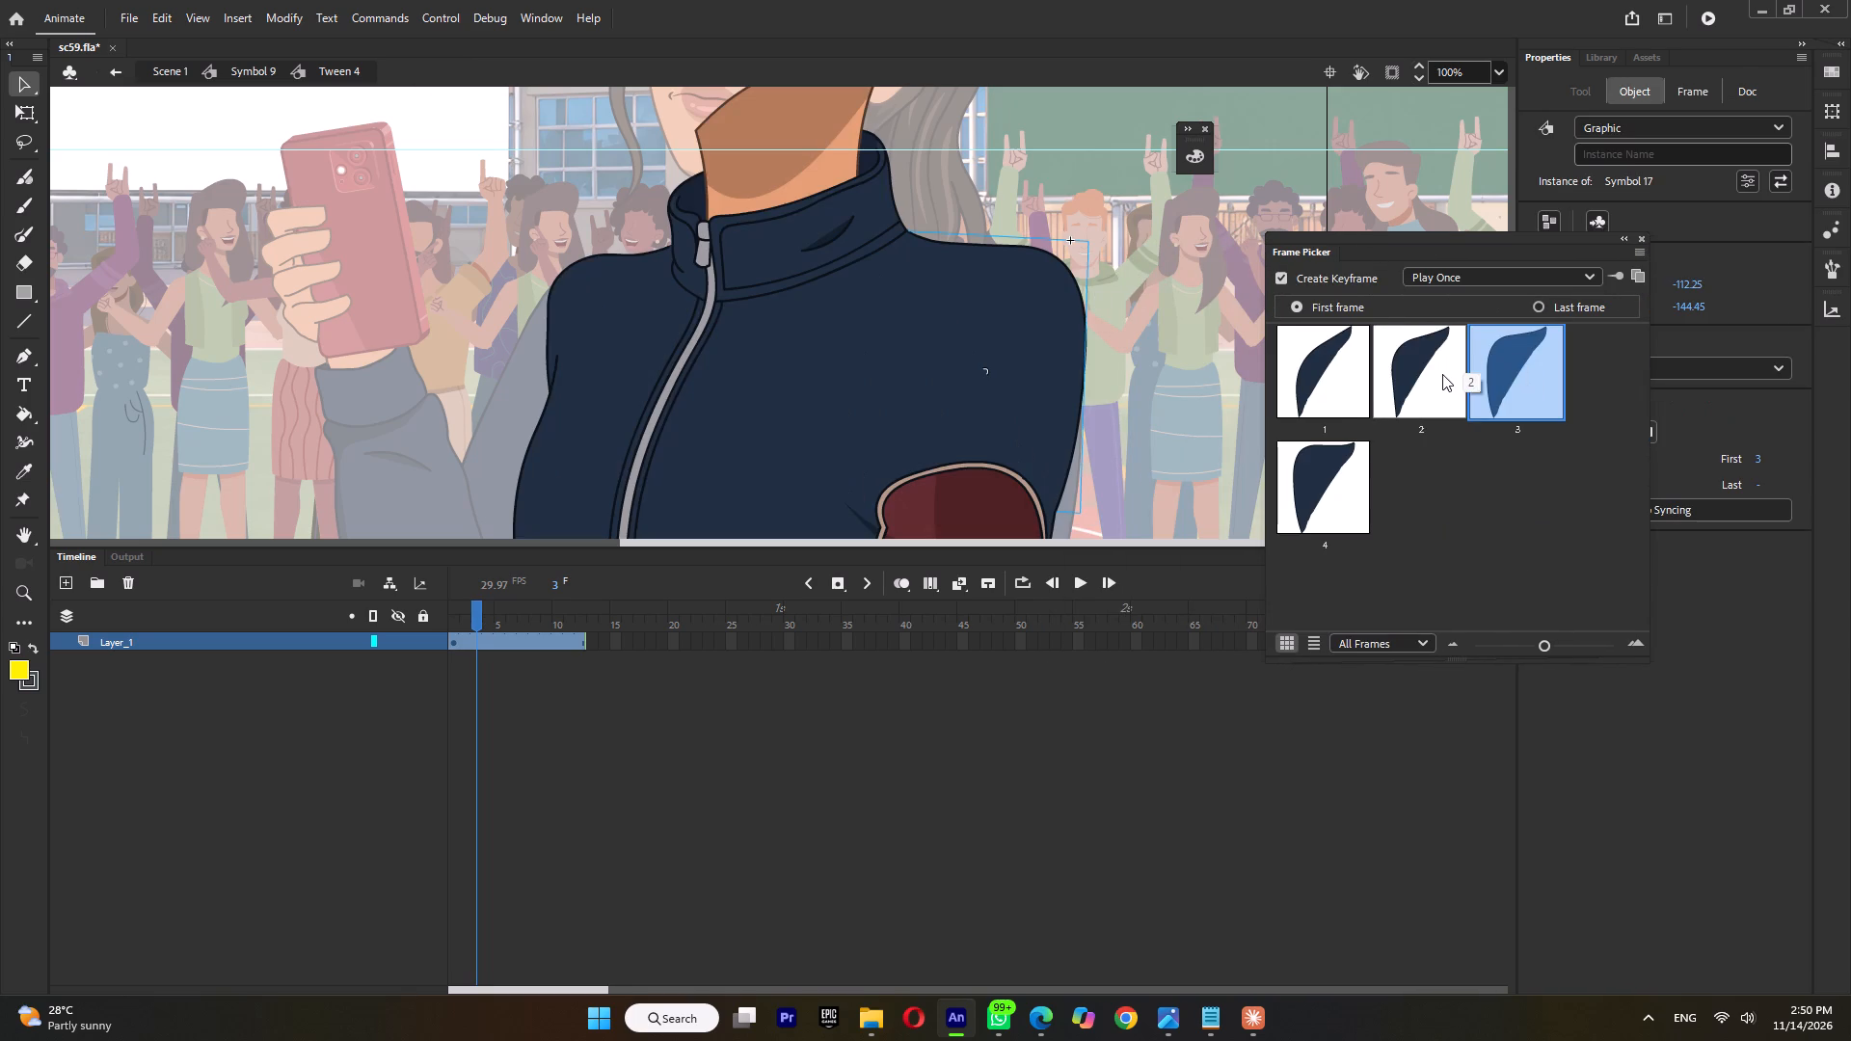
left_click(1438, 382)
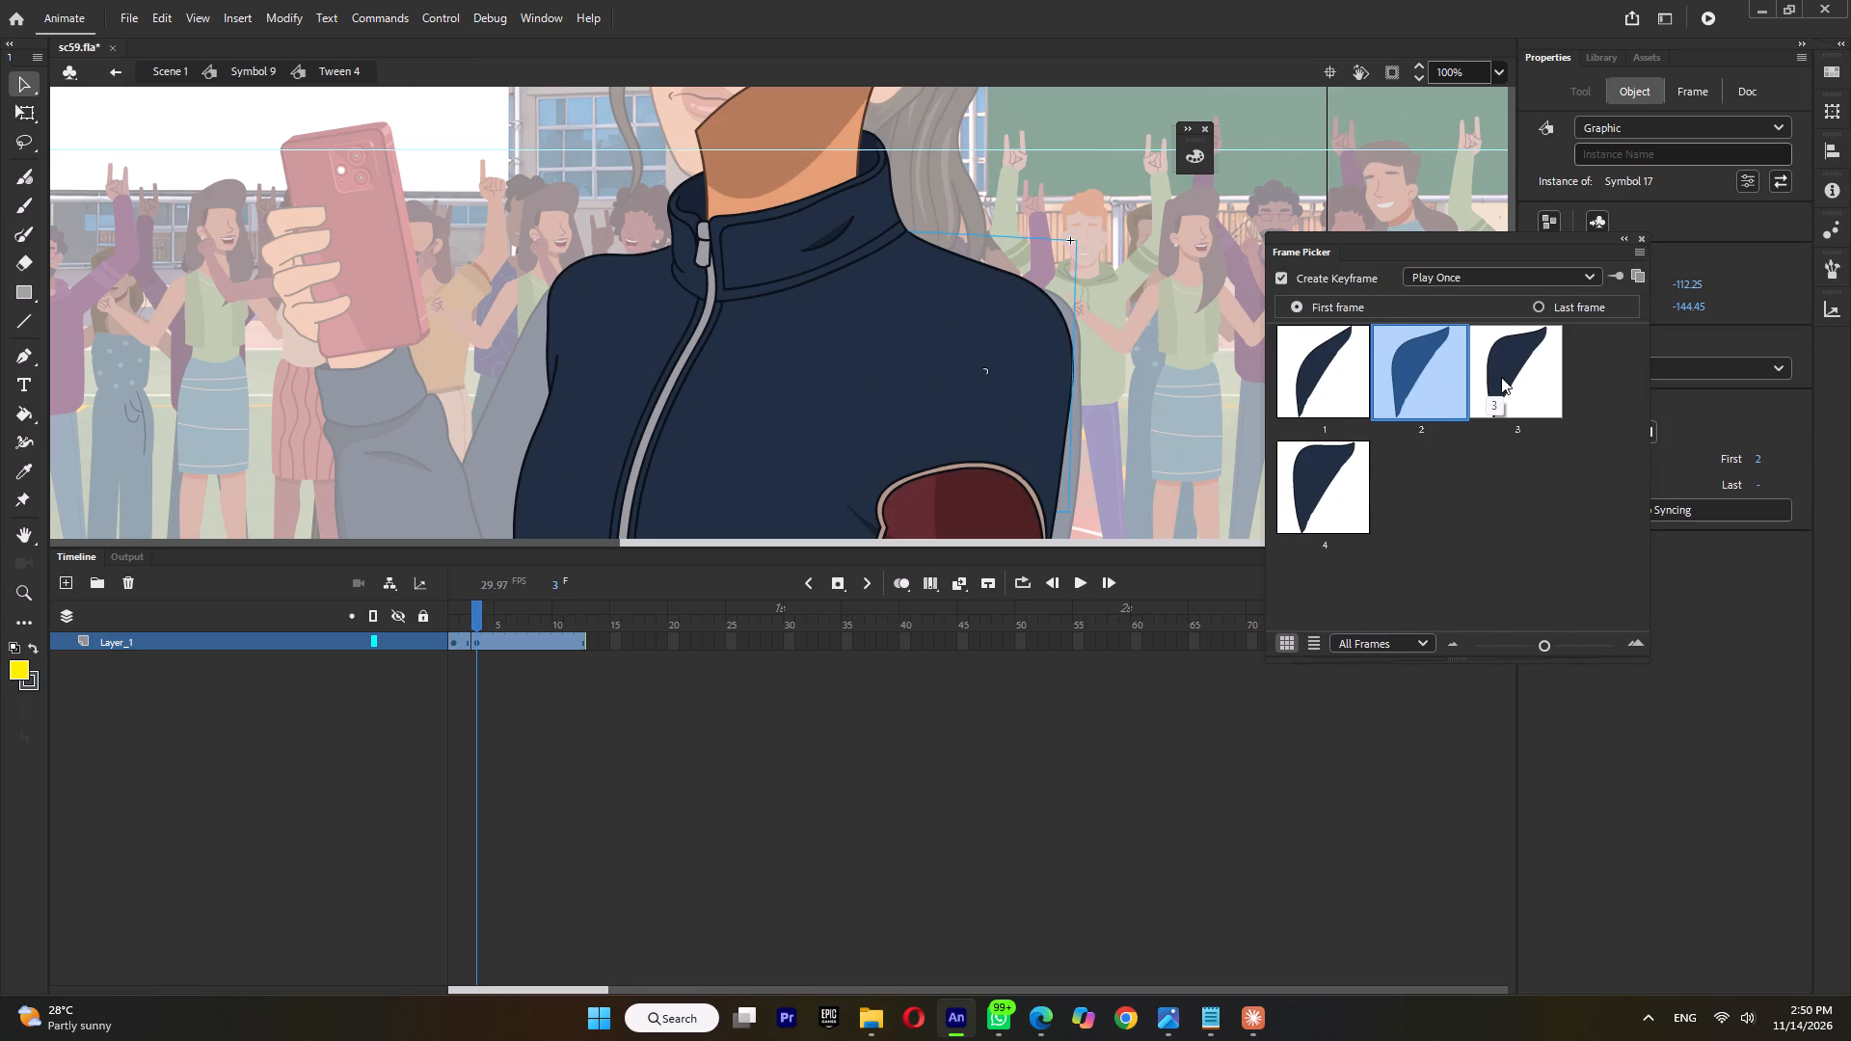
left_click(1501, 377)
left_click(1045, 305)
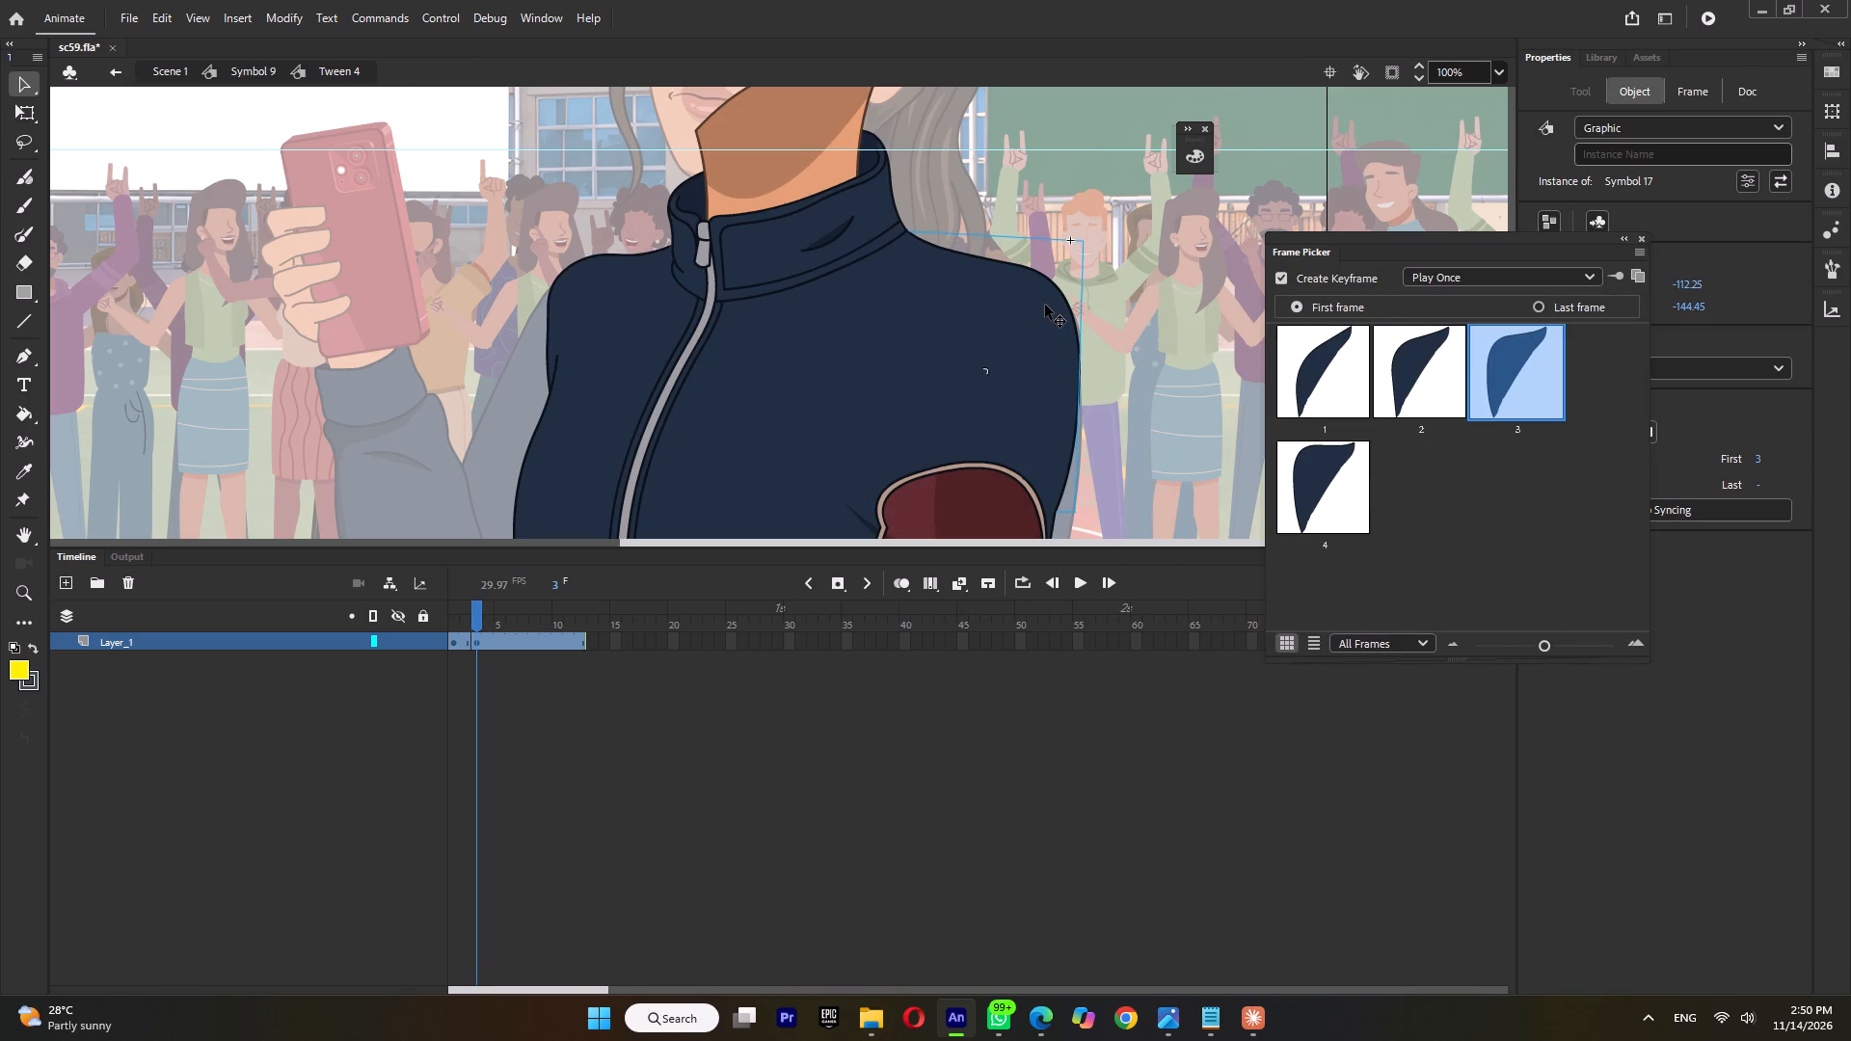
Return to Scene 1, play the scene to check it, save sc59.fla and close it.
left_click(150, 73)
scroll(907, 383, "down", 5, "ctrl")
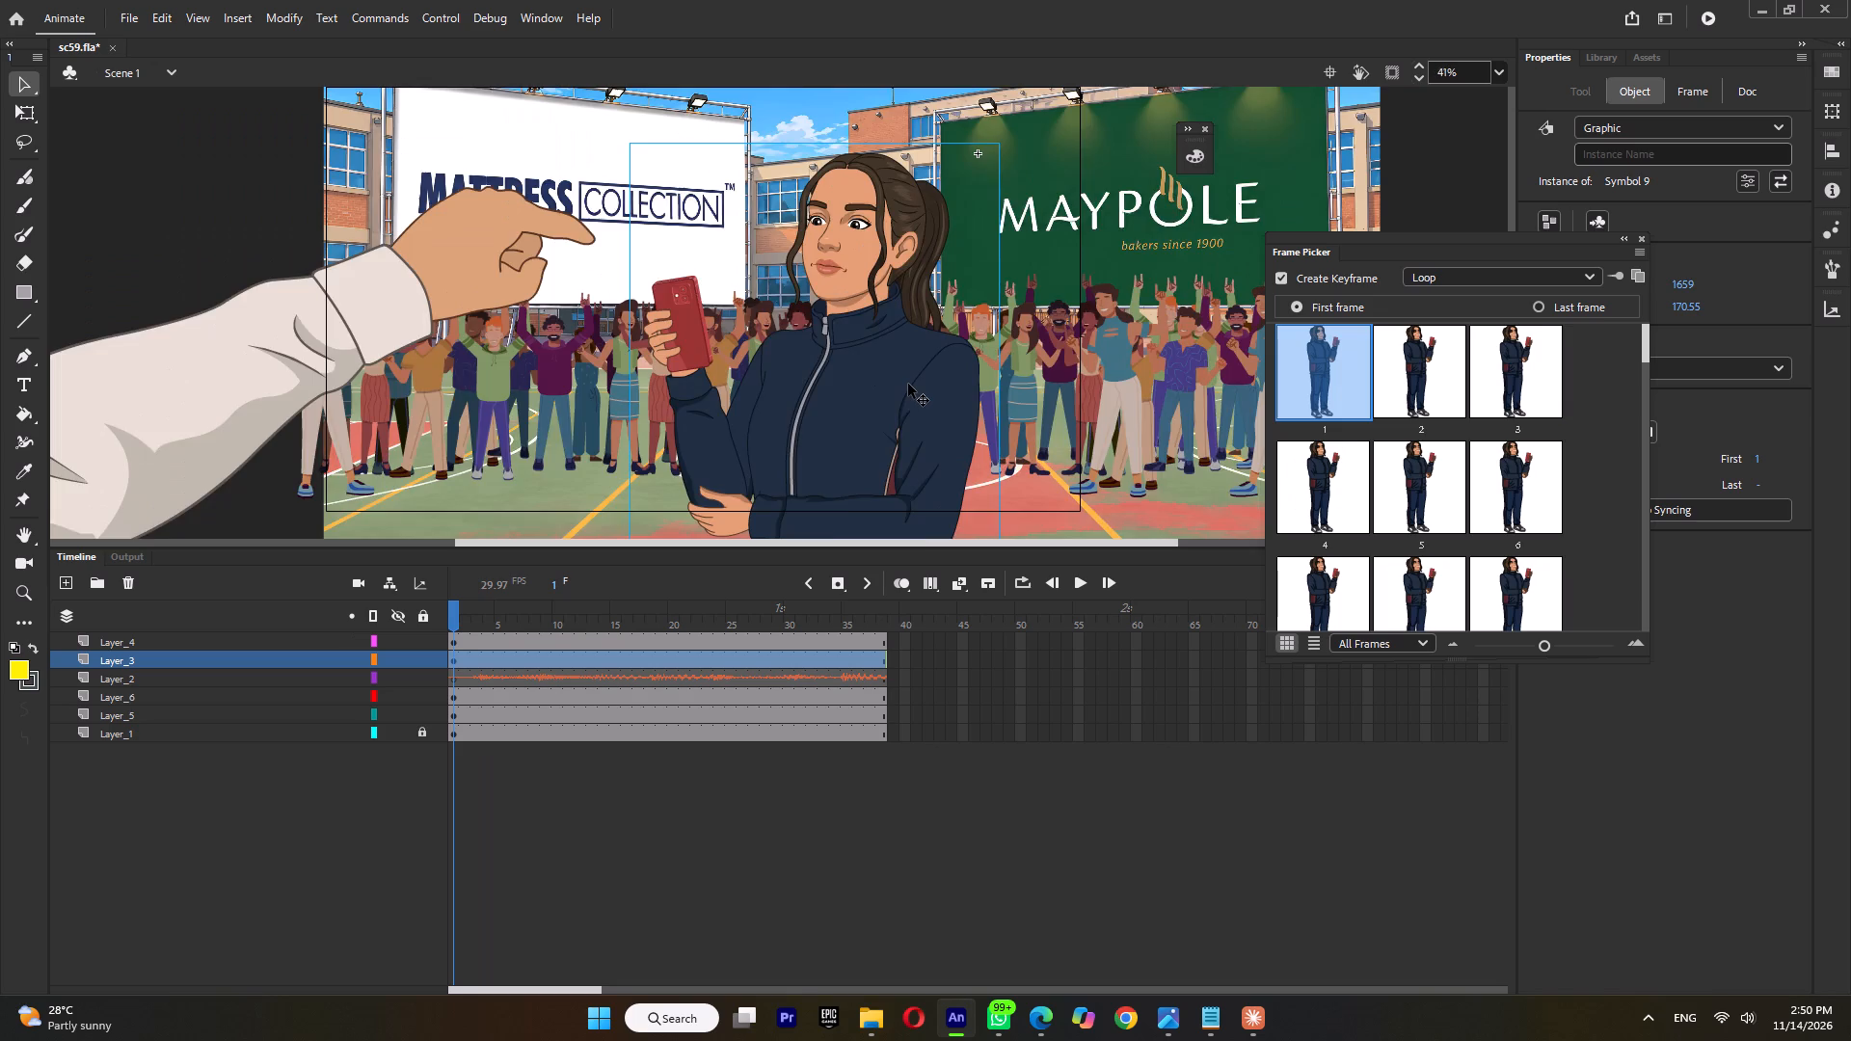
scroll(908, 384, "down", 2, "ctrl")
key("Return")
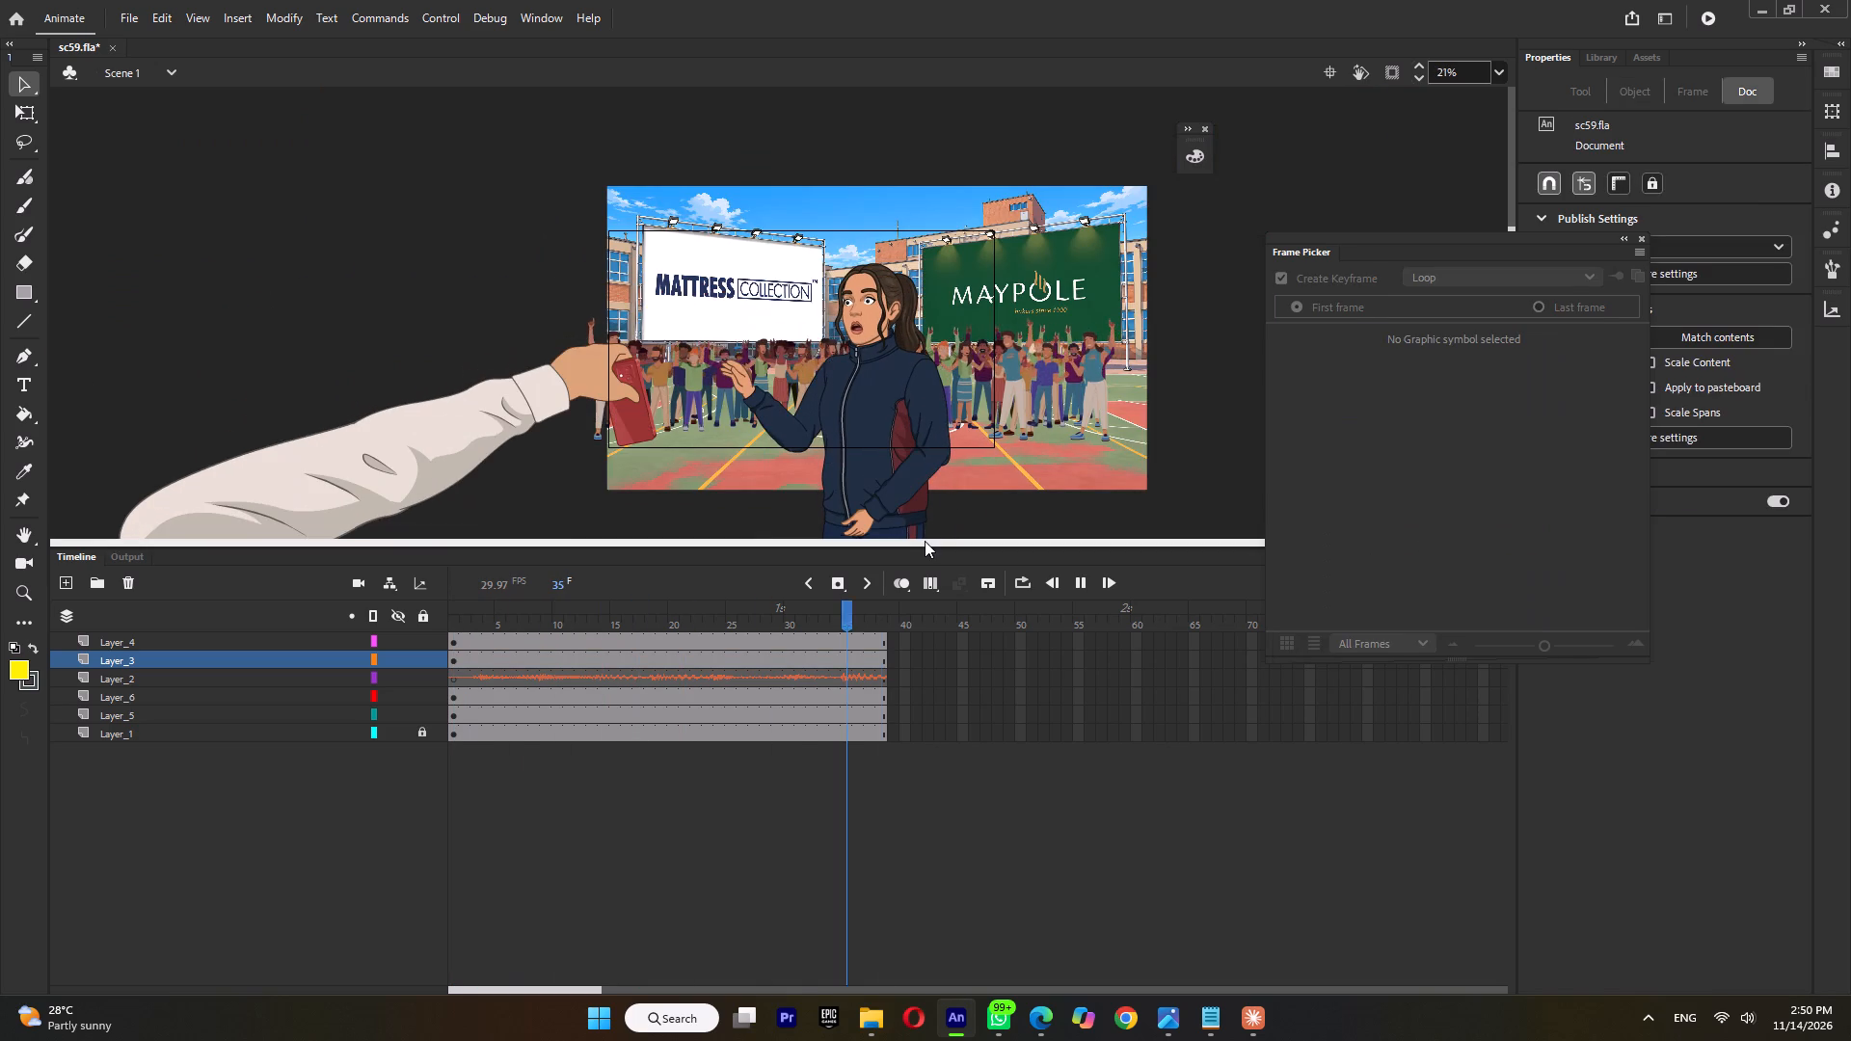
key("ctrl+s")
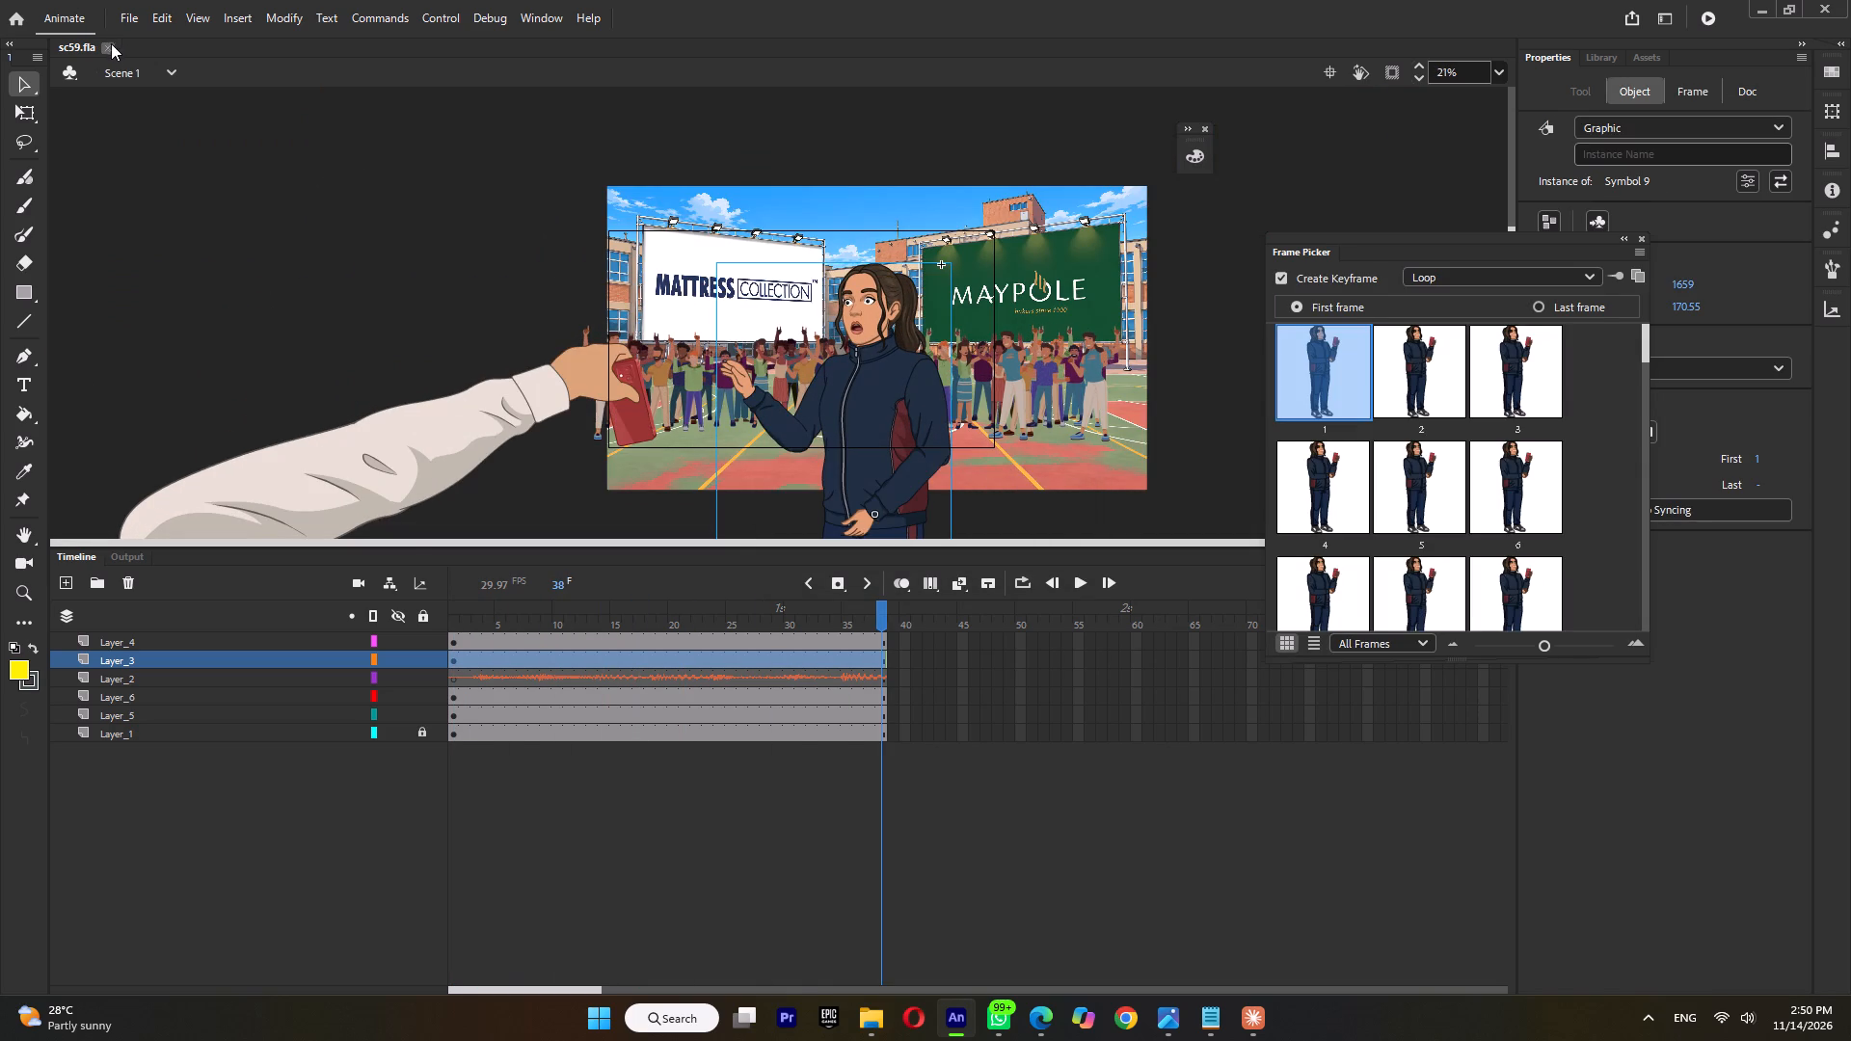
left_click(111, 45)
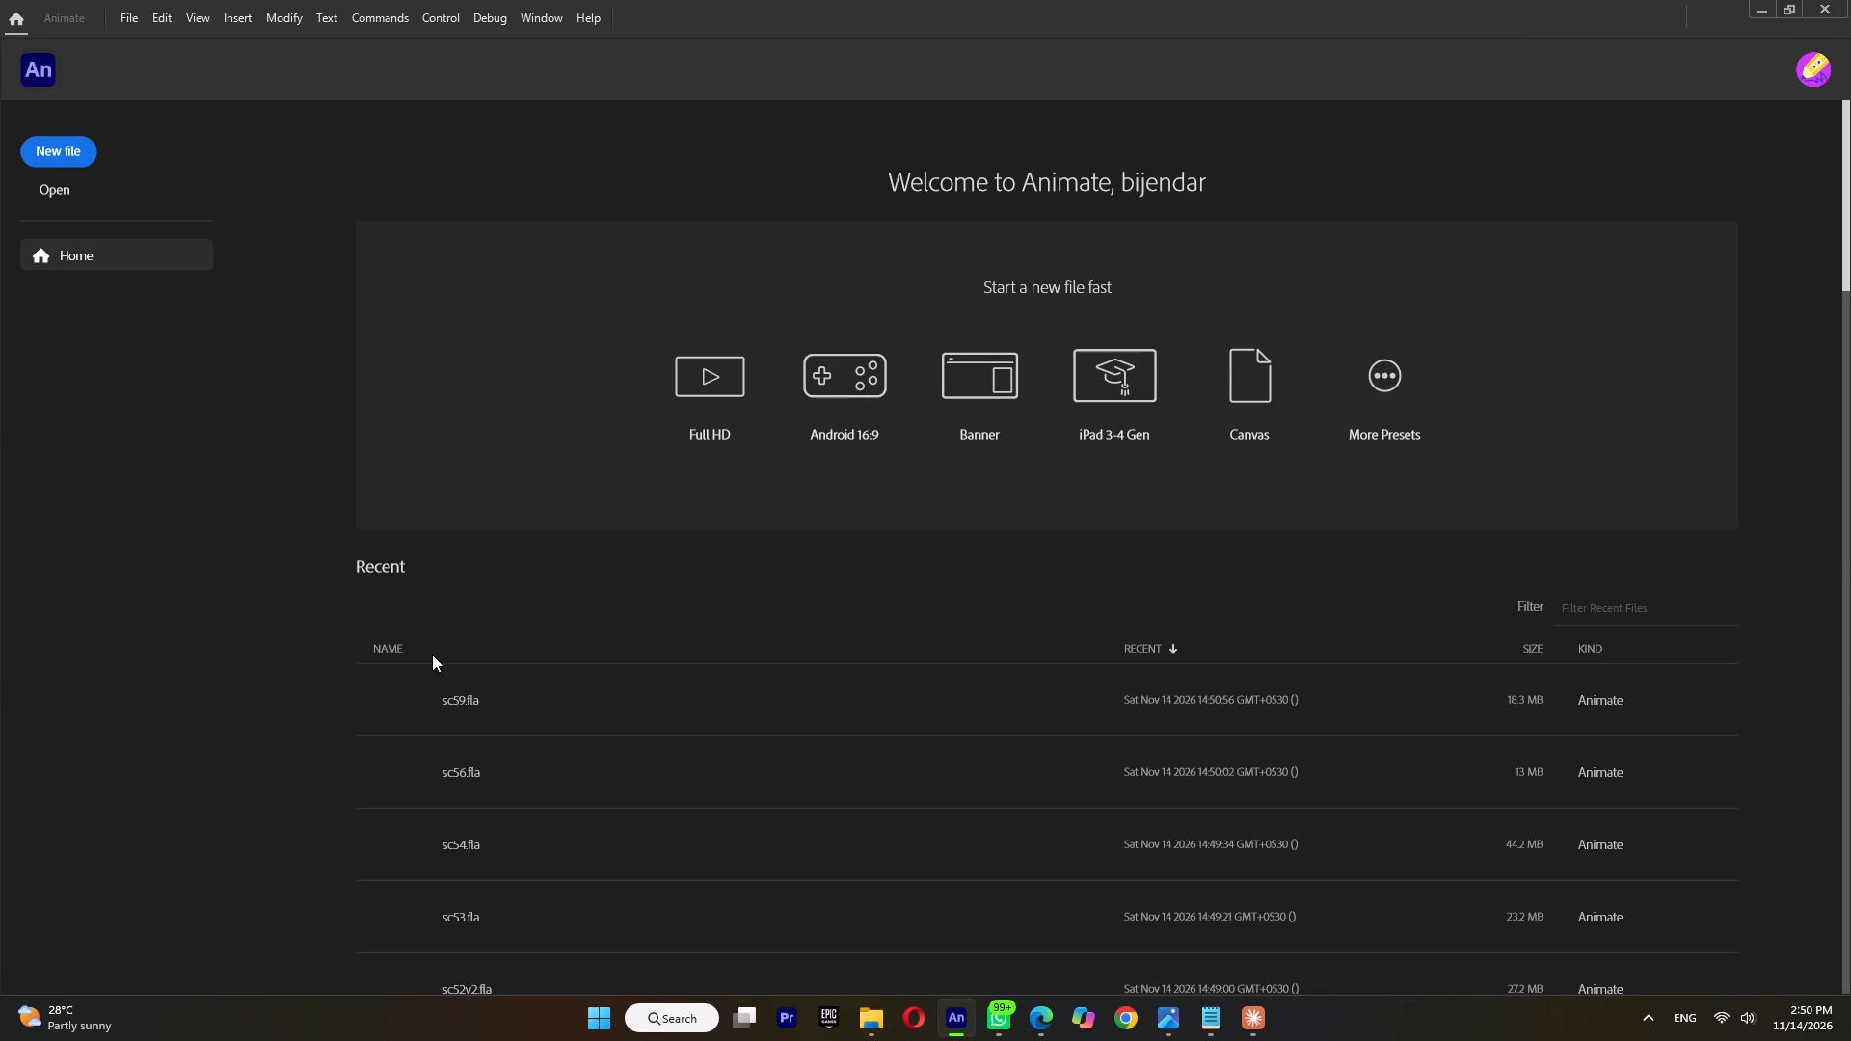
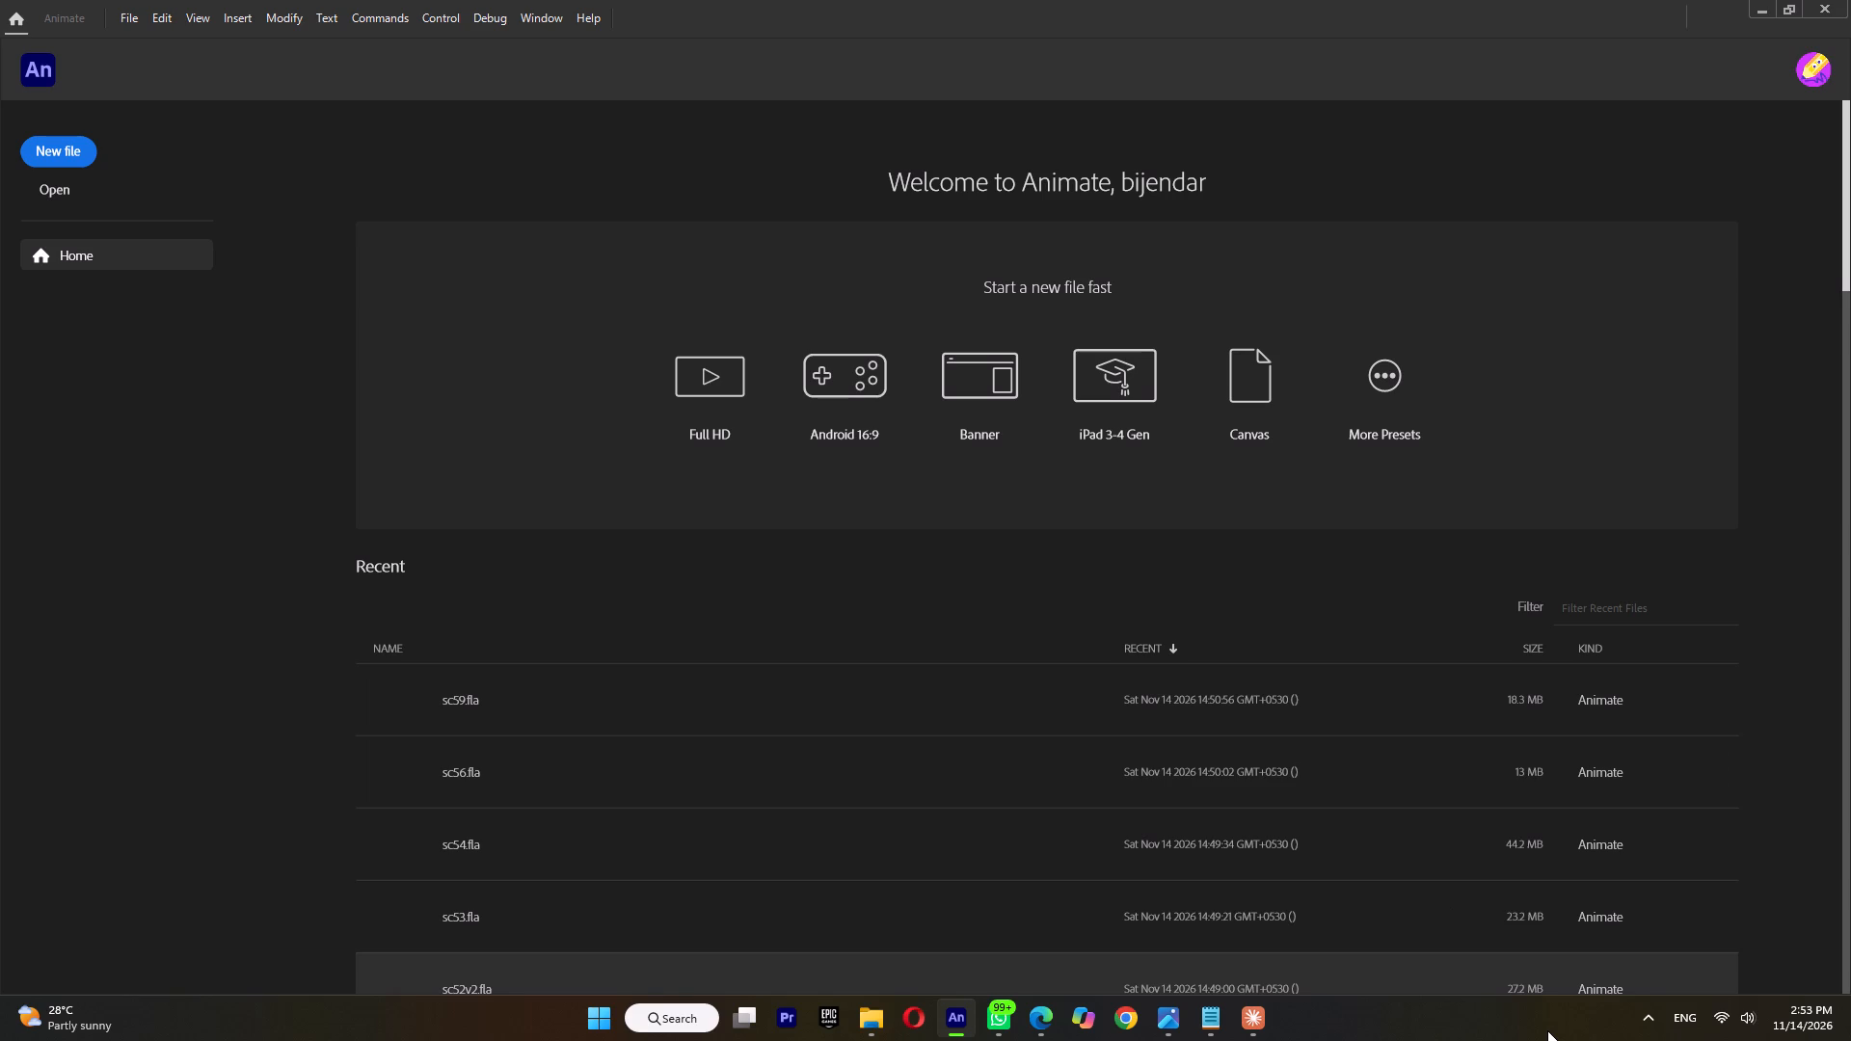
Open sc60.fla from the BIJENDER folder, scrub through the scene to check for the jacket badge, and close it.
left_click(873, 1021)
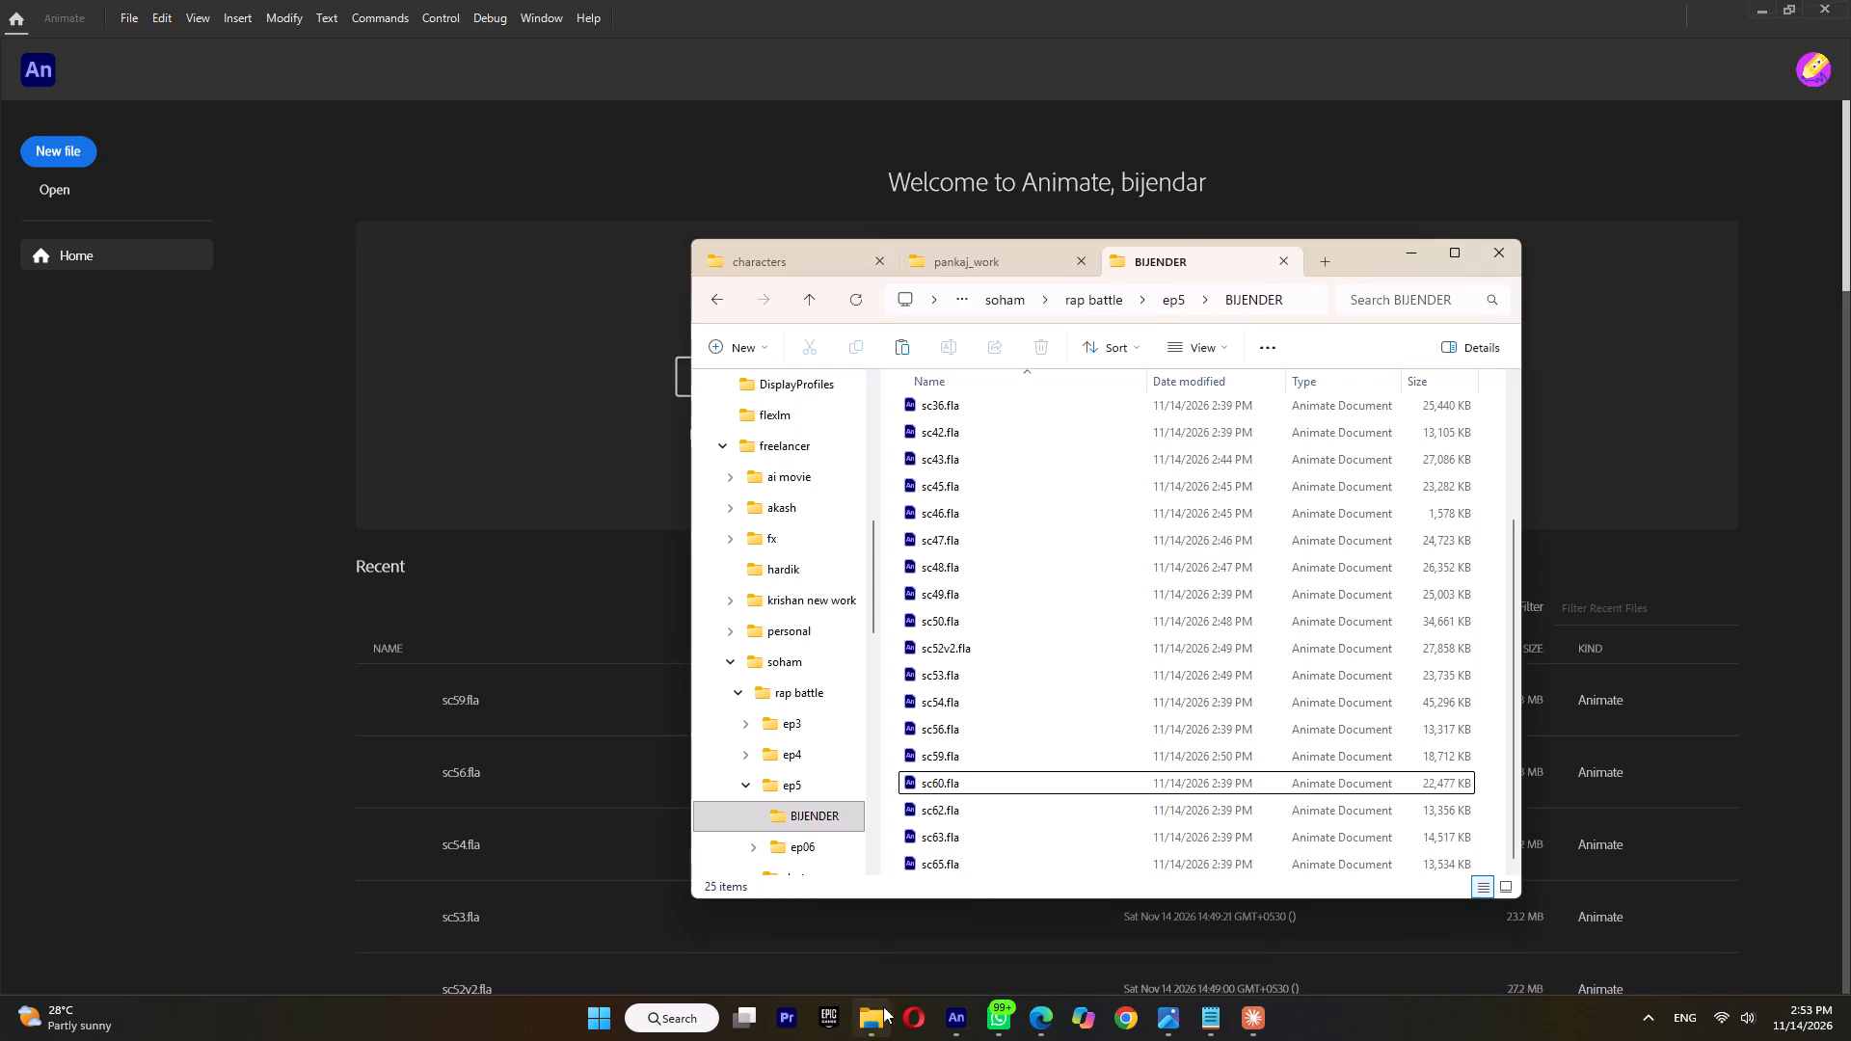
double_click(956, 774)
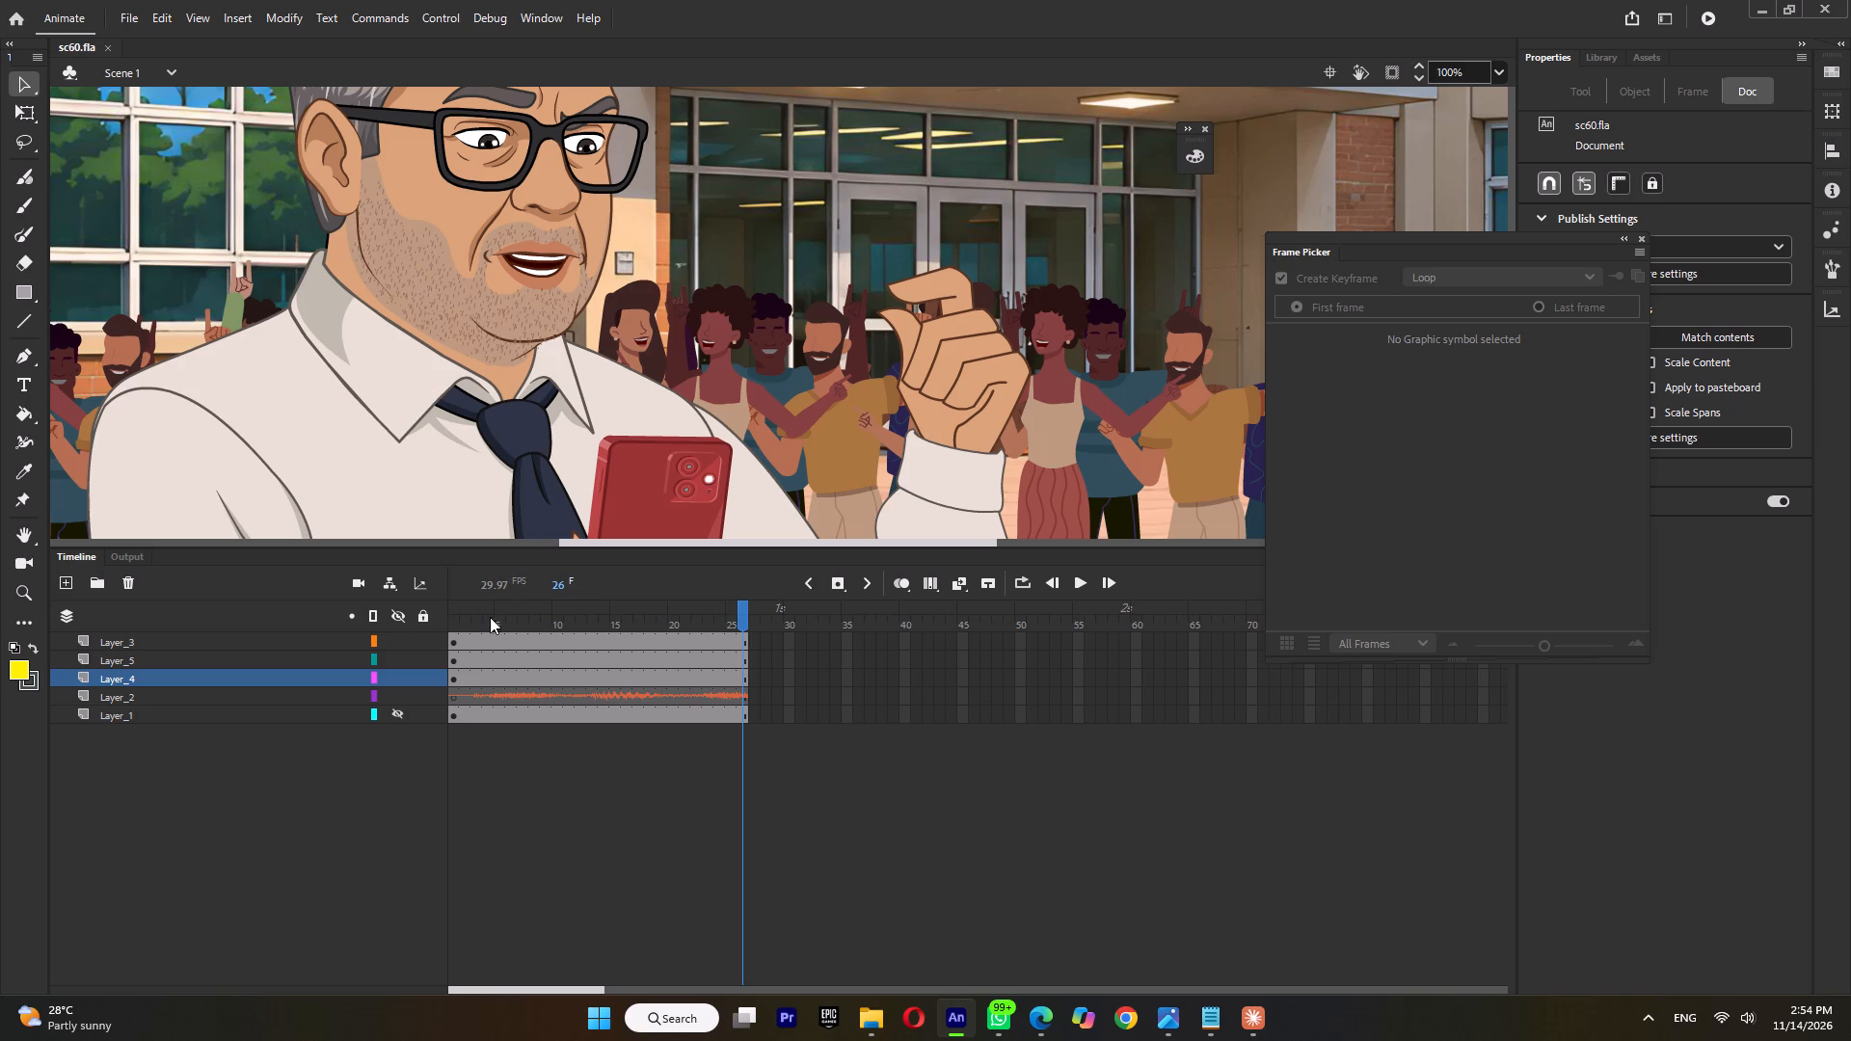
left_click_drag(476, 610, 566, 630)
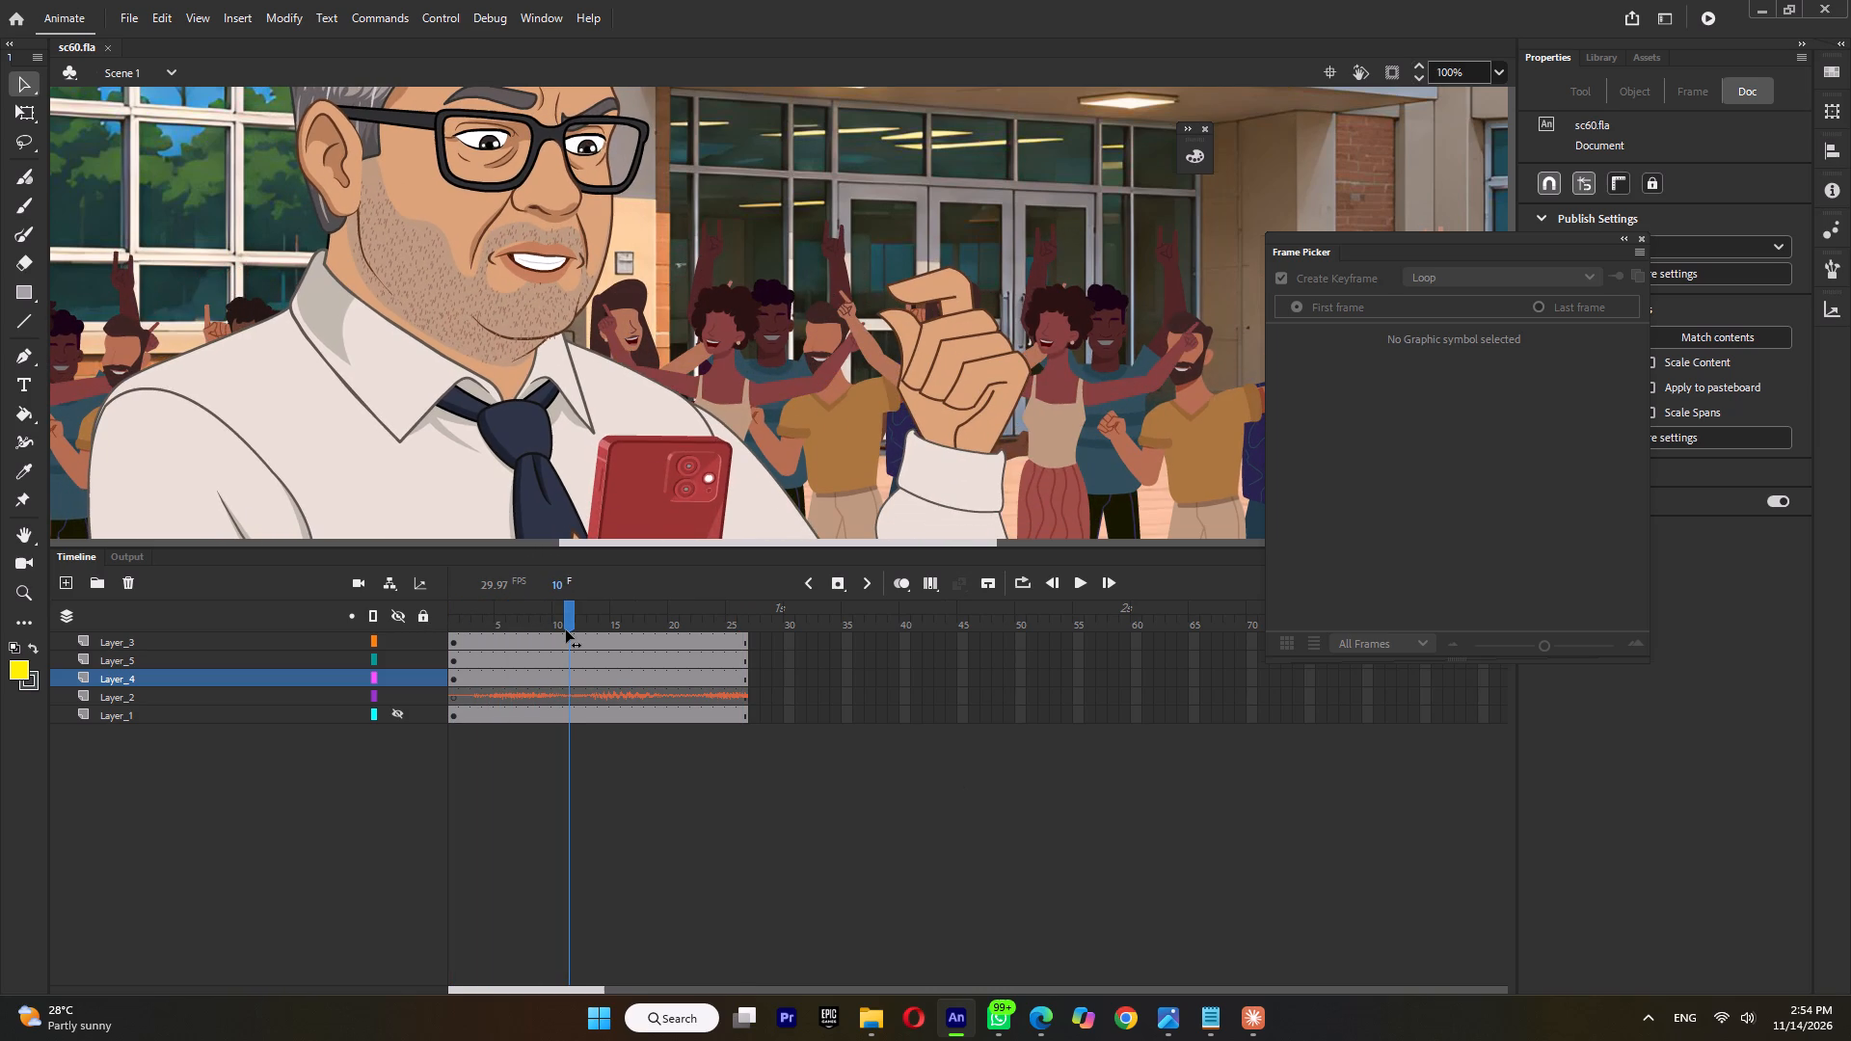
left_click_drag(566, 630, 828, 627)
scroll(924, 274, "down", 8, "ctrl")
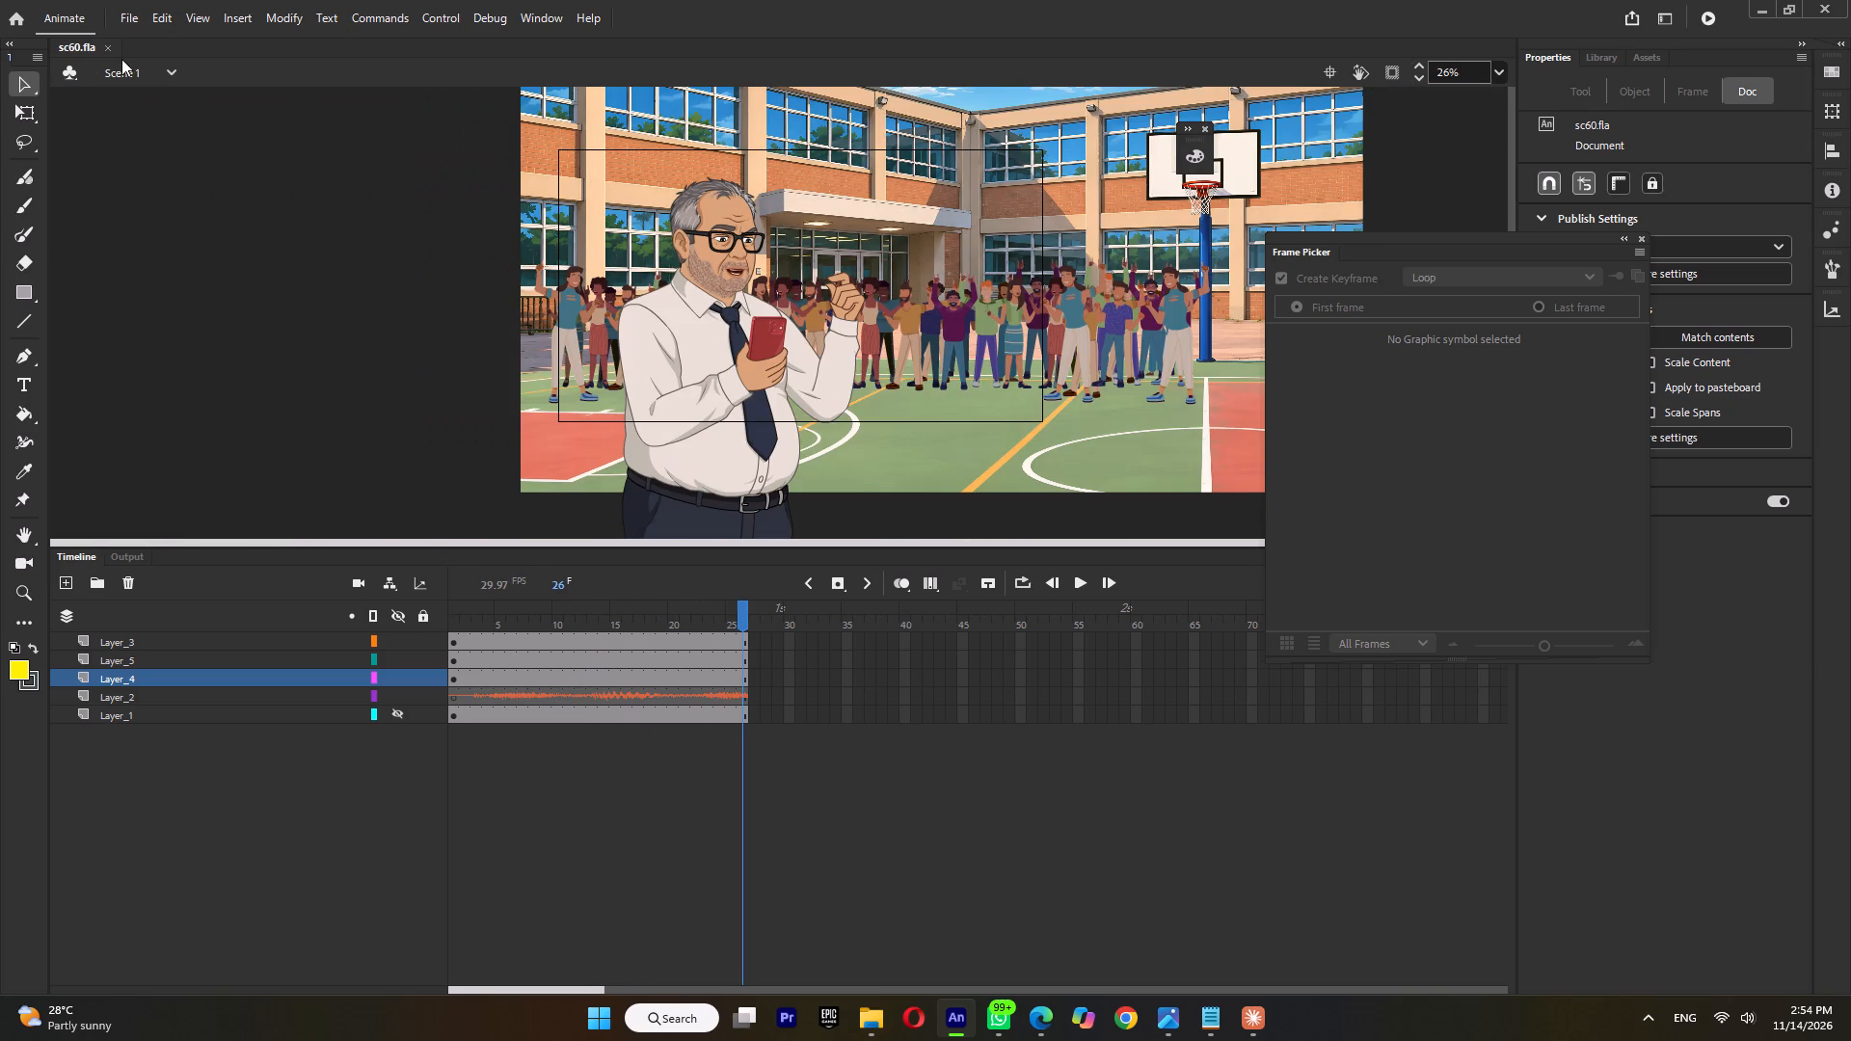
left_click(116, 52)
left_click(113, 48)
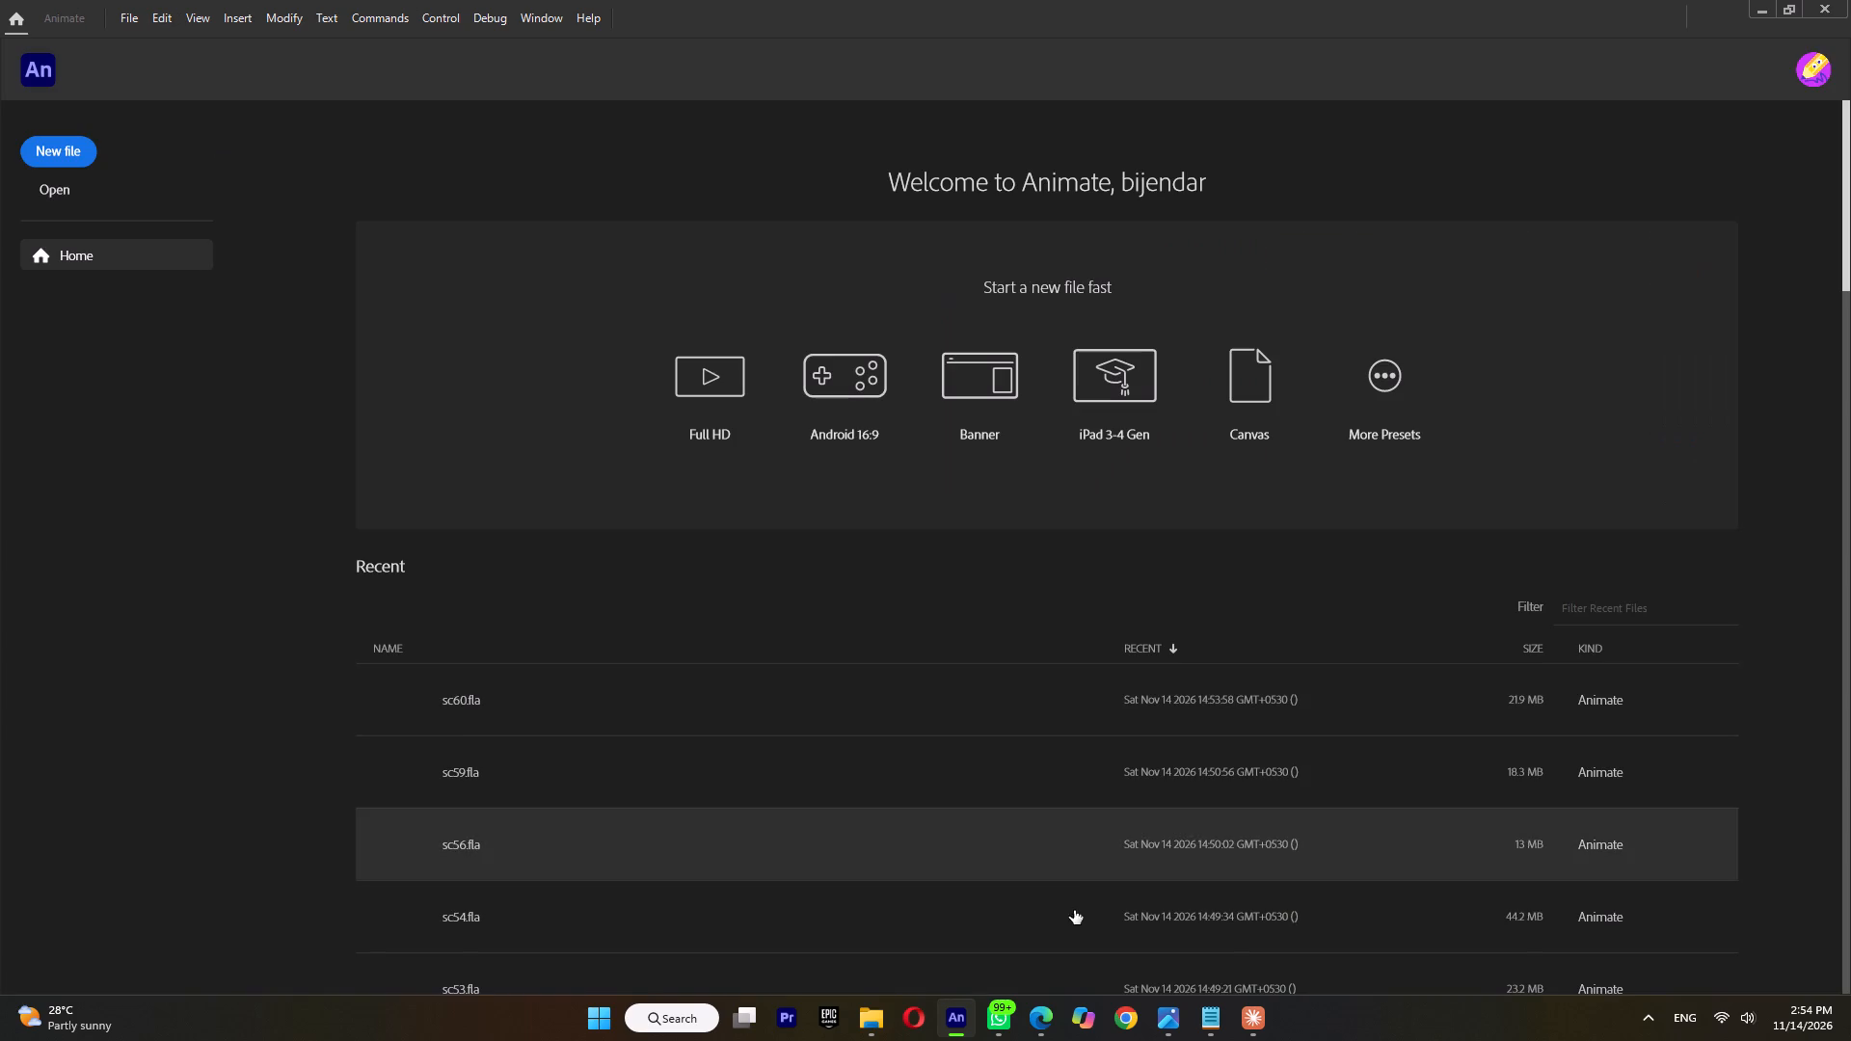
Open sc62.fla from the BIJENDER folder, show the whole scene and go to frame 1.
left_click(879, 1020)
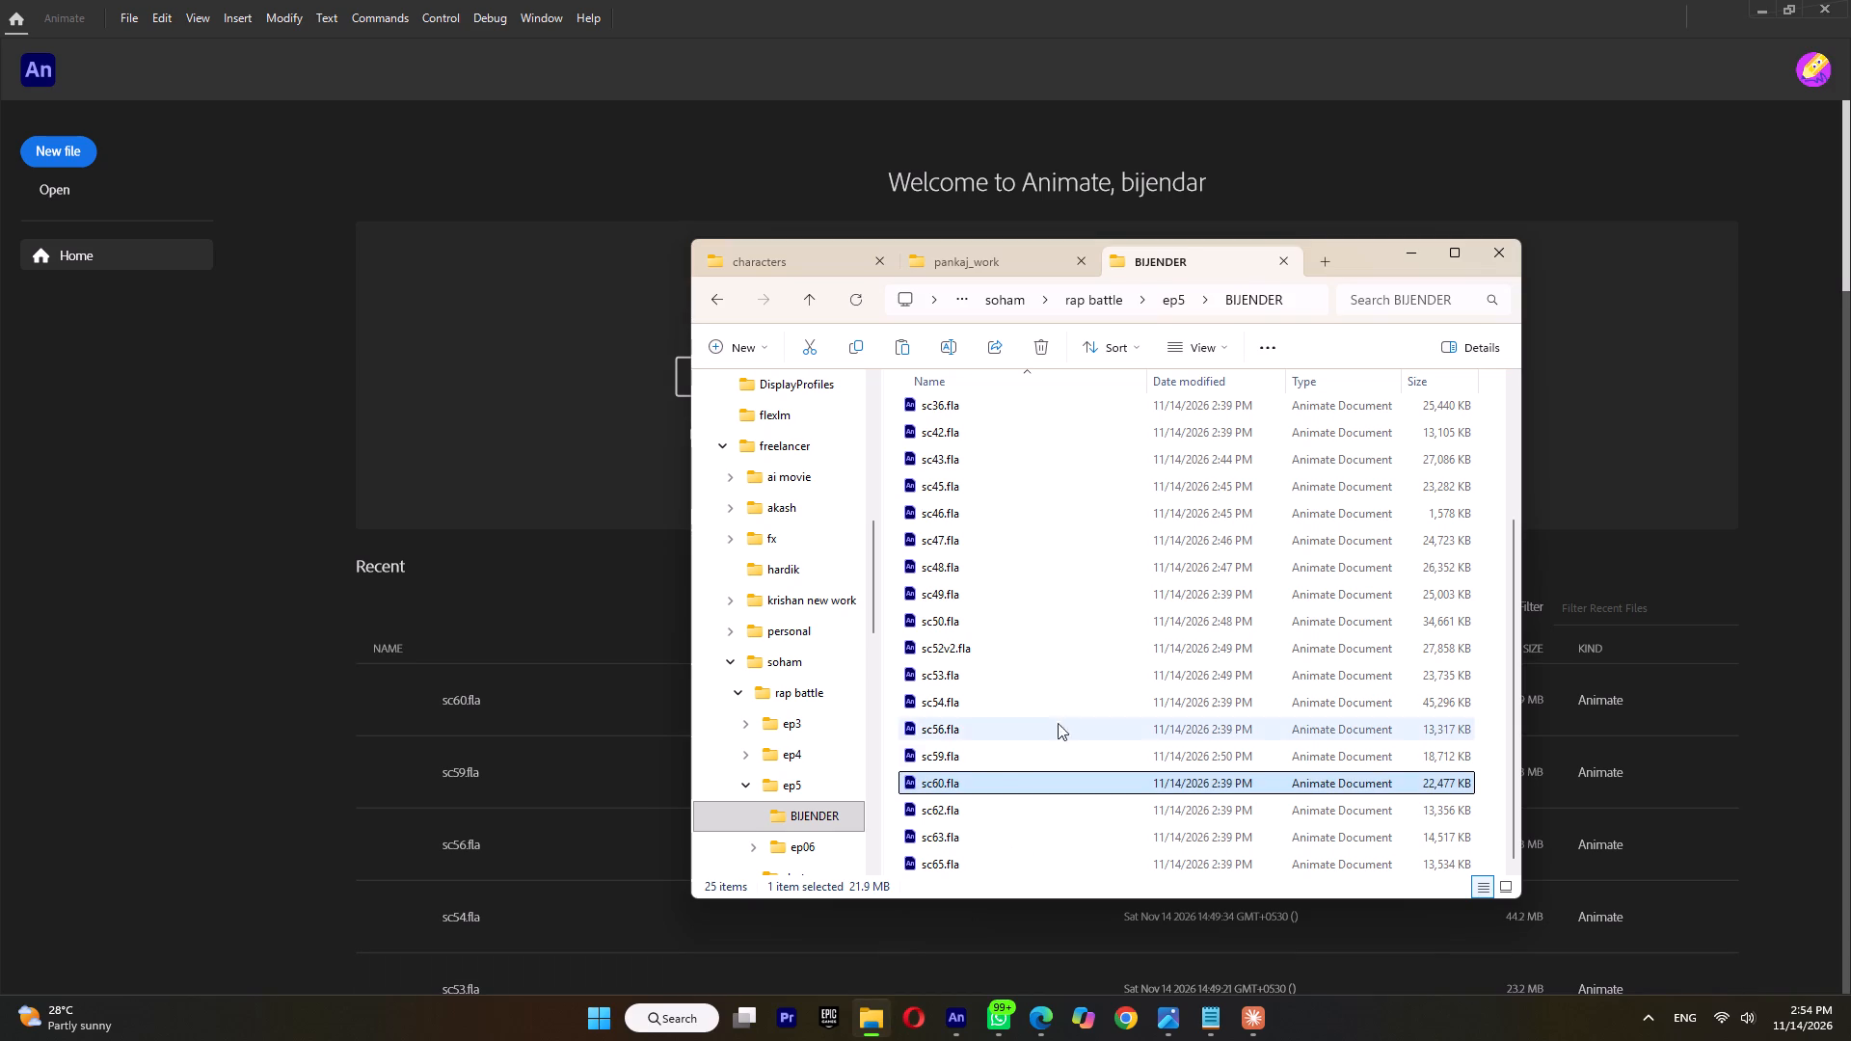
double_click(963, 814)
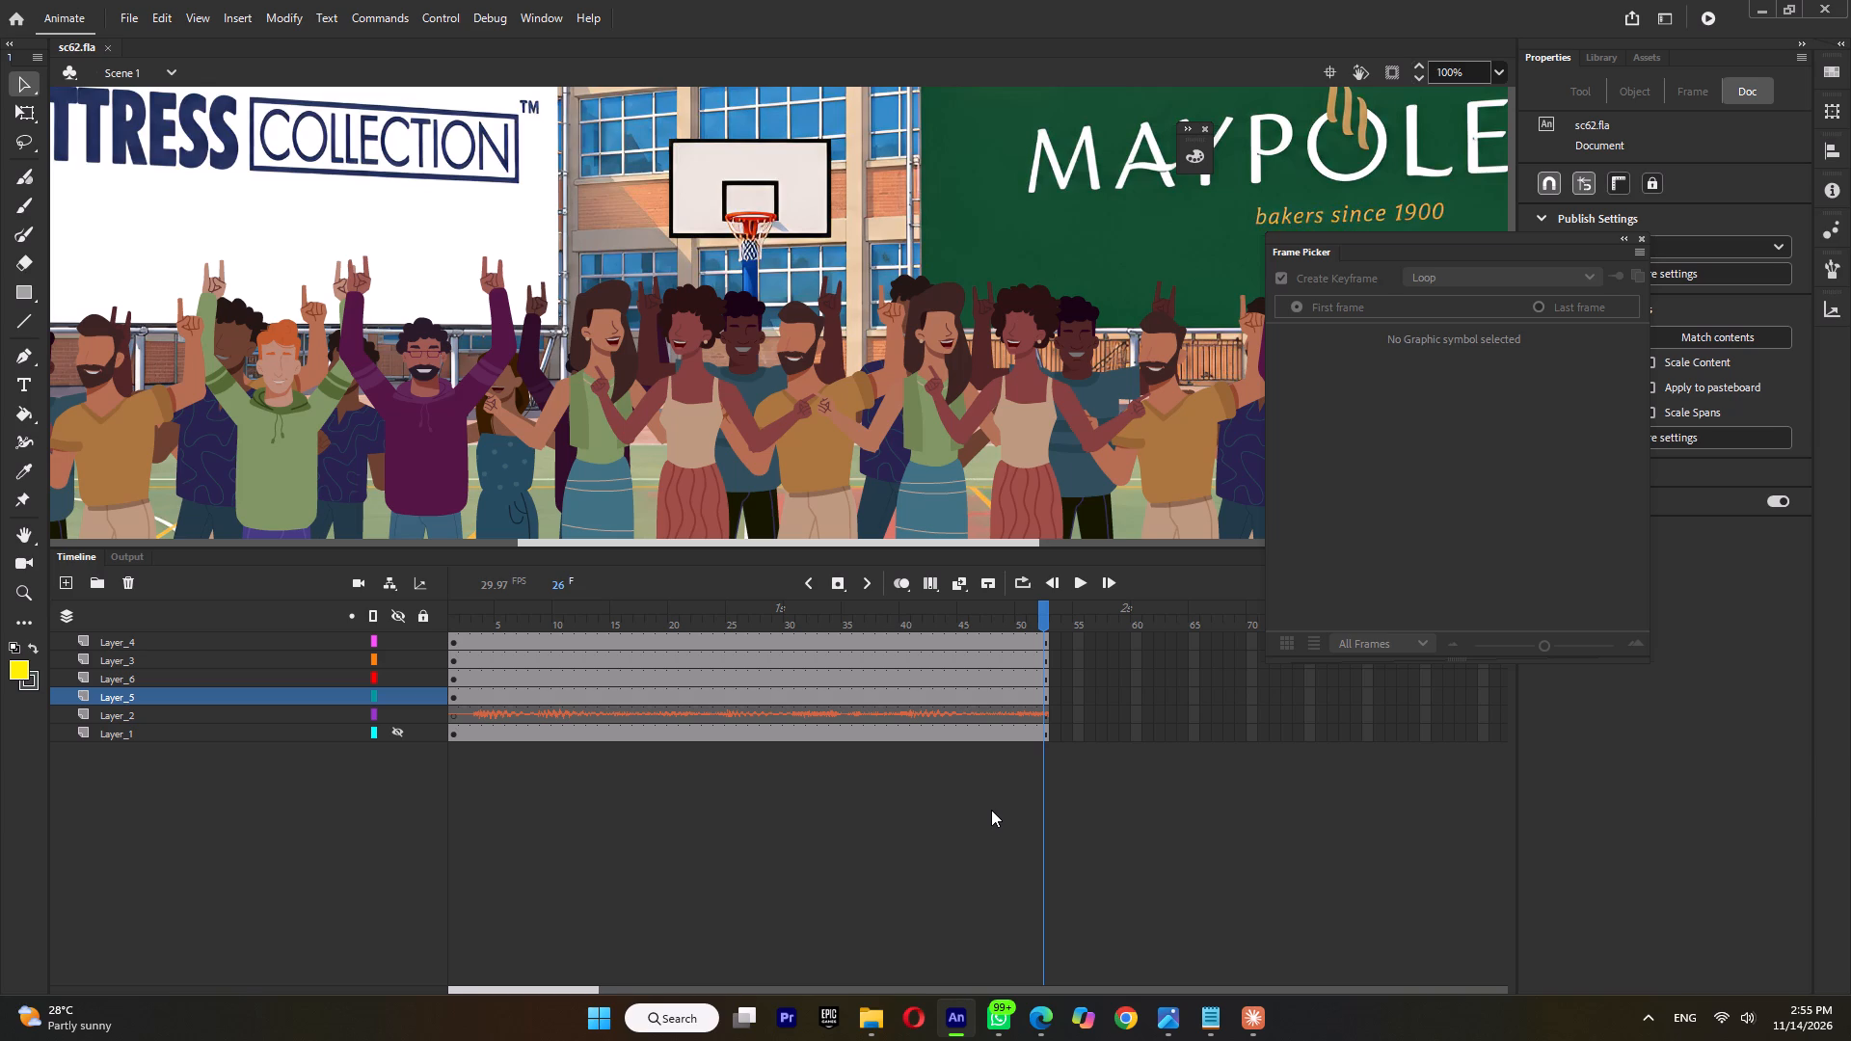
scroll(715, 332, "down", 3, "ctrl")
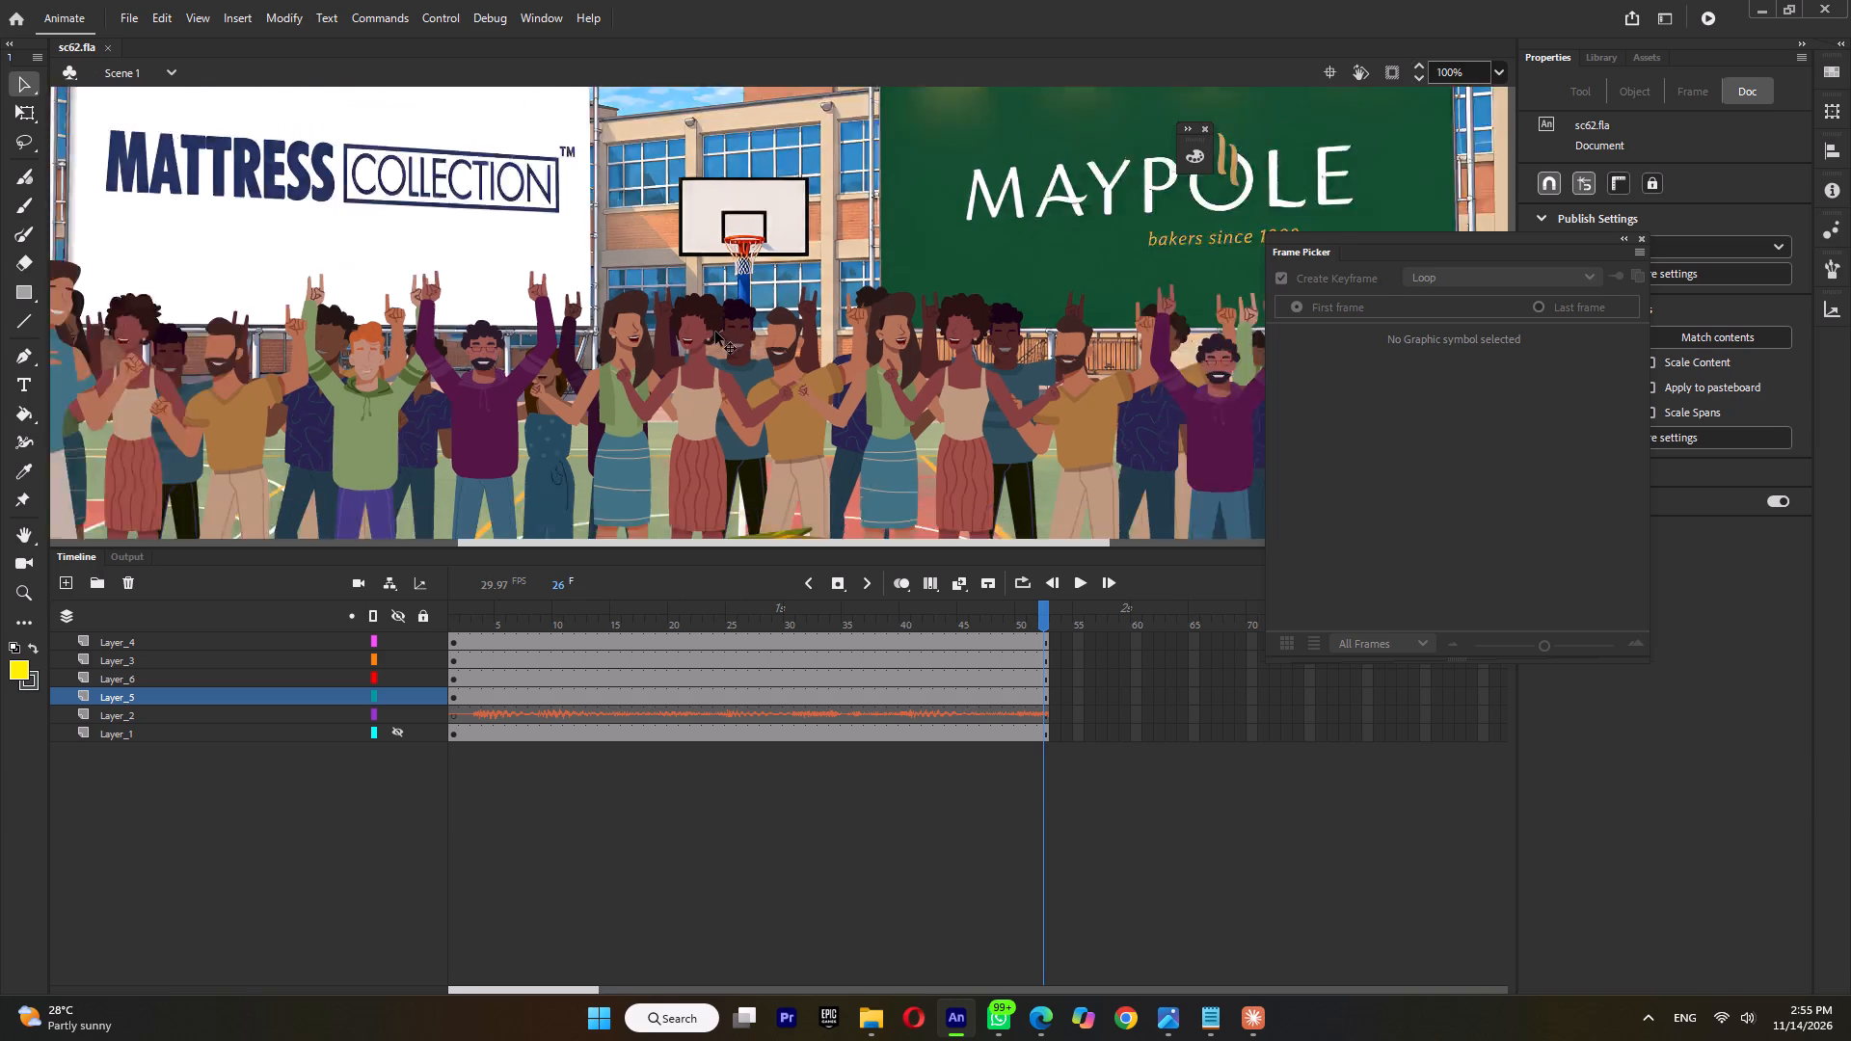
scroll(715, 332, "down", 5, "ctrl")
left_click_drag(466, 614, 413, 625)
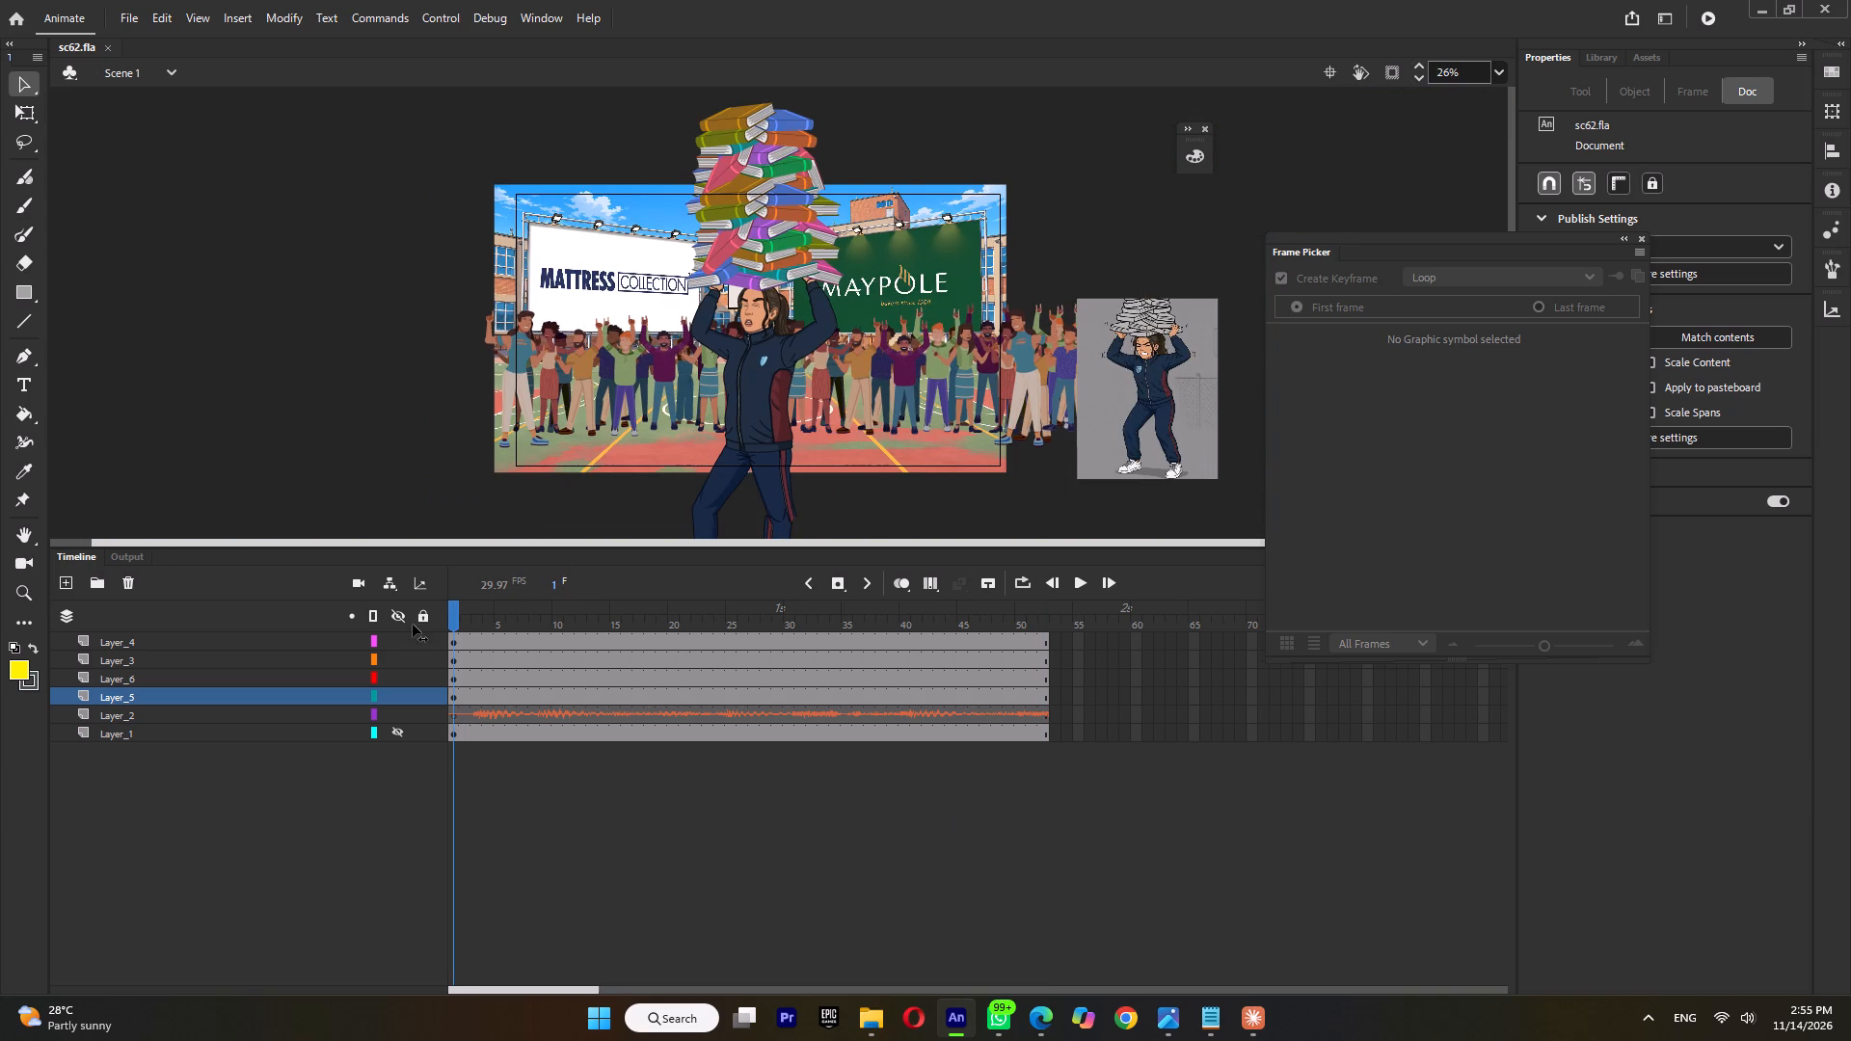
left_click_drag(413, 625, 411, 625)
Inside the girl's Symbol 9, delete the shield badge from frames 5, 6 and 7 of the Tween 4 jacket symbol.
double_click(770, 358)
double_click(764, 364)
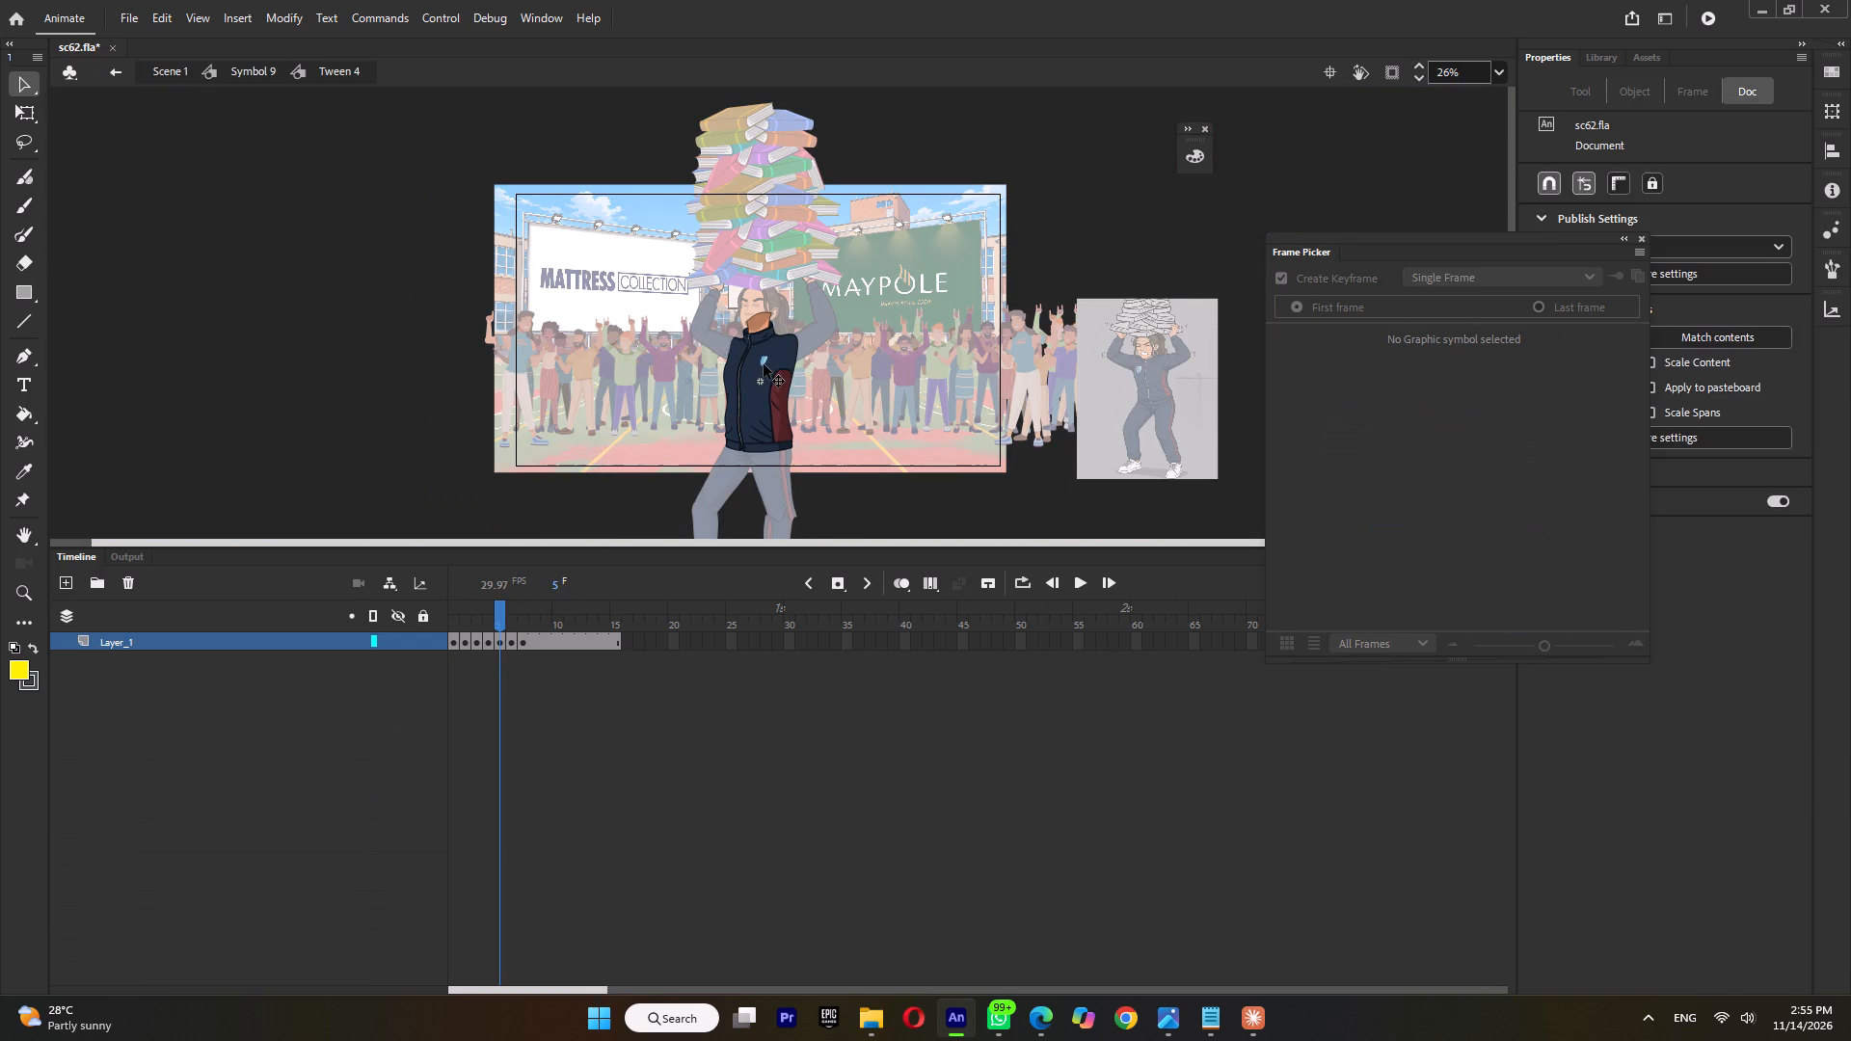
left_click(764, 364)
key("Delete")
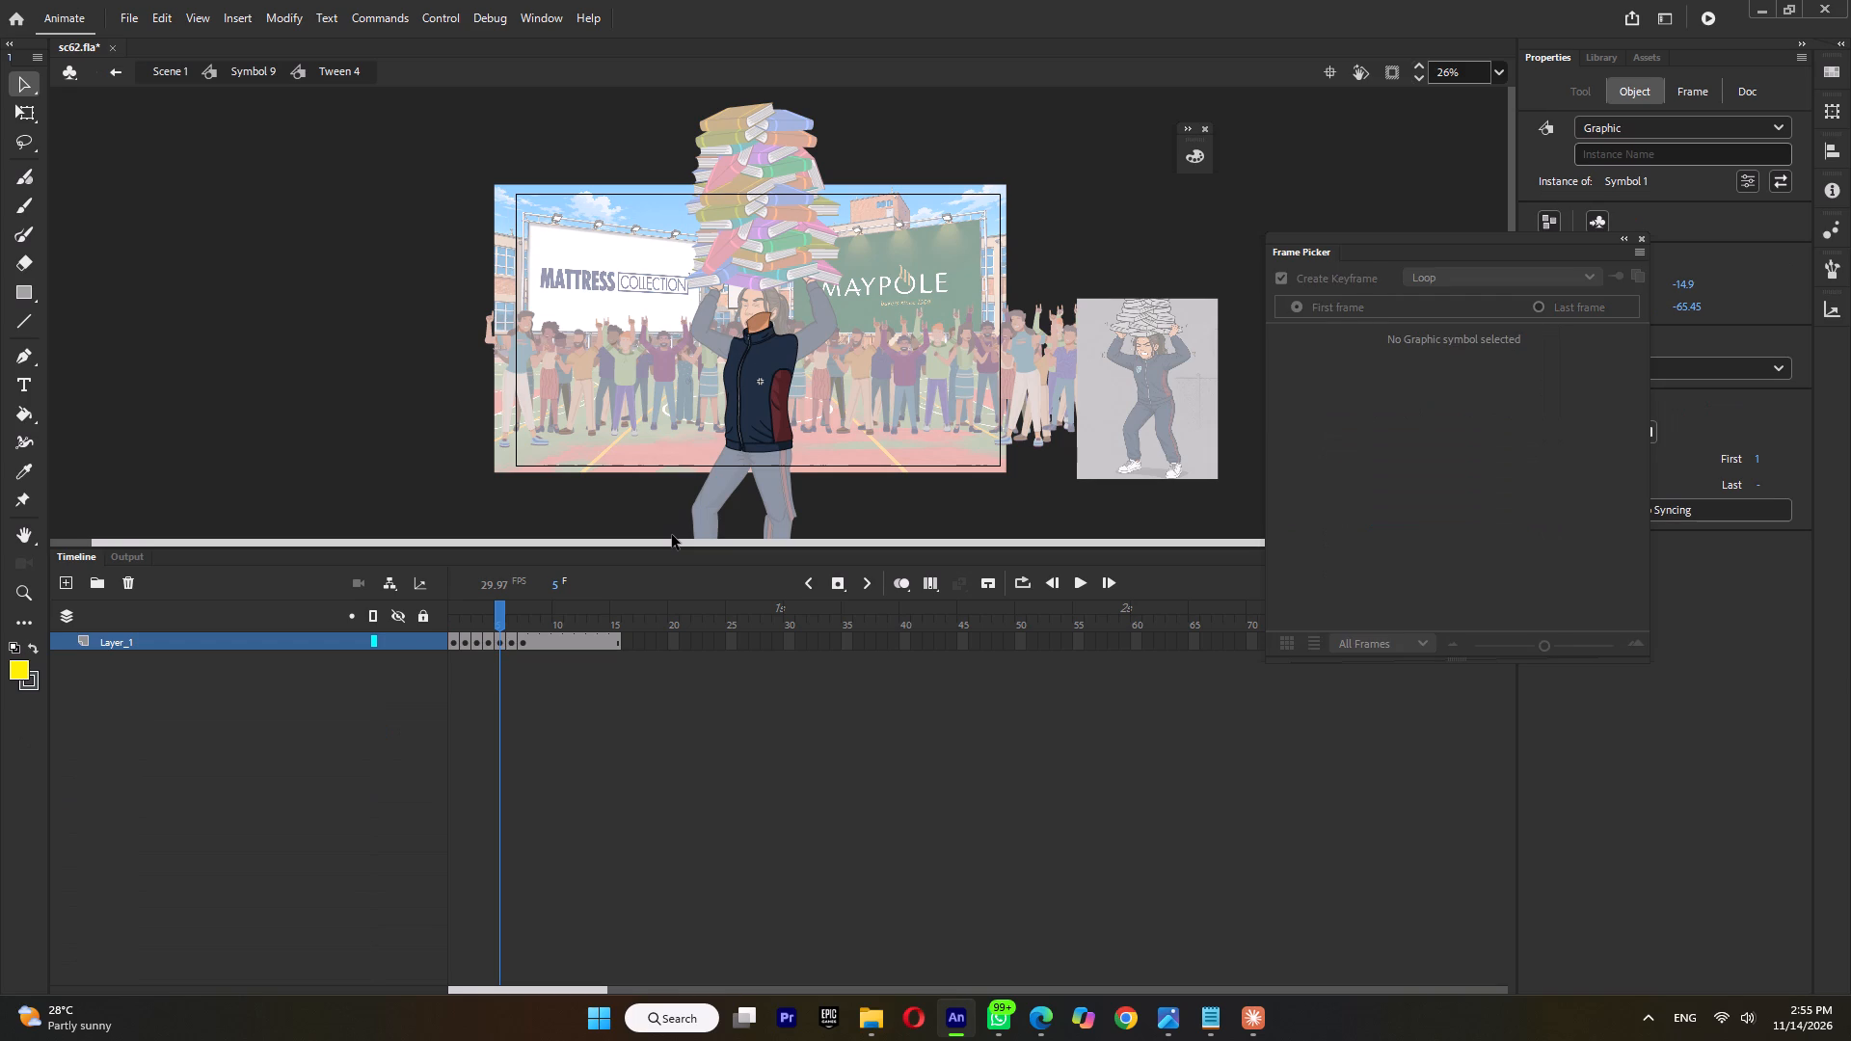
left_click(508, 622)
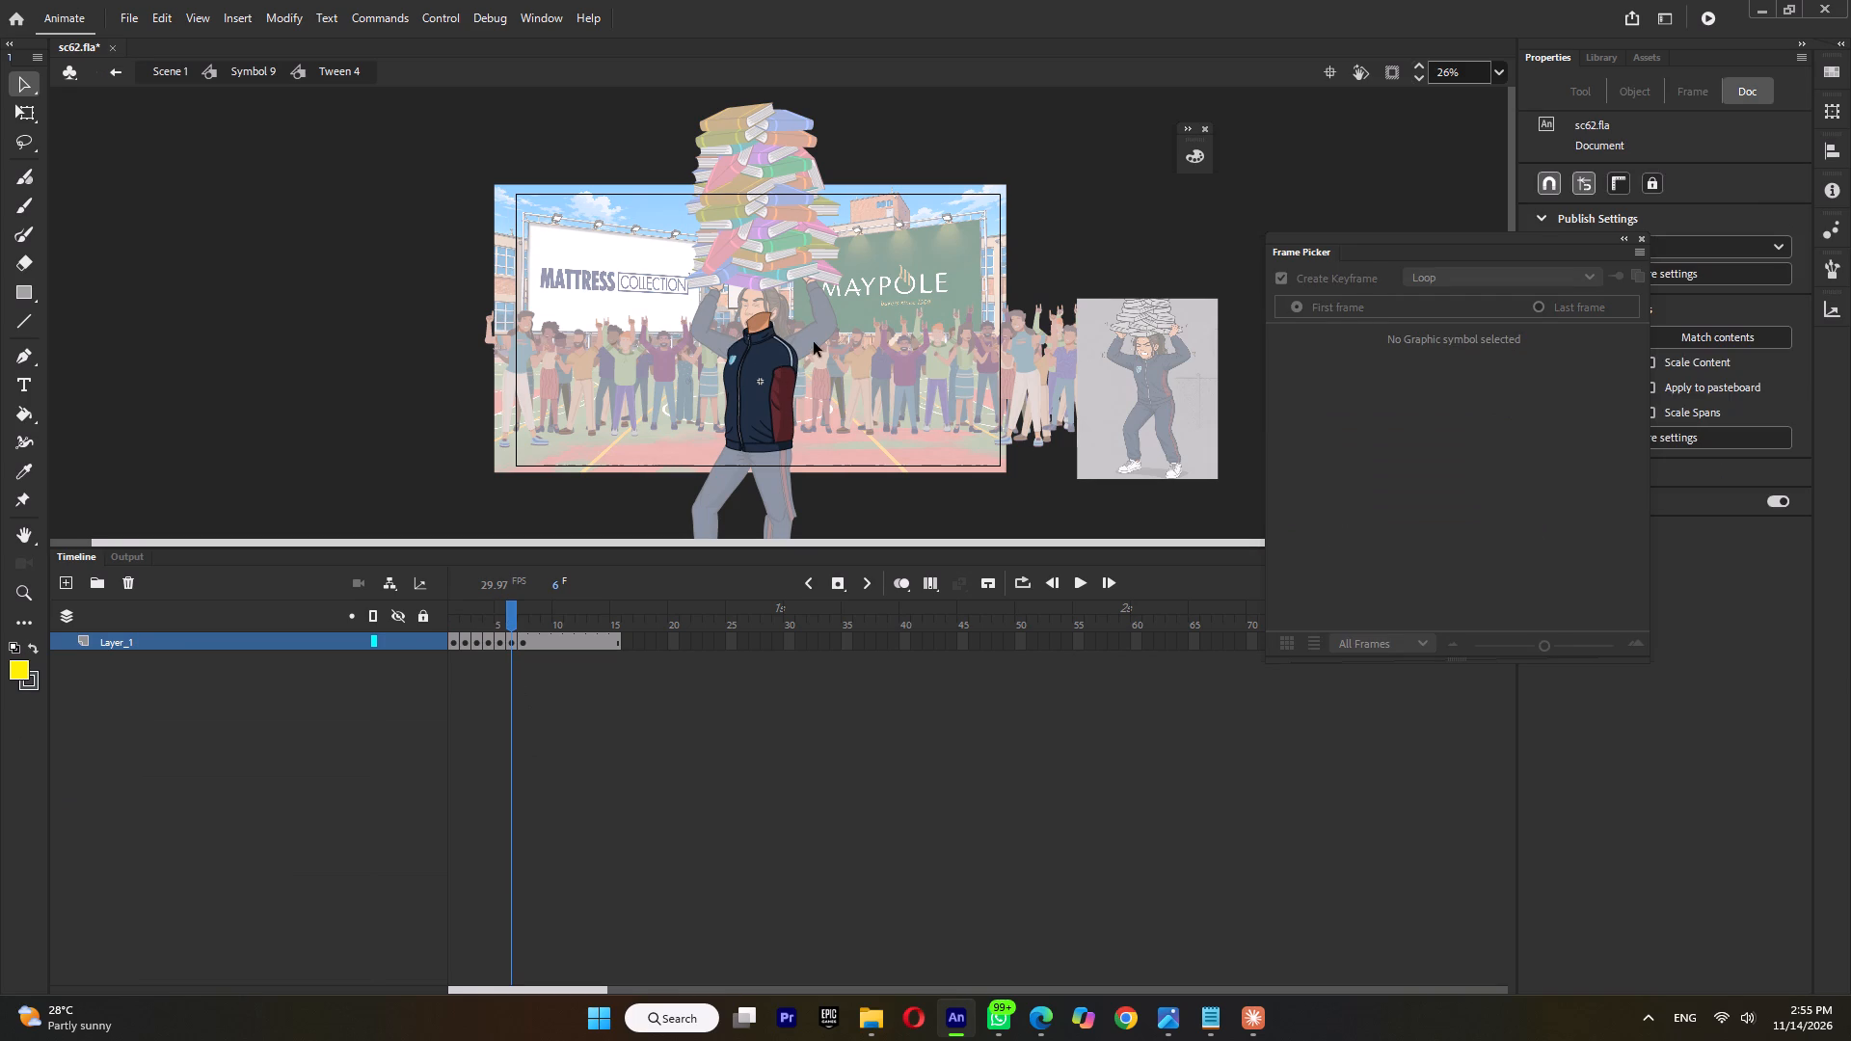
left_click(734, 360)
key("Delete")
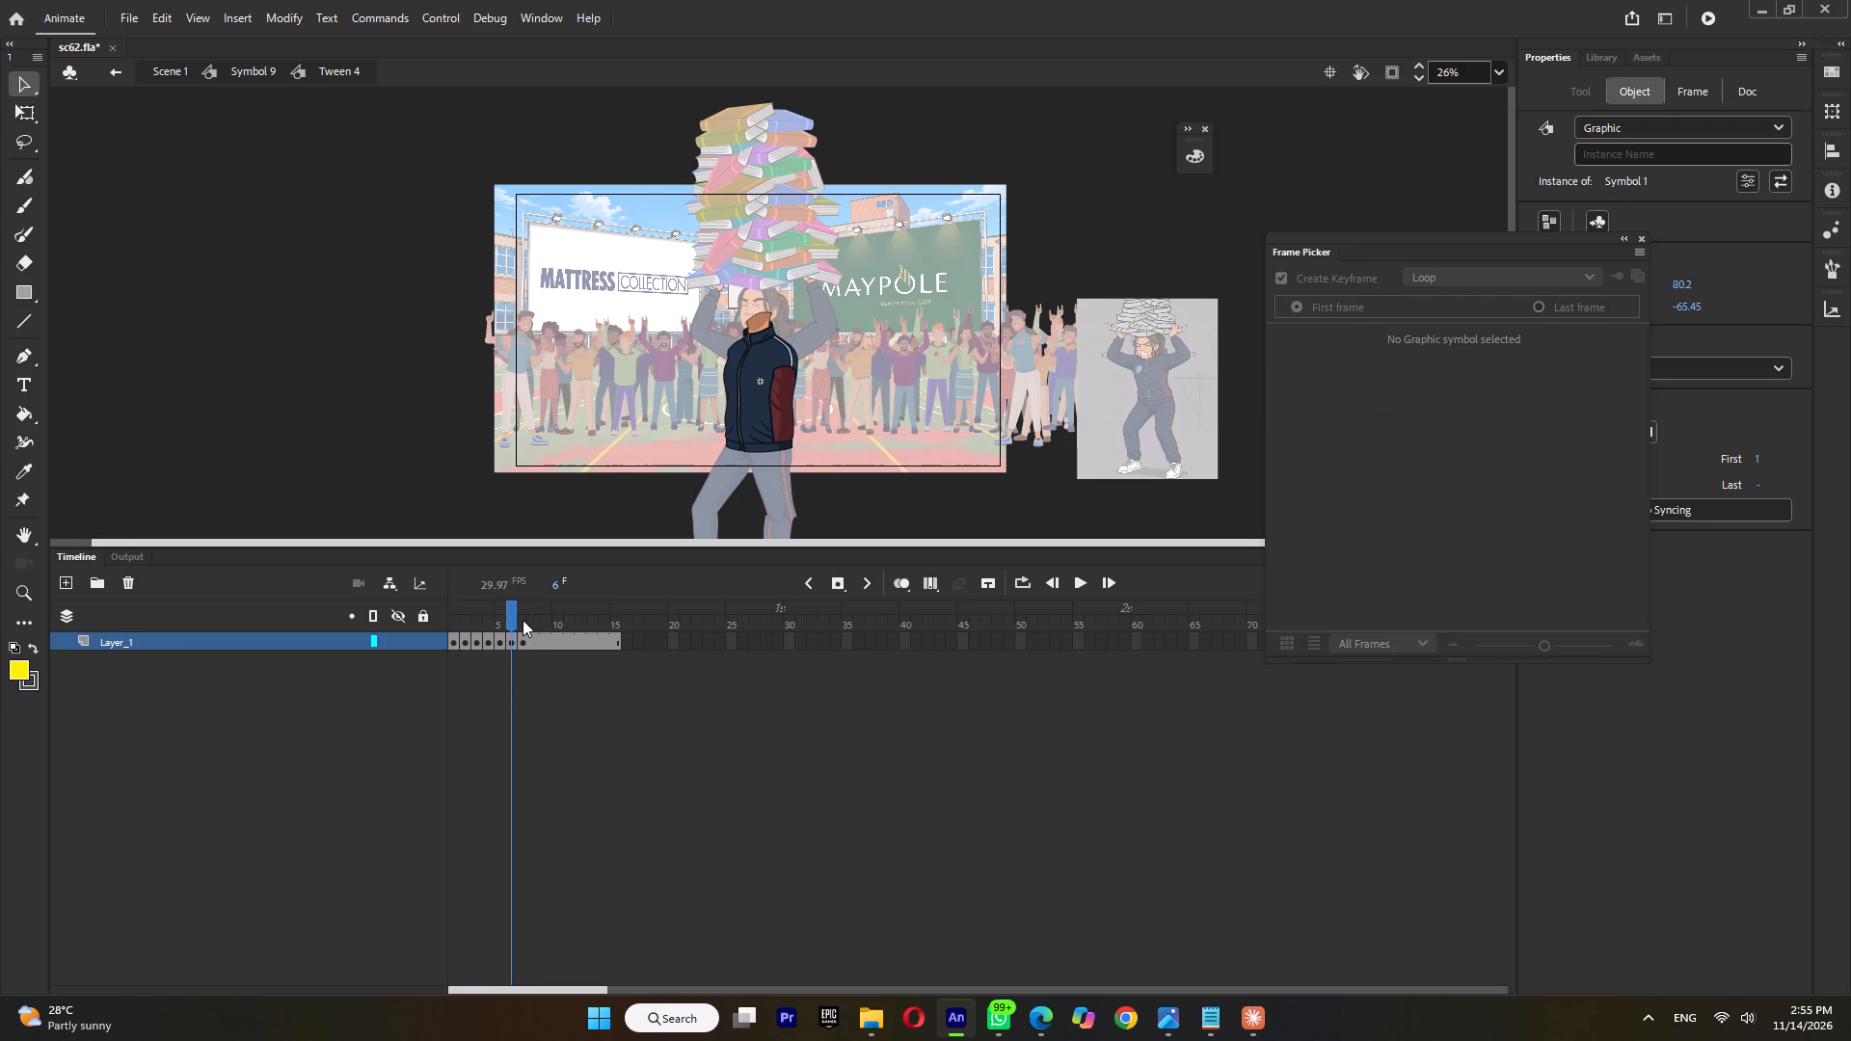
left_click(522, 620)
left_click(733, 356)
key("Delete")
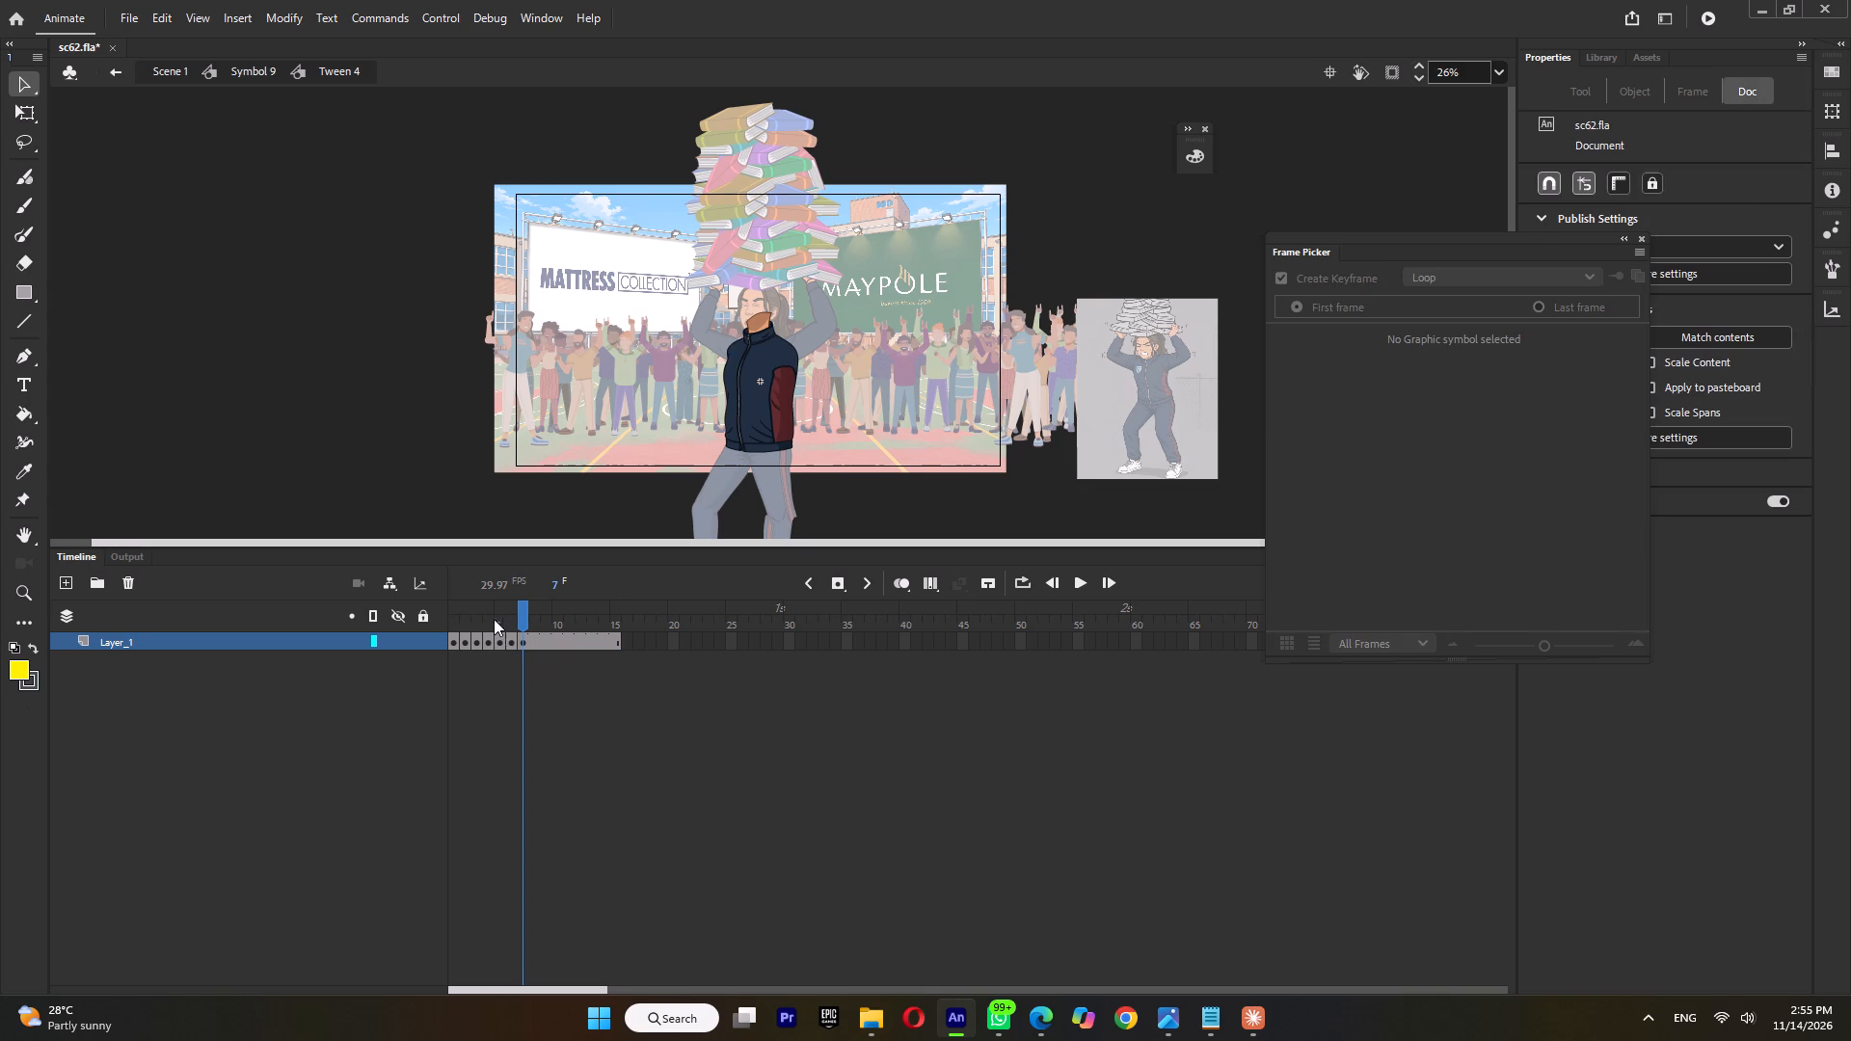
Delete the shield badge from frames 4, 3 and 2 of Tween 4, and from the jacket group at frame 1.
left_click_drag(504, 617, 489, 623)
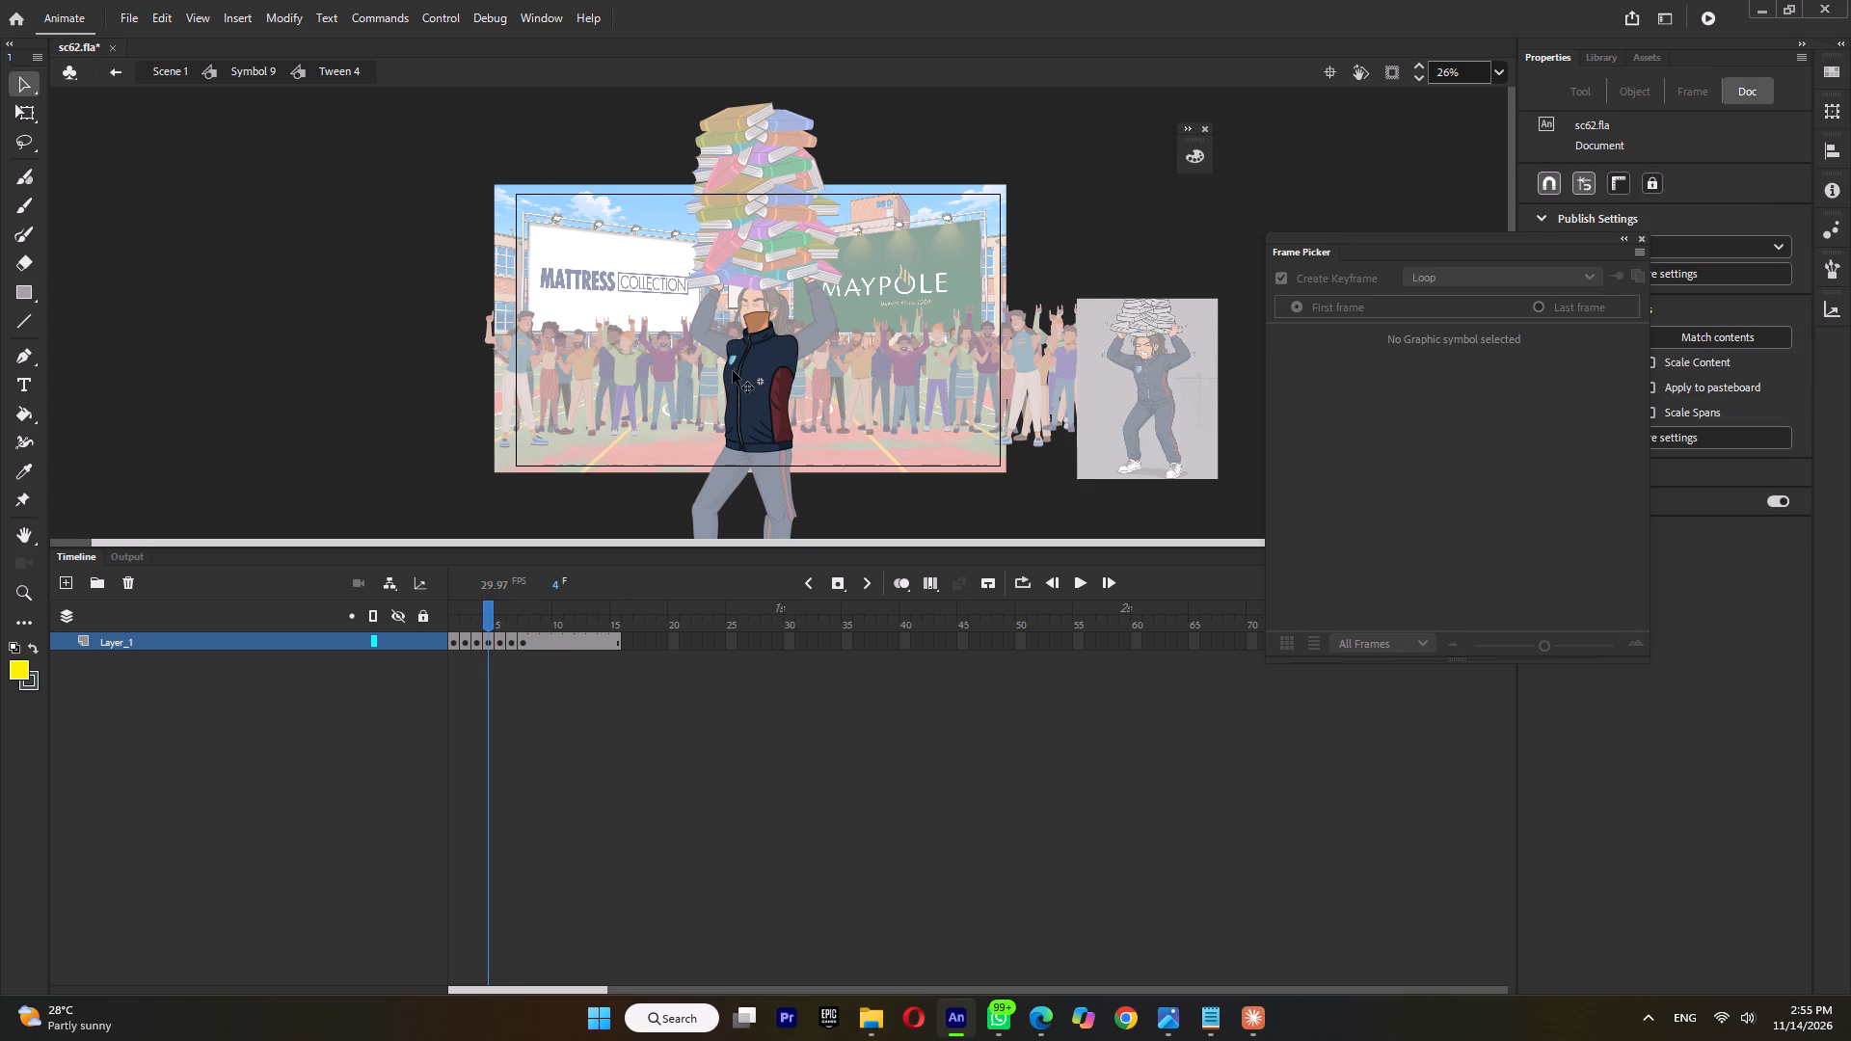
left_click(731, 356)
key("Delete")
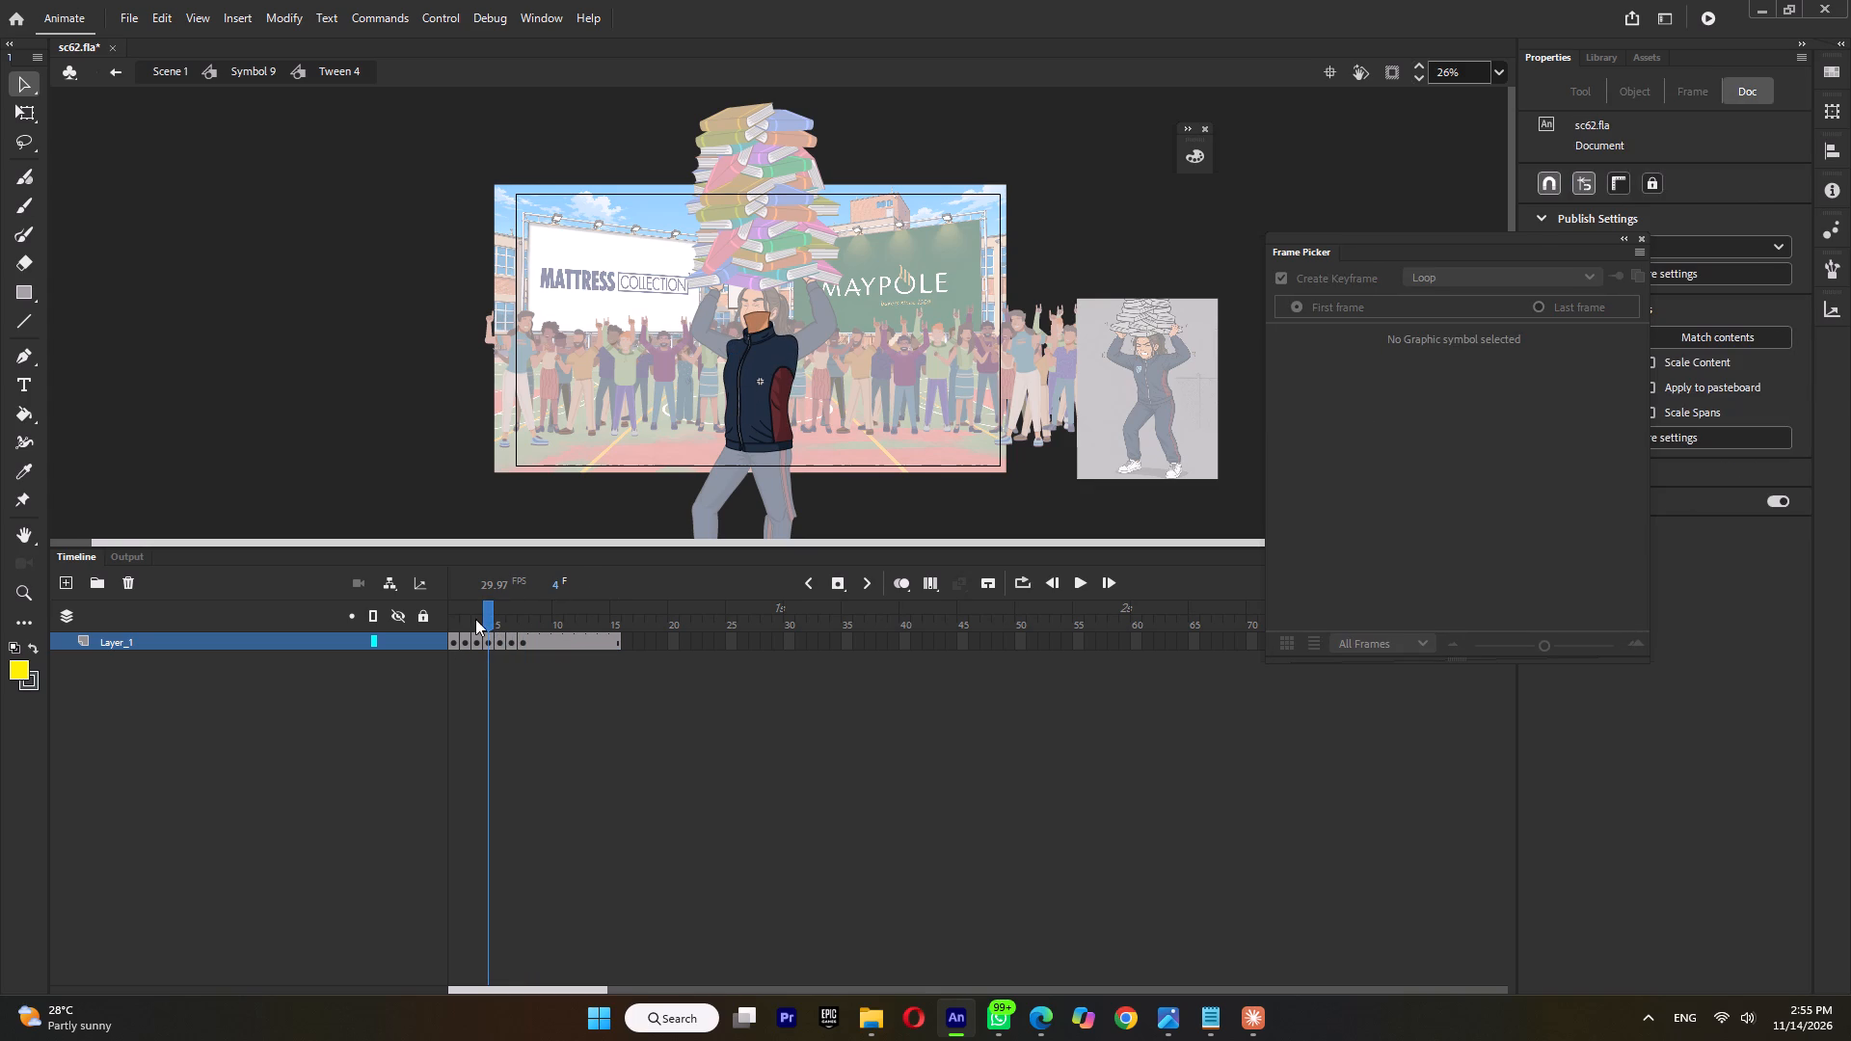
left_click(475, 619)
left_click(730, 362)
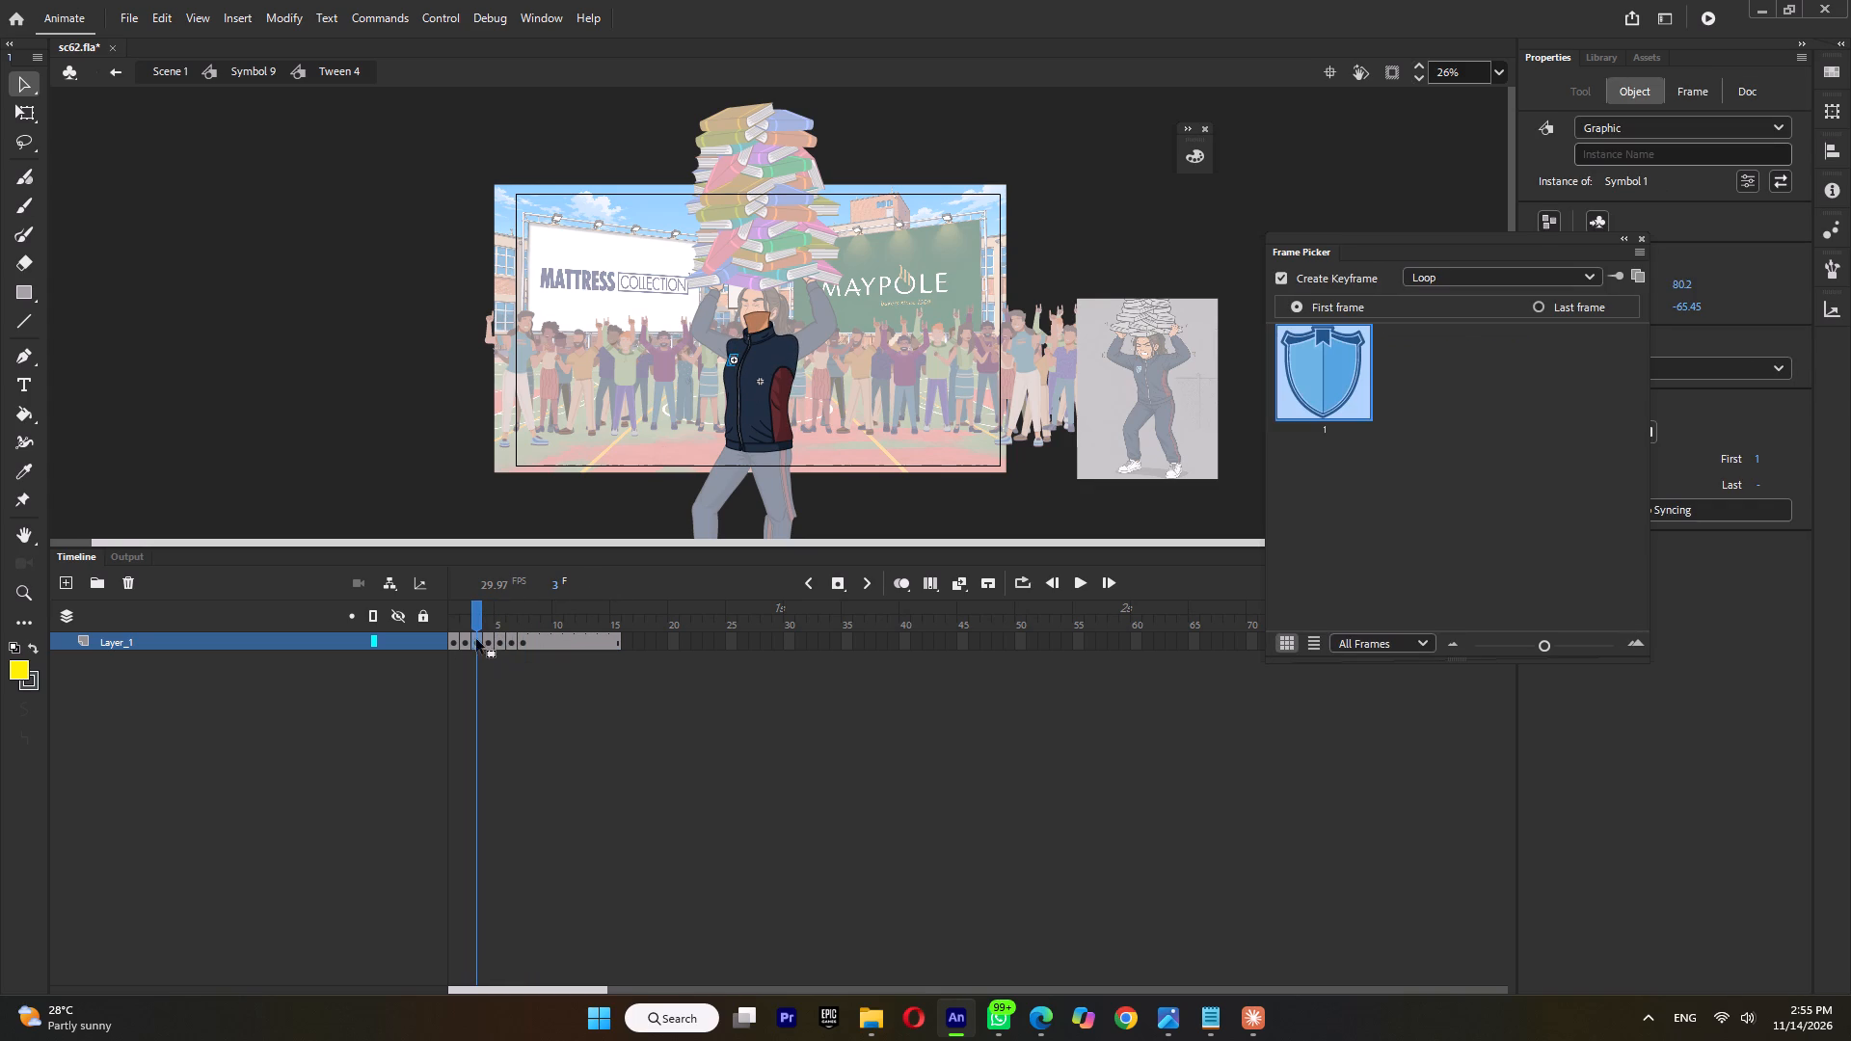
key("Delete")
left_click(466, 627)
left_click(731, 358)
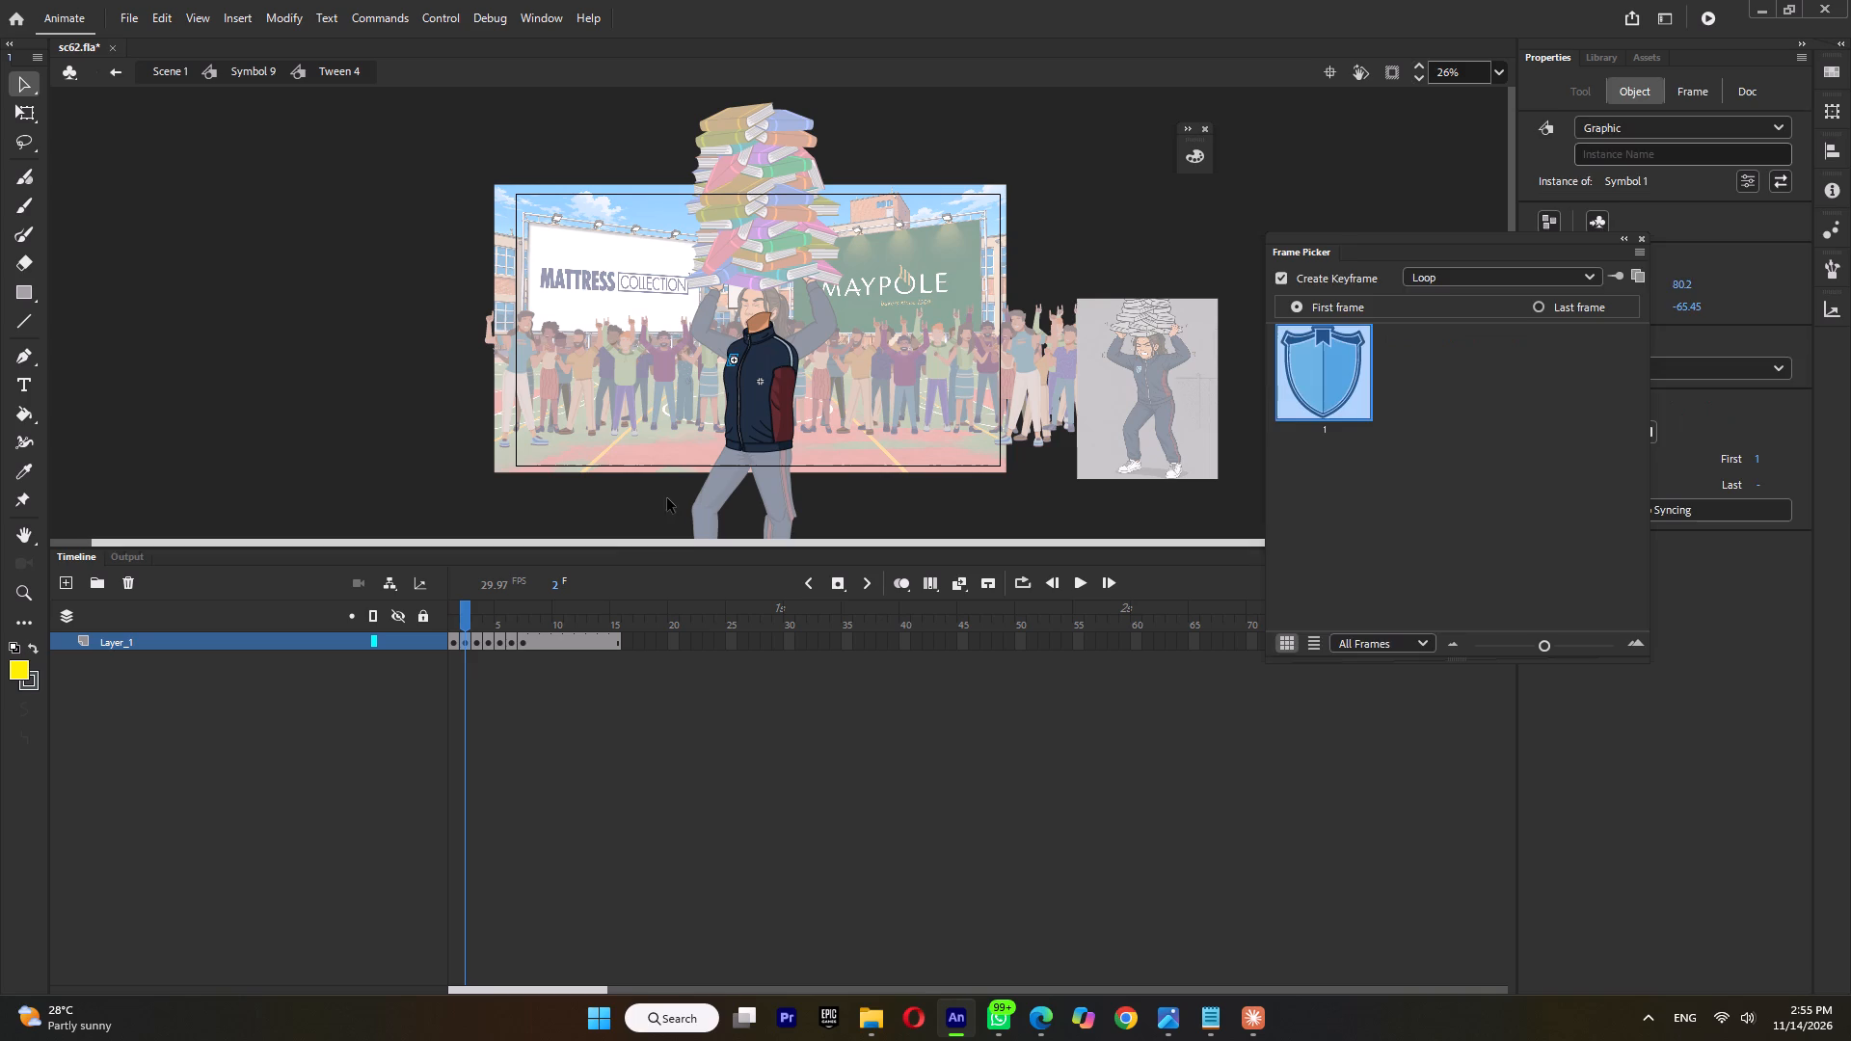
key("Delete")
left_click(453, 622)
left_click(730, 355)
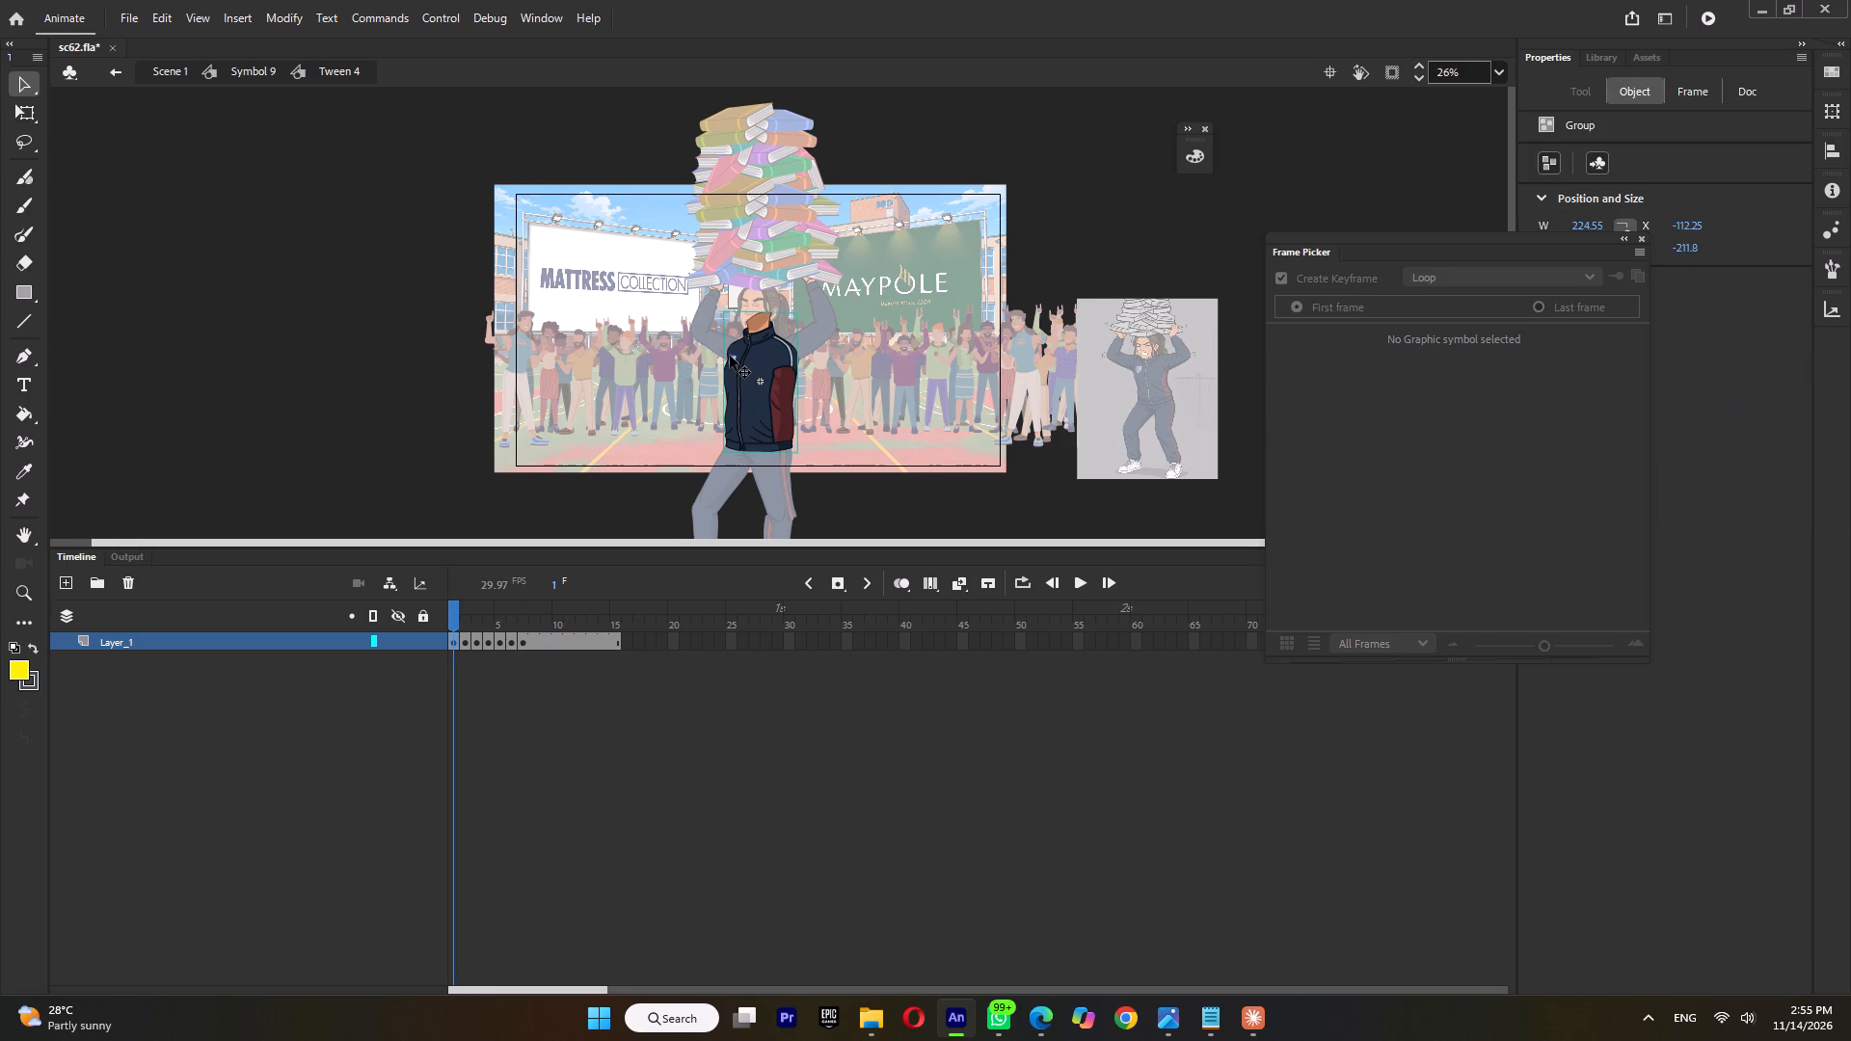
triple_click(731, 361)
key("Delete")
Return to Symbol 9, play its animation to check the jacket, save sc62.fla and close it.
triple_click(612, 400)
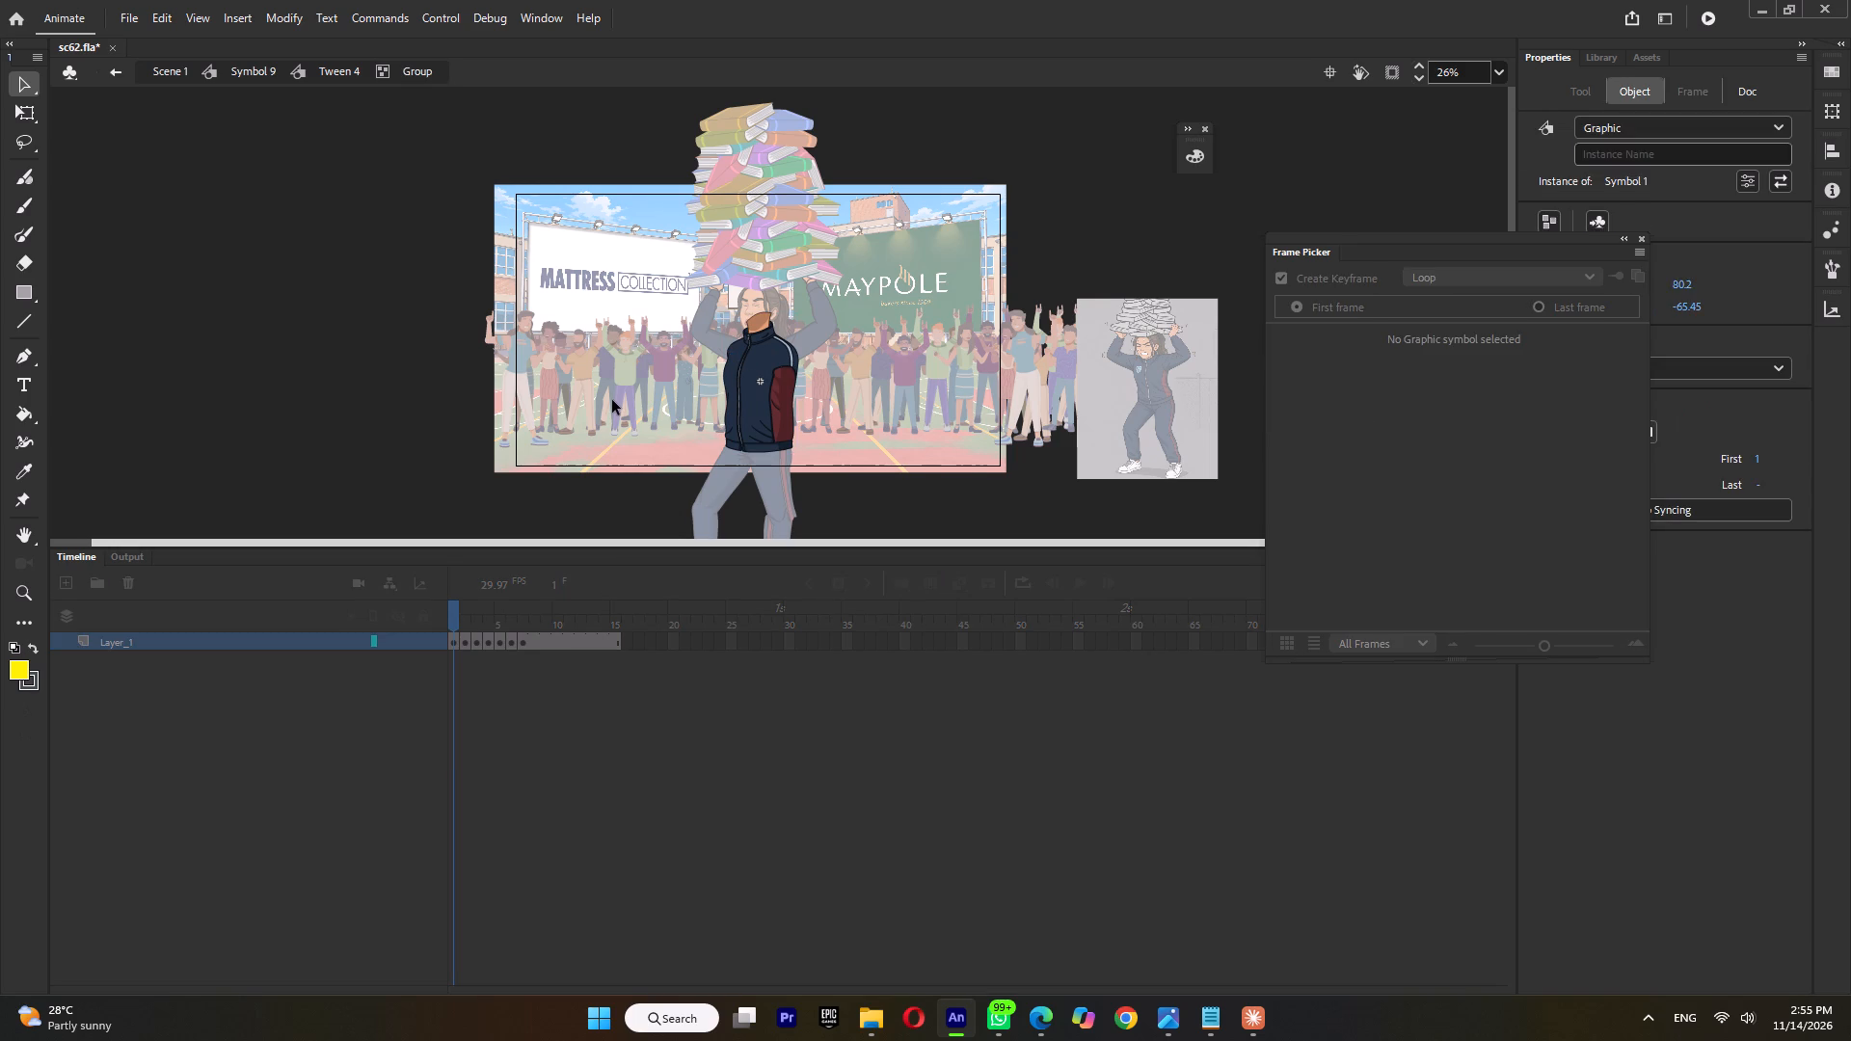
left_click(612, 400)
key("Return")
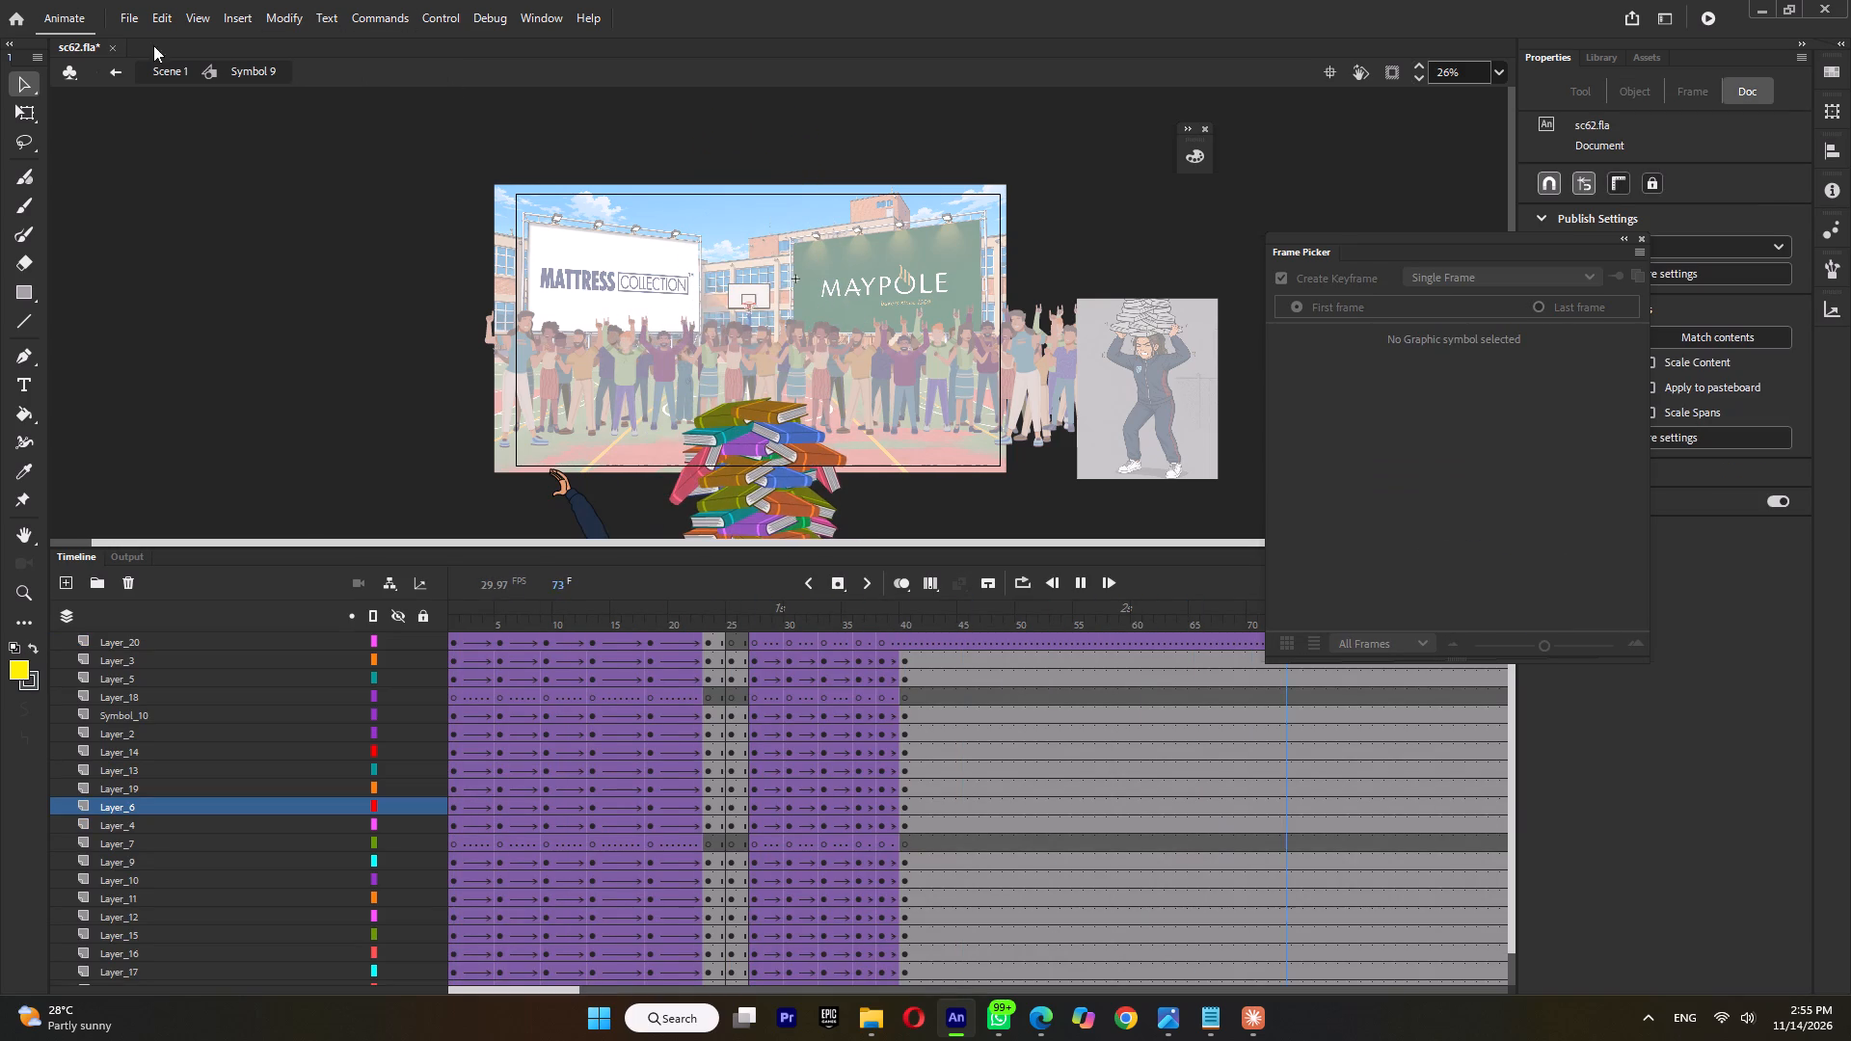
key("ctrl+s")
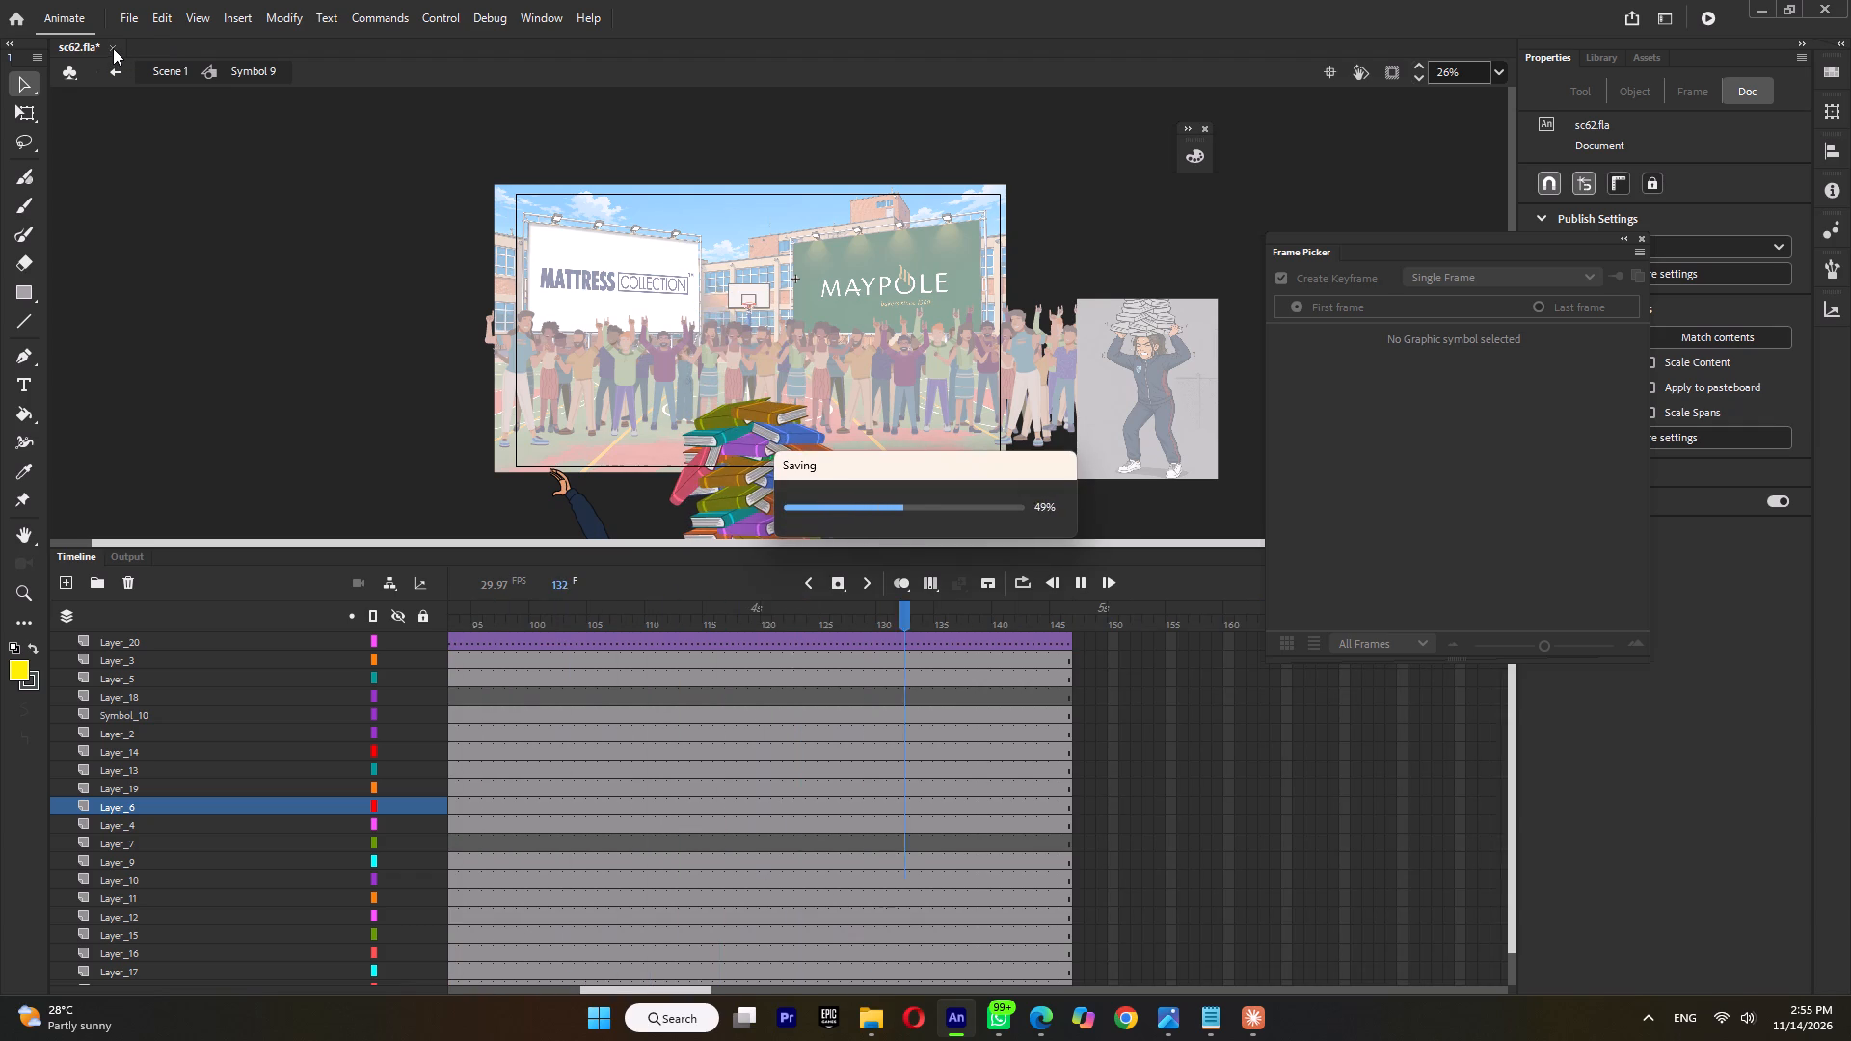
left_click(113, 48)
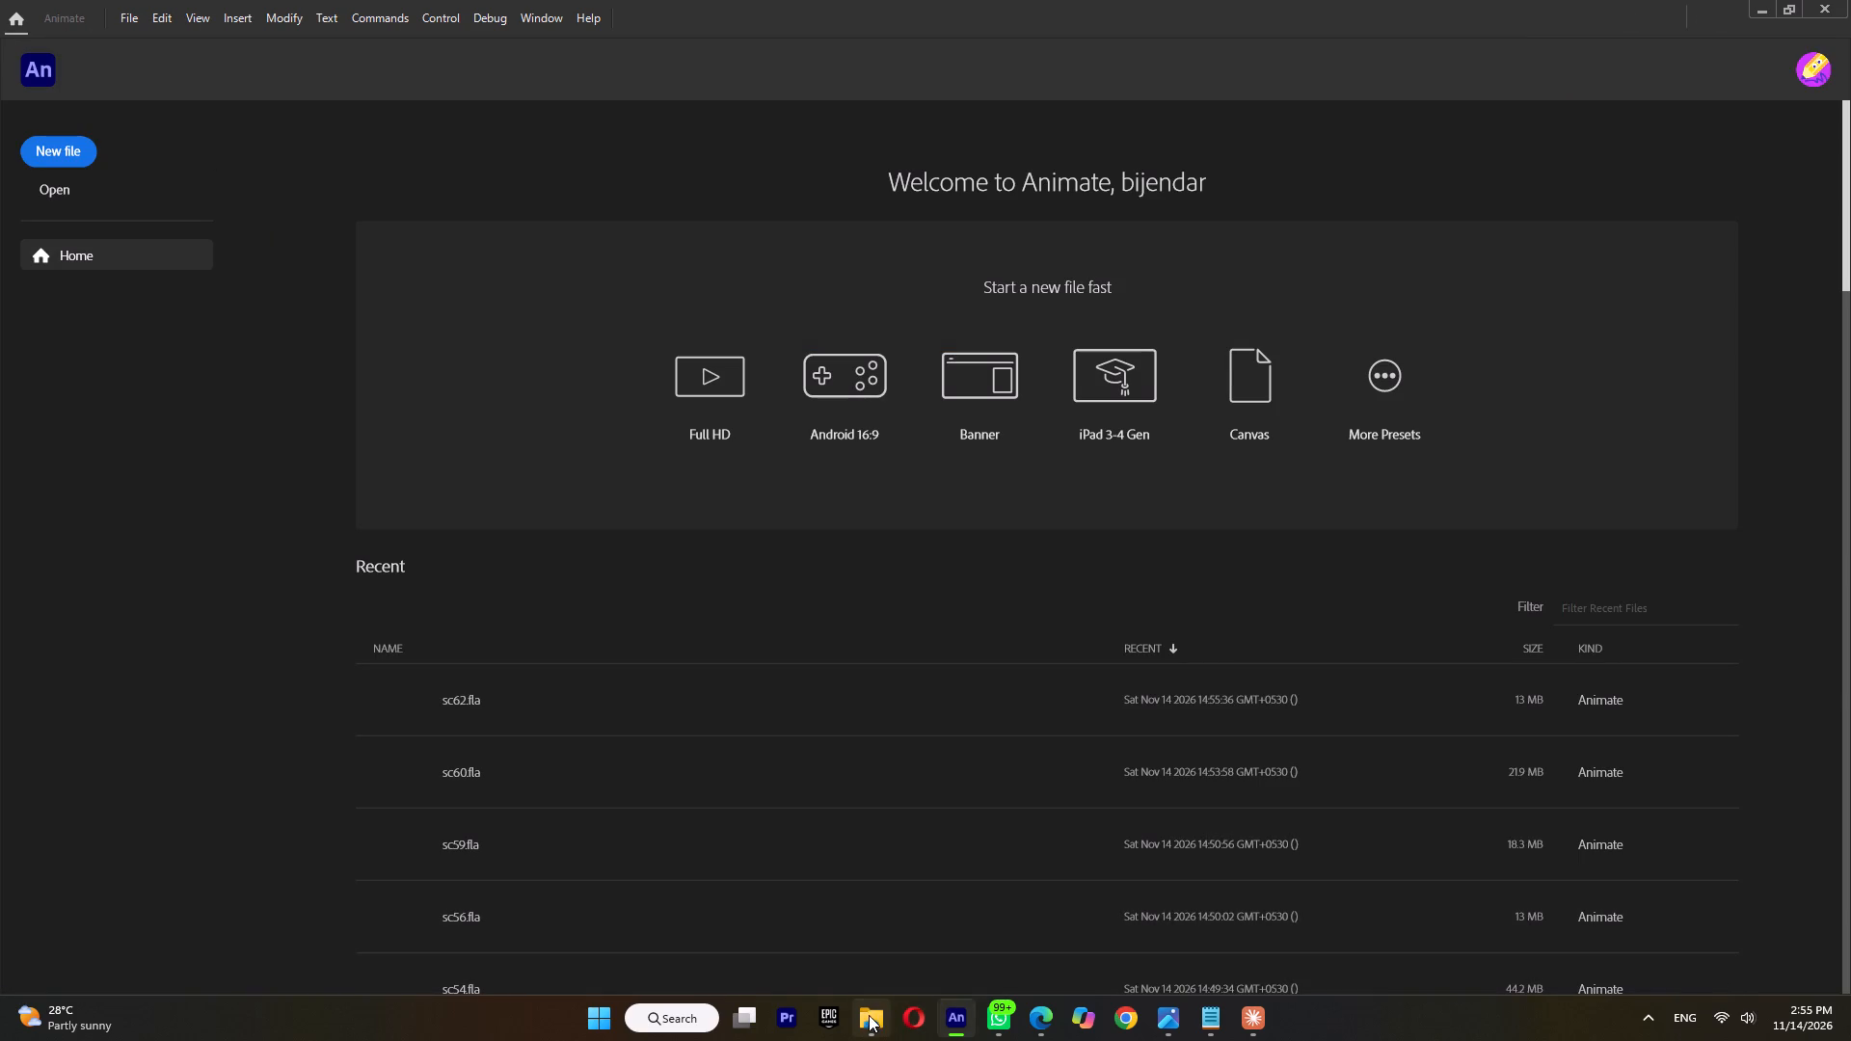
Open sc63.fla and delete the shield badge from the jacket group in Tween 22, inside the lying girl's Symbol 9.
left_click(869, 1015)
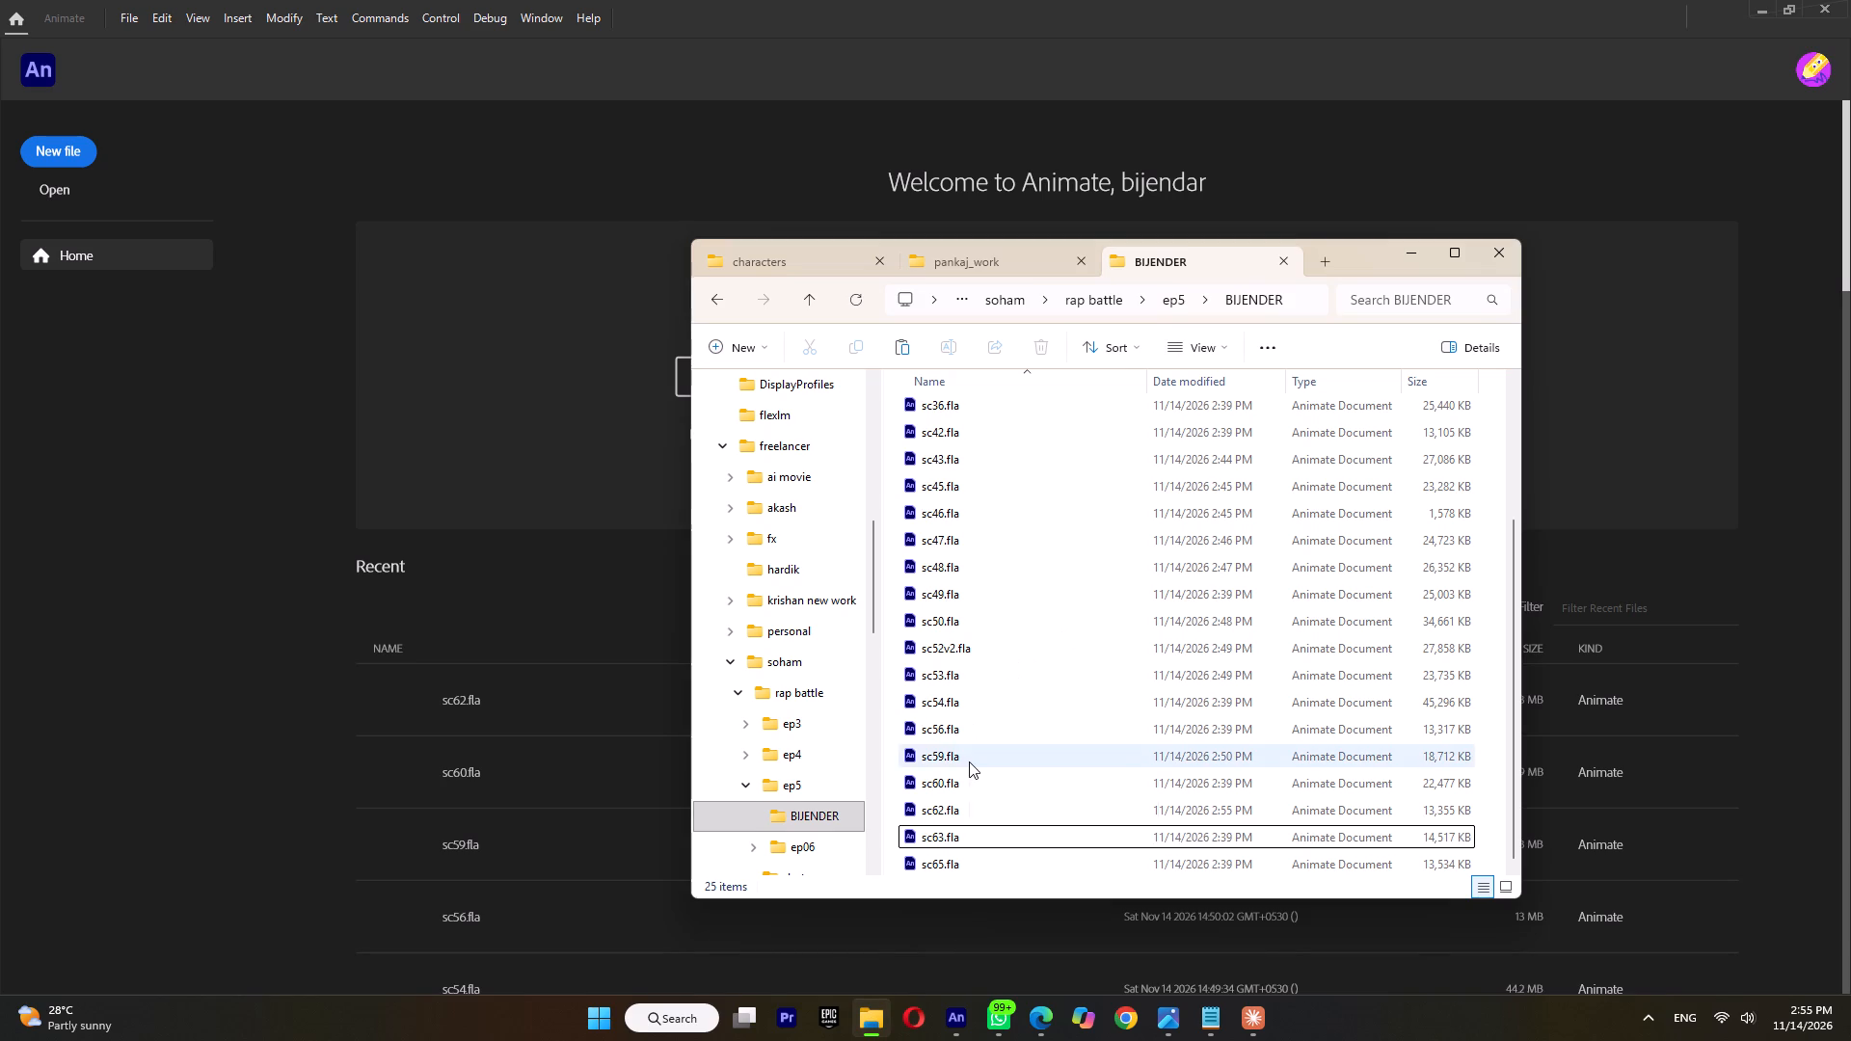
double_click(976, 825)
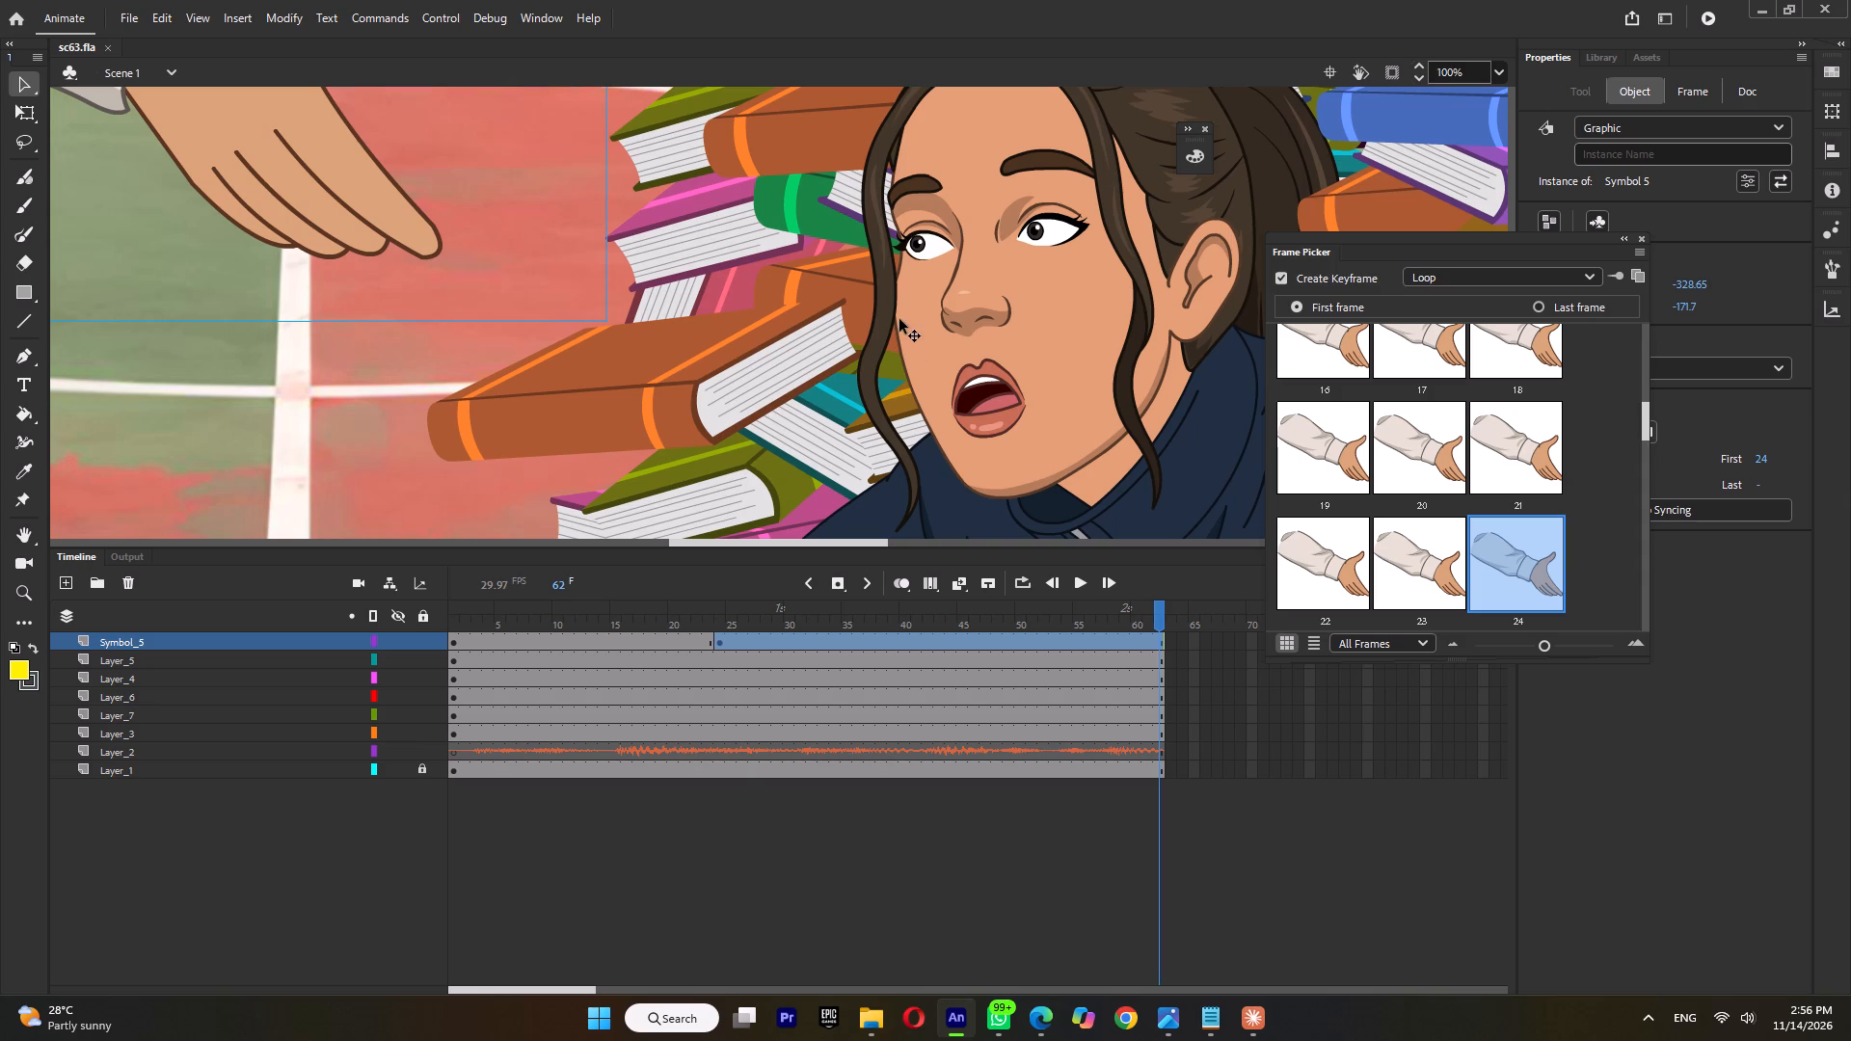
scroll(899, 314, "down", 10, "ctrl")
double_click(1010, 390)
triple_click(993, 412)
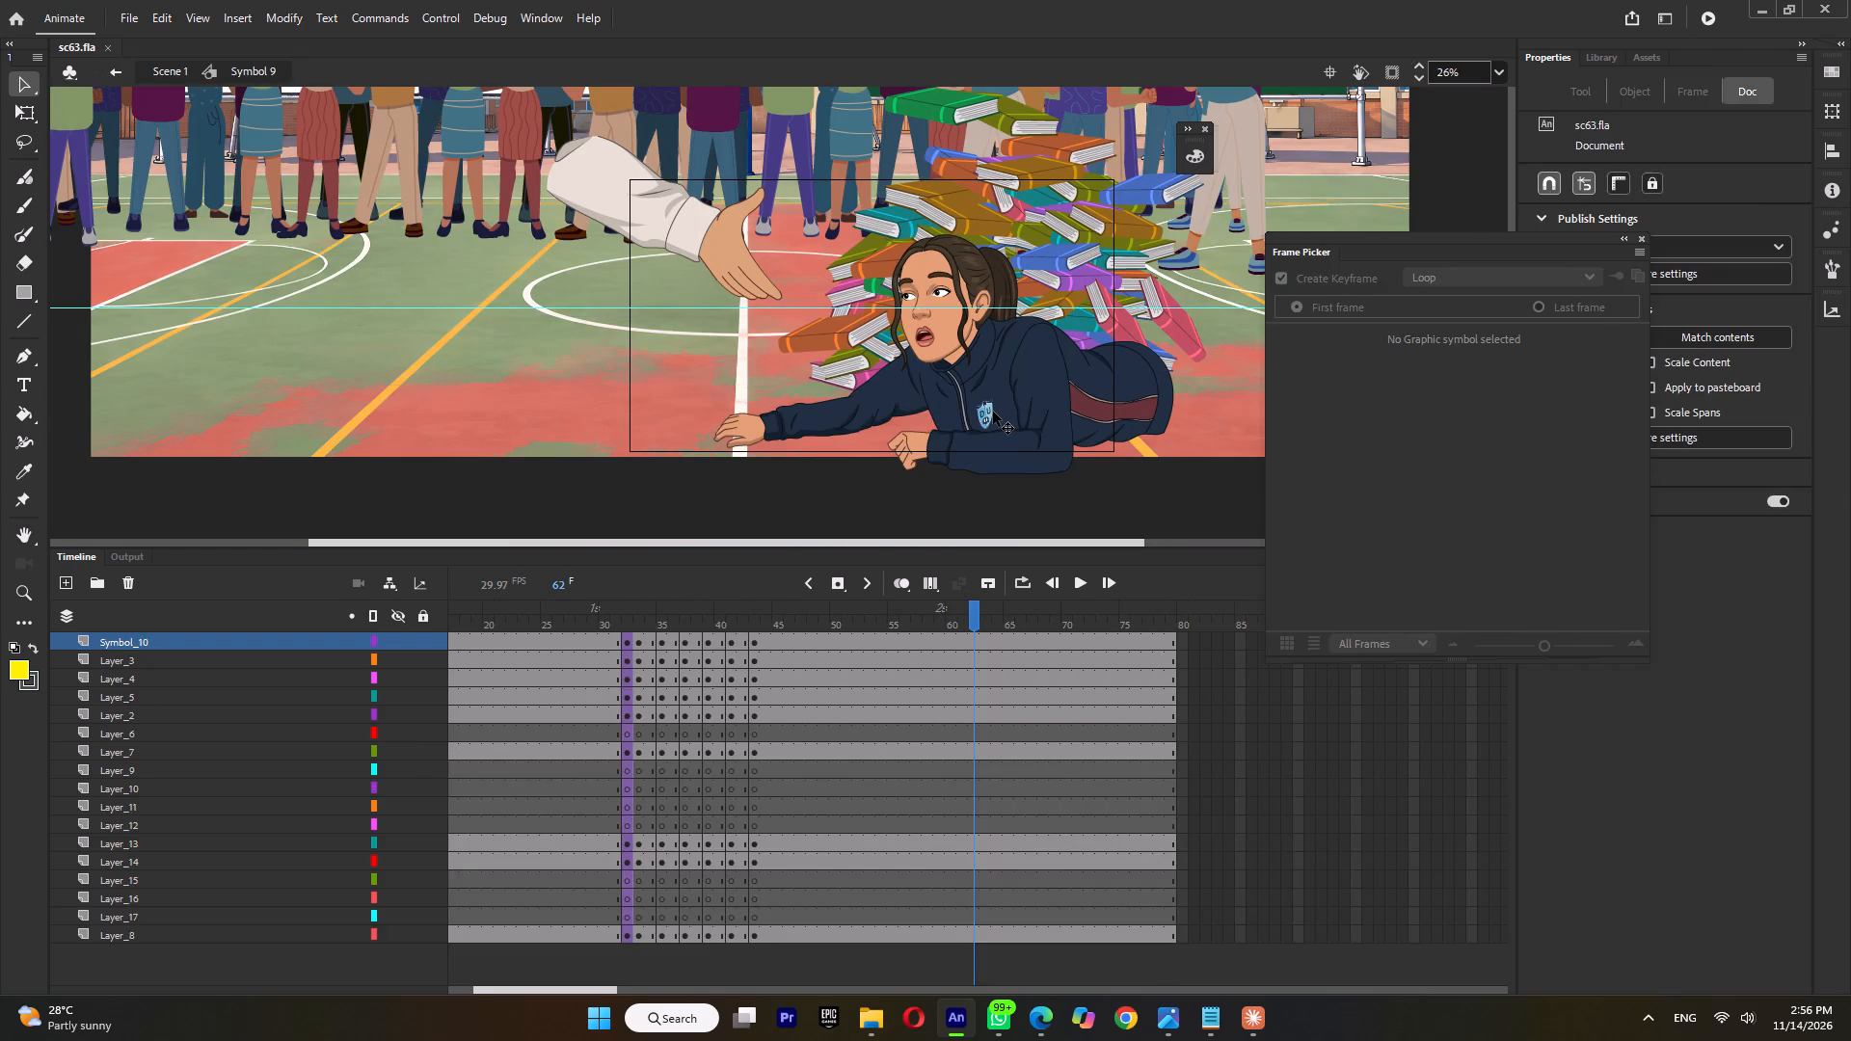
triple_click(986, 417)
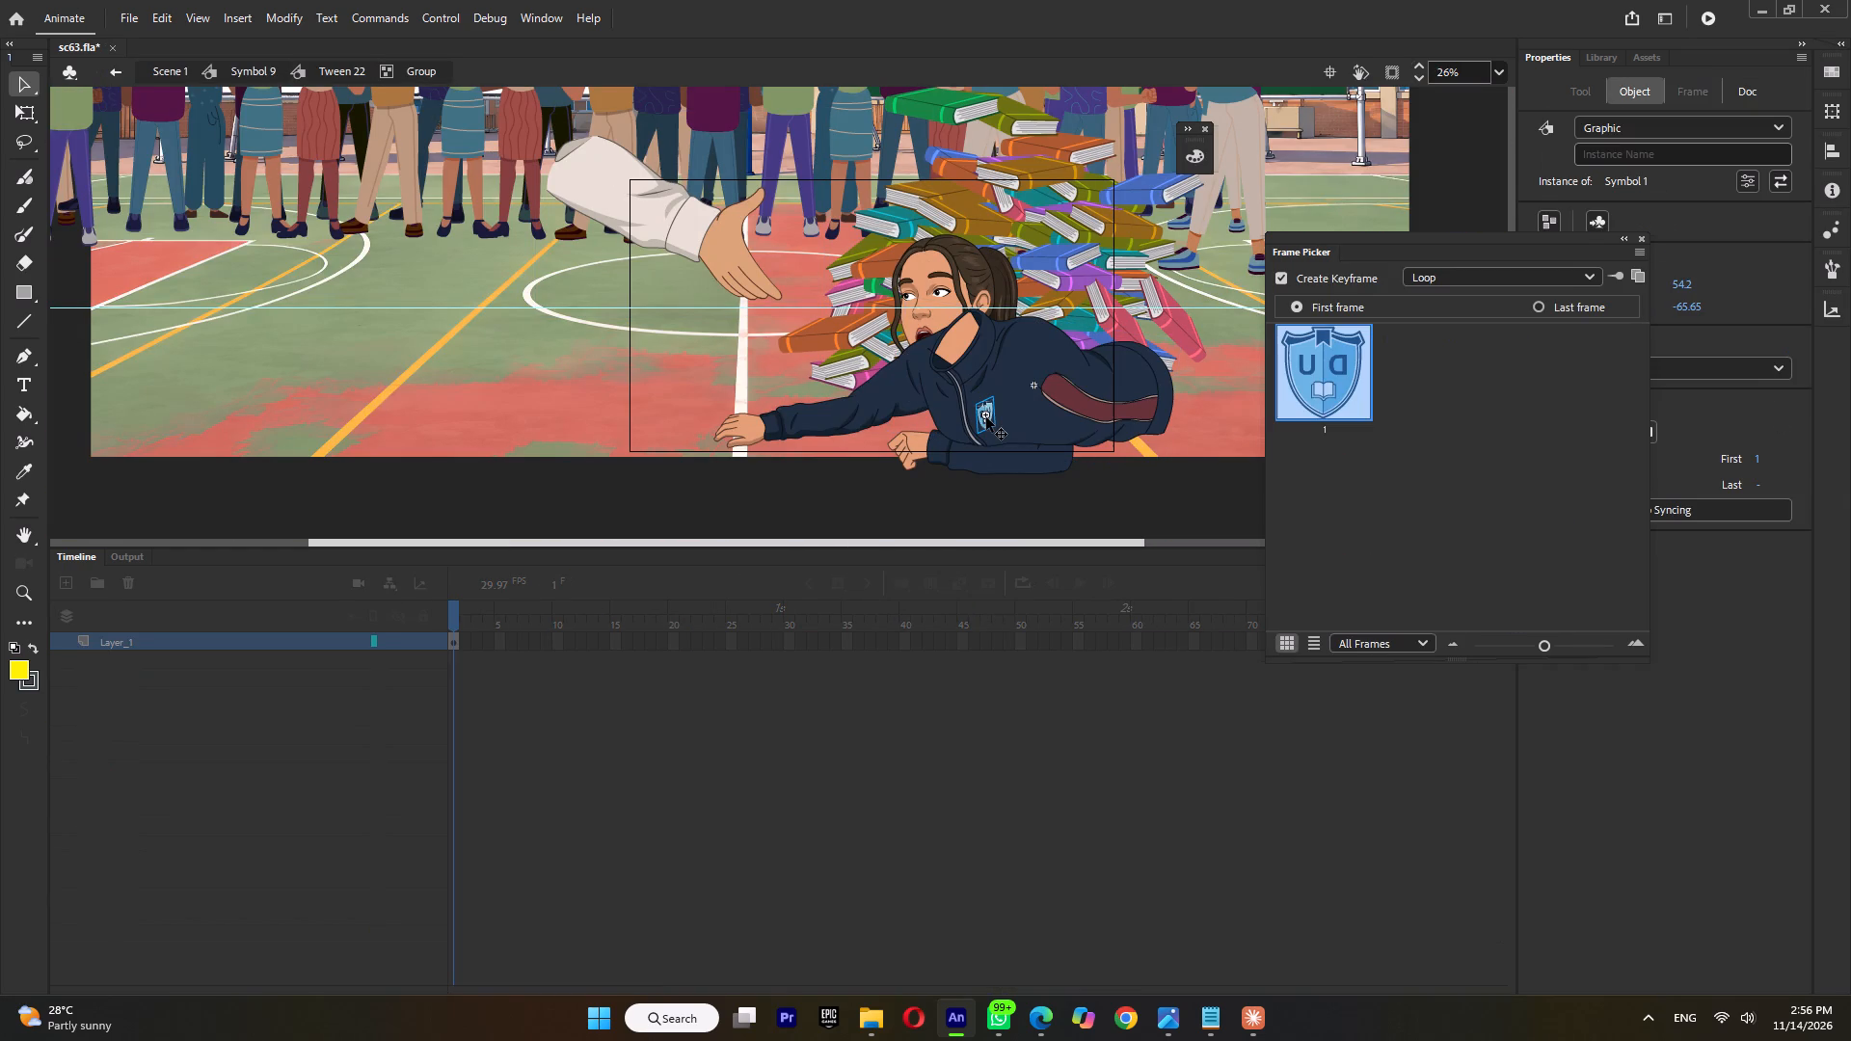
key("Delete")
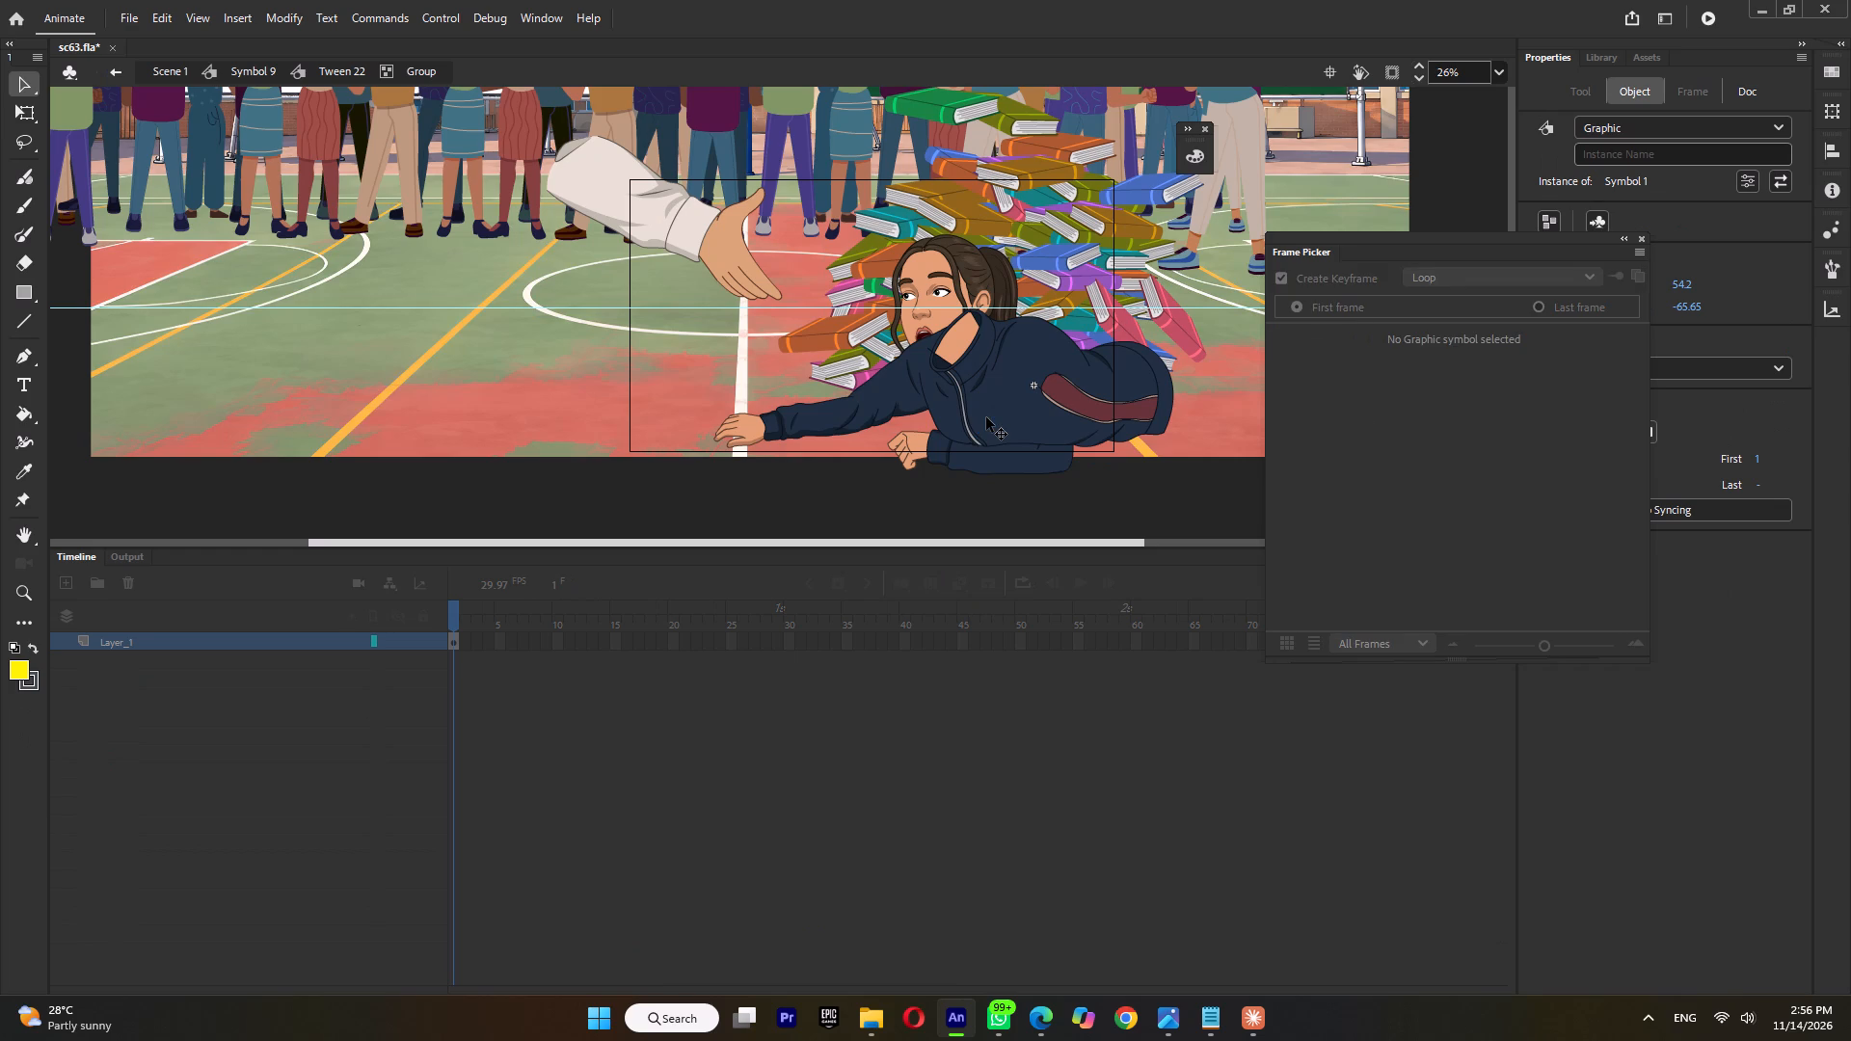
Return to Scene 1, scrub back to frame 1 to check the jacket, and close sc63.fla, saving the changes.
left_click(167, 80)
left_click(165, 61)
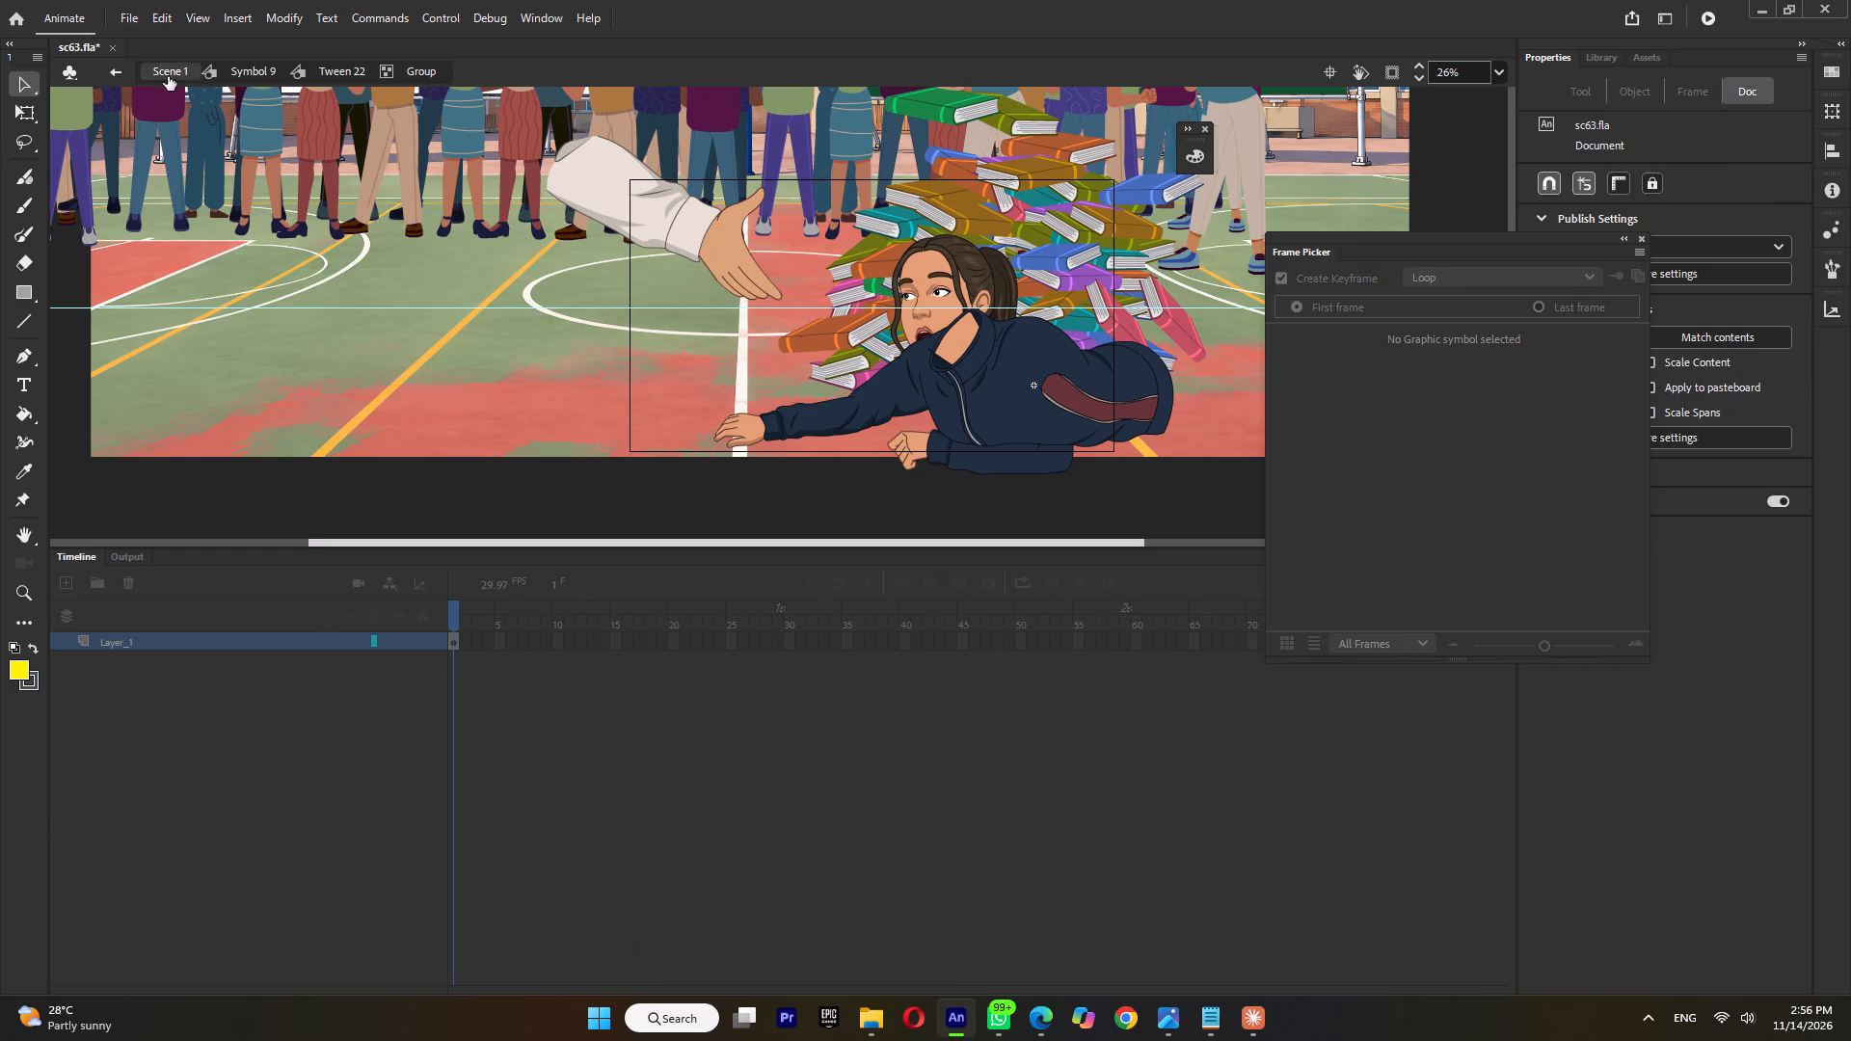
double_click(169, 80)
left_click_drag(503, 611, 256, 651)
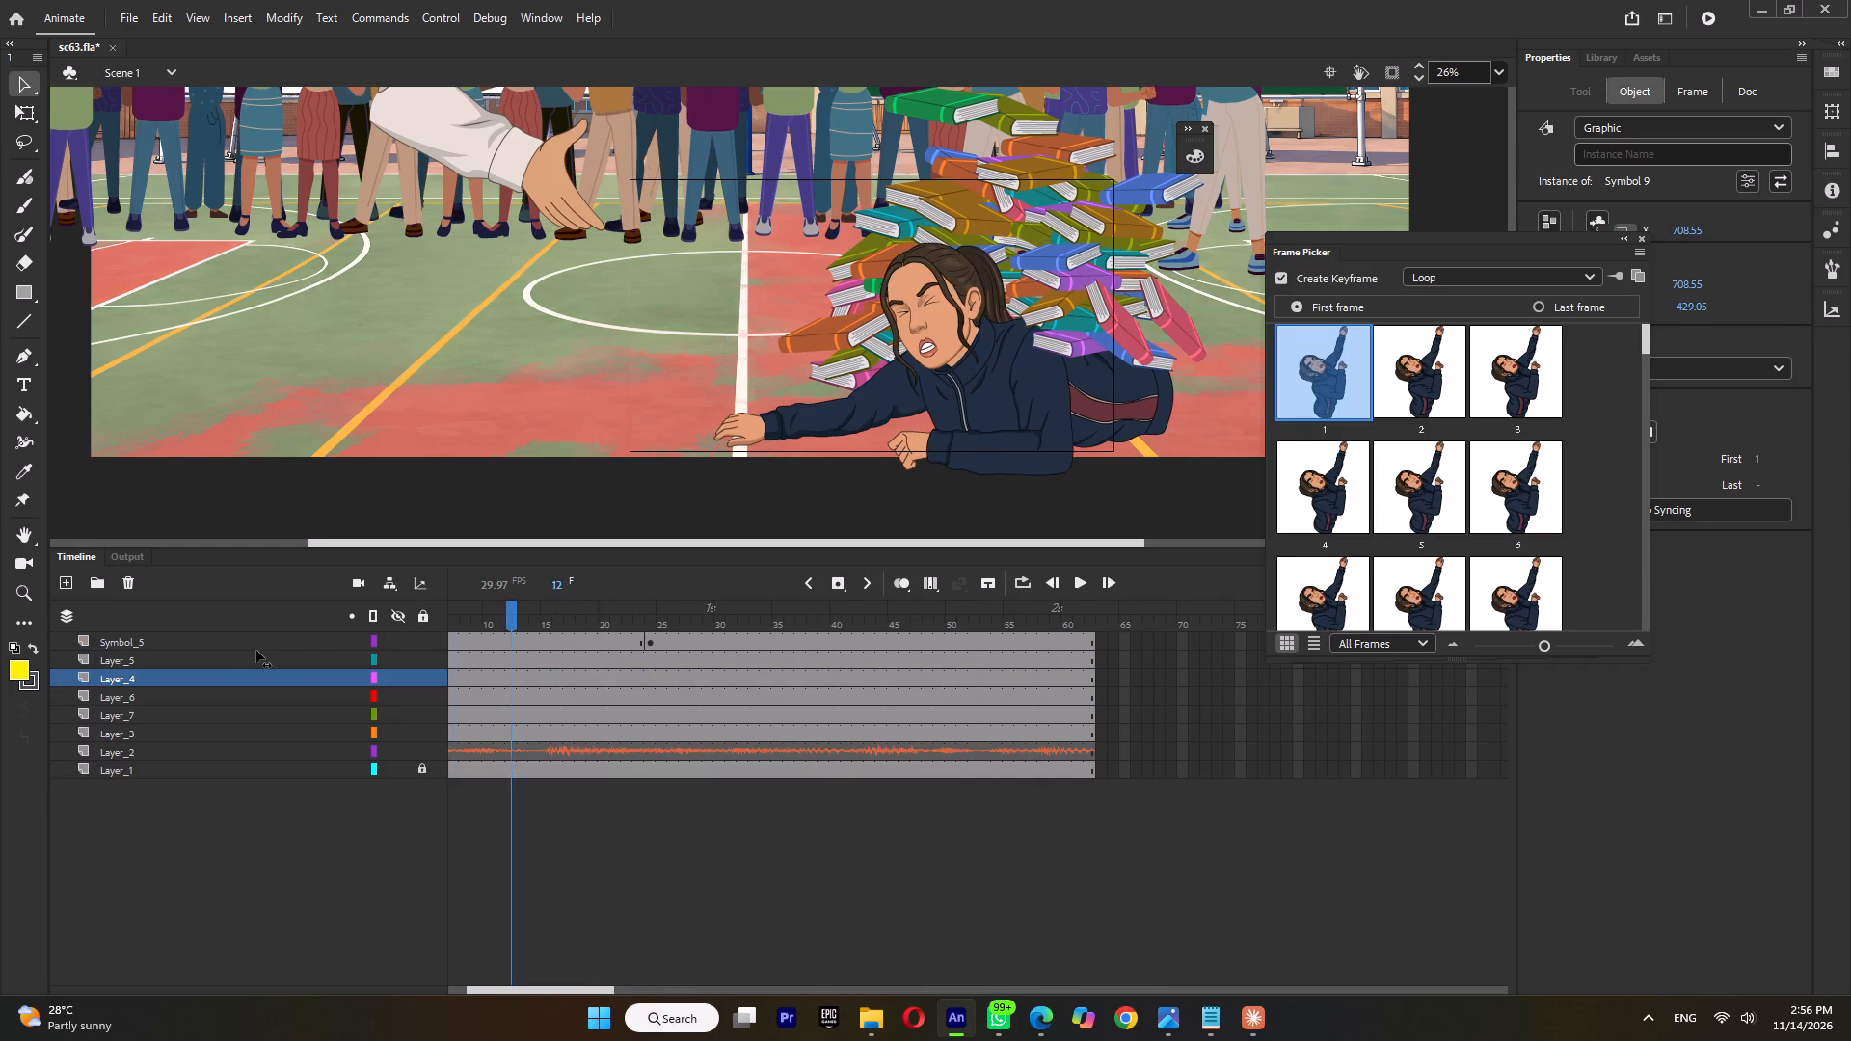
left_click_drag(256, 651, 123, 677)
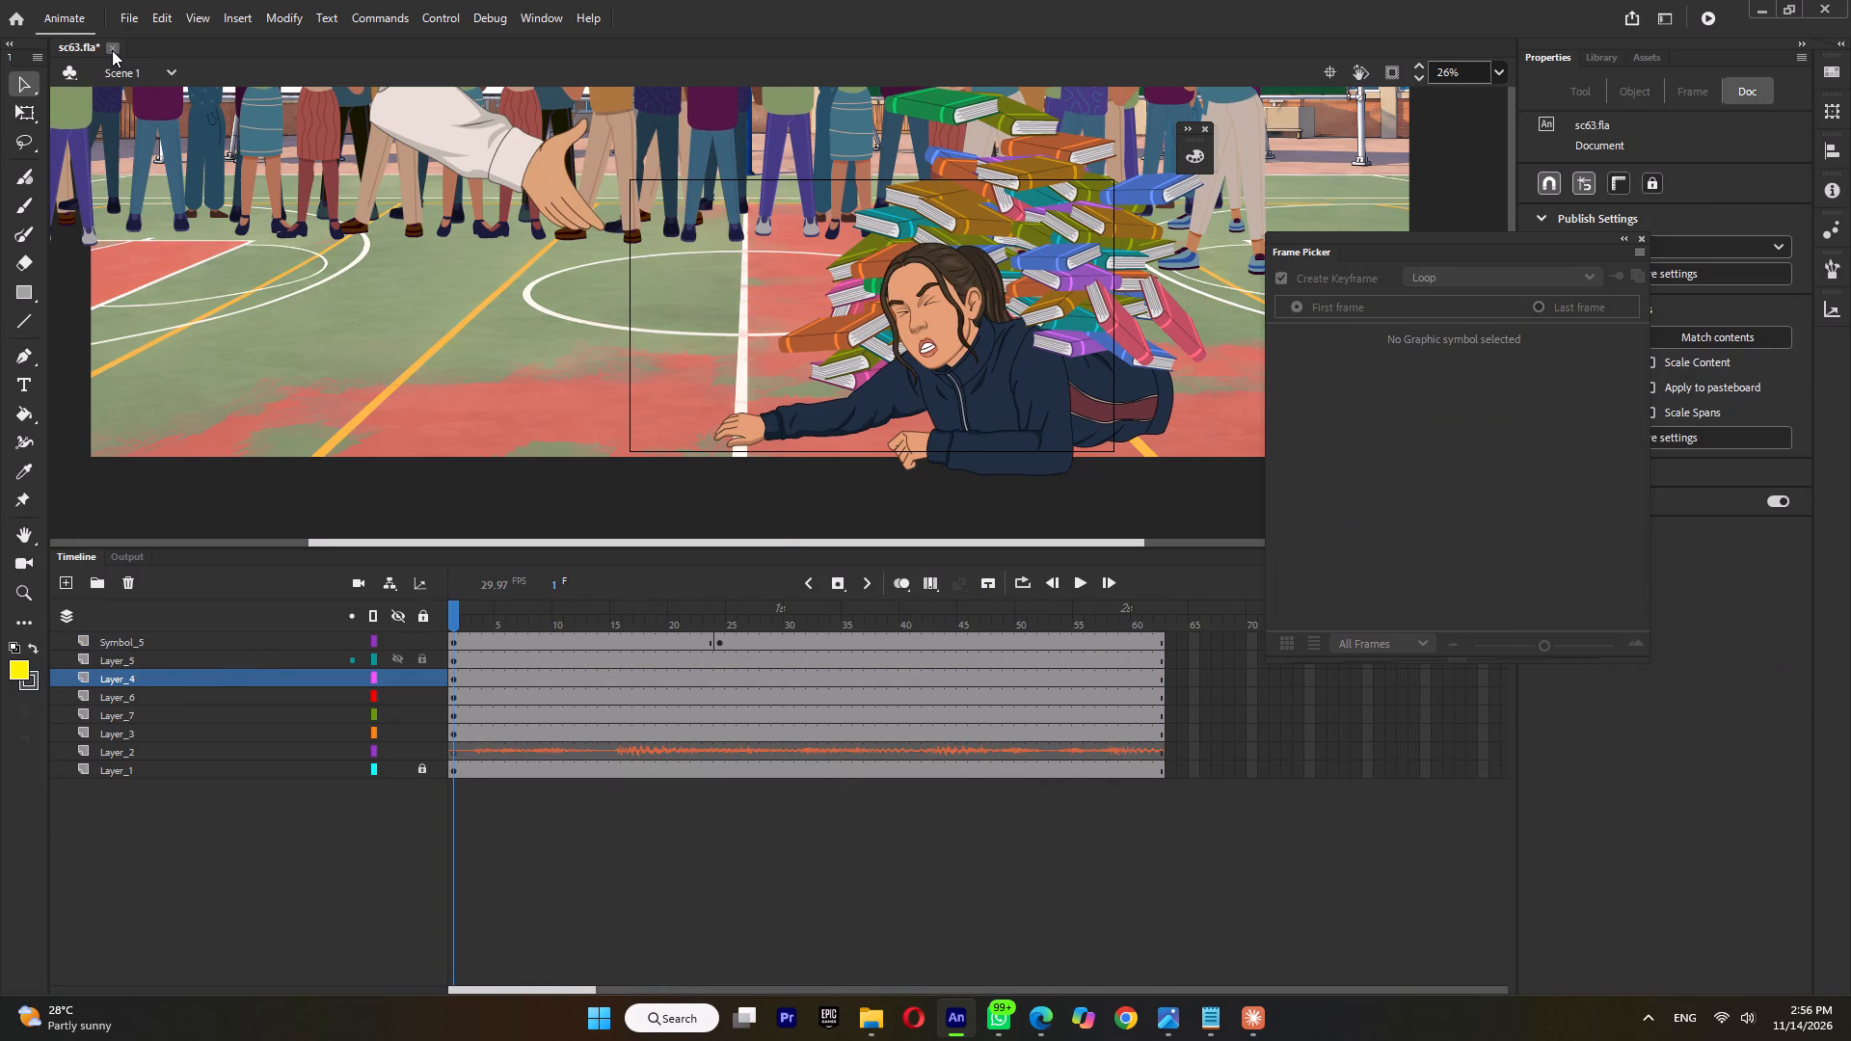
left_click(112, 50)
left_click(880, 570)
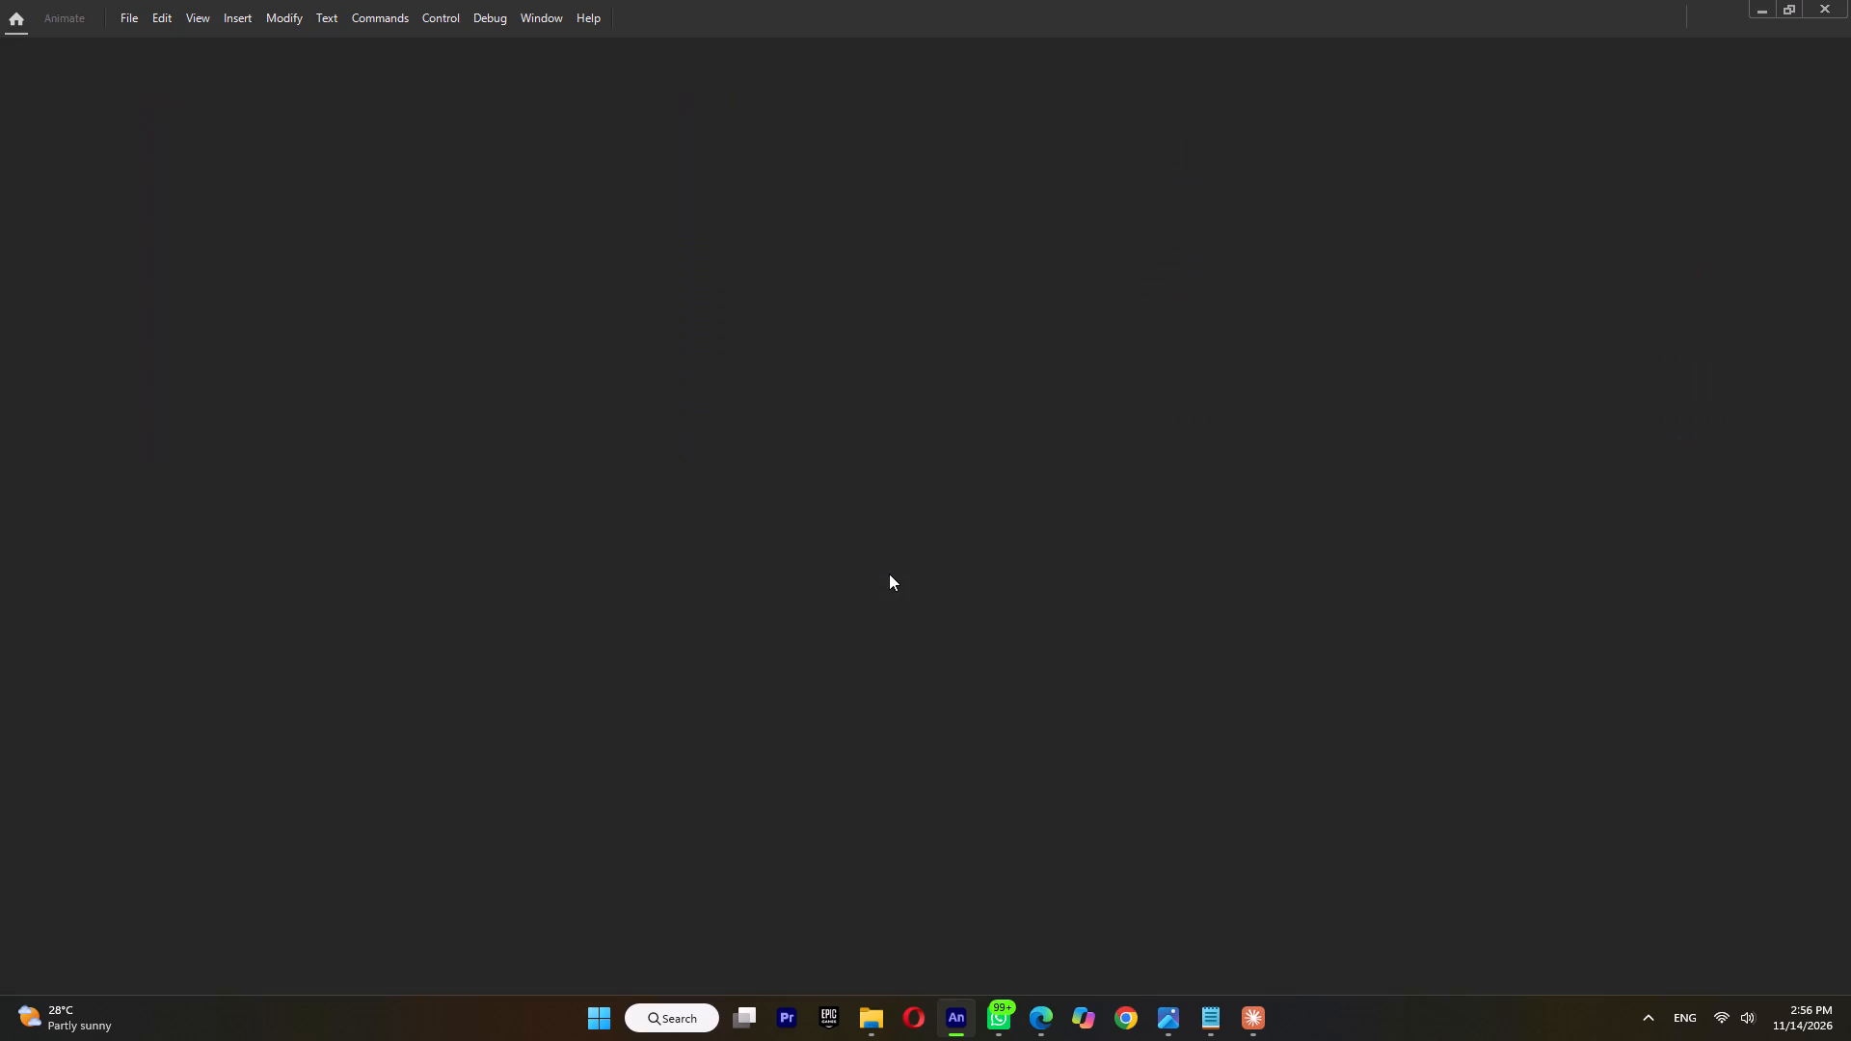
Open sc65.fla from the BIJENDER folder.
left_click(861, 1011)
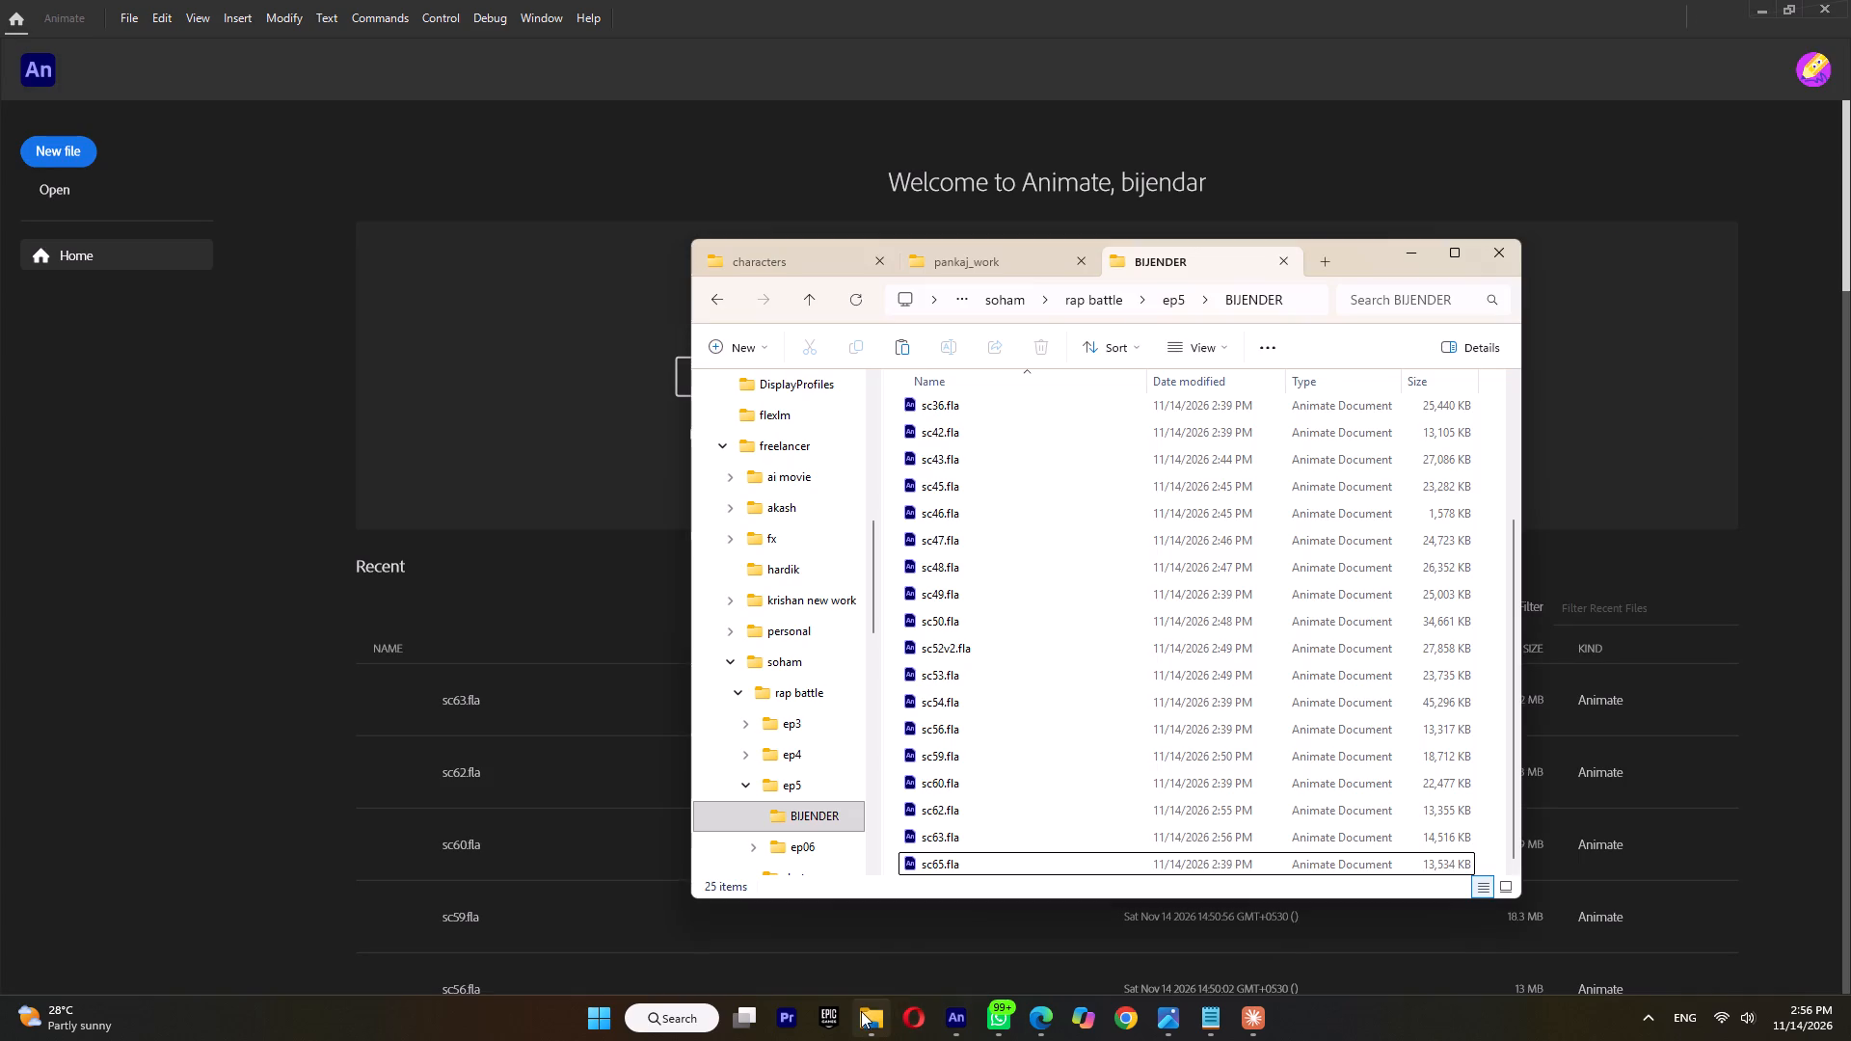
scroll(996, 777, "down", 3)
double_click(966, 853)
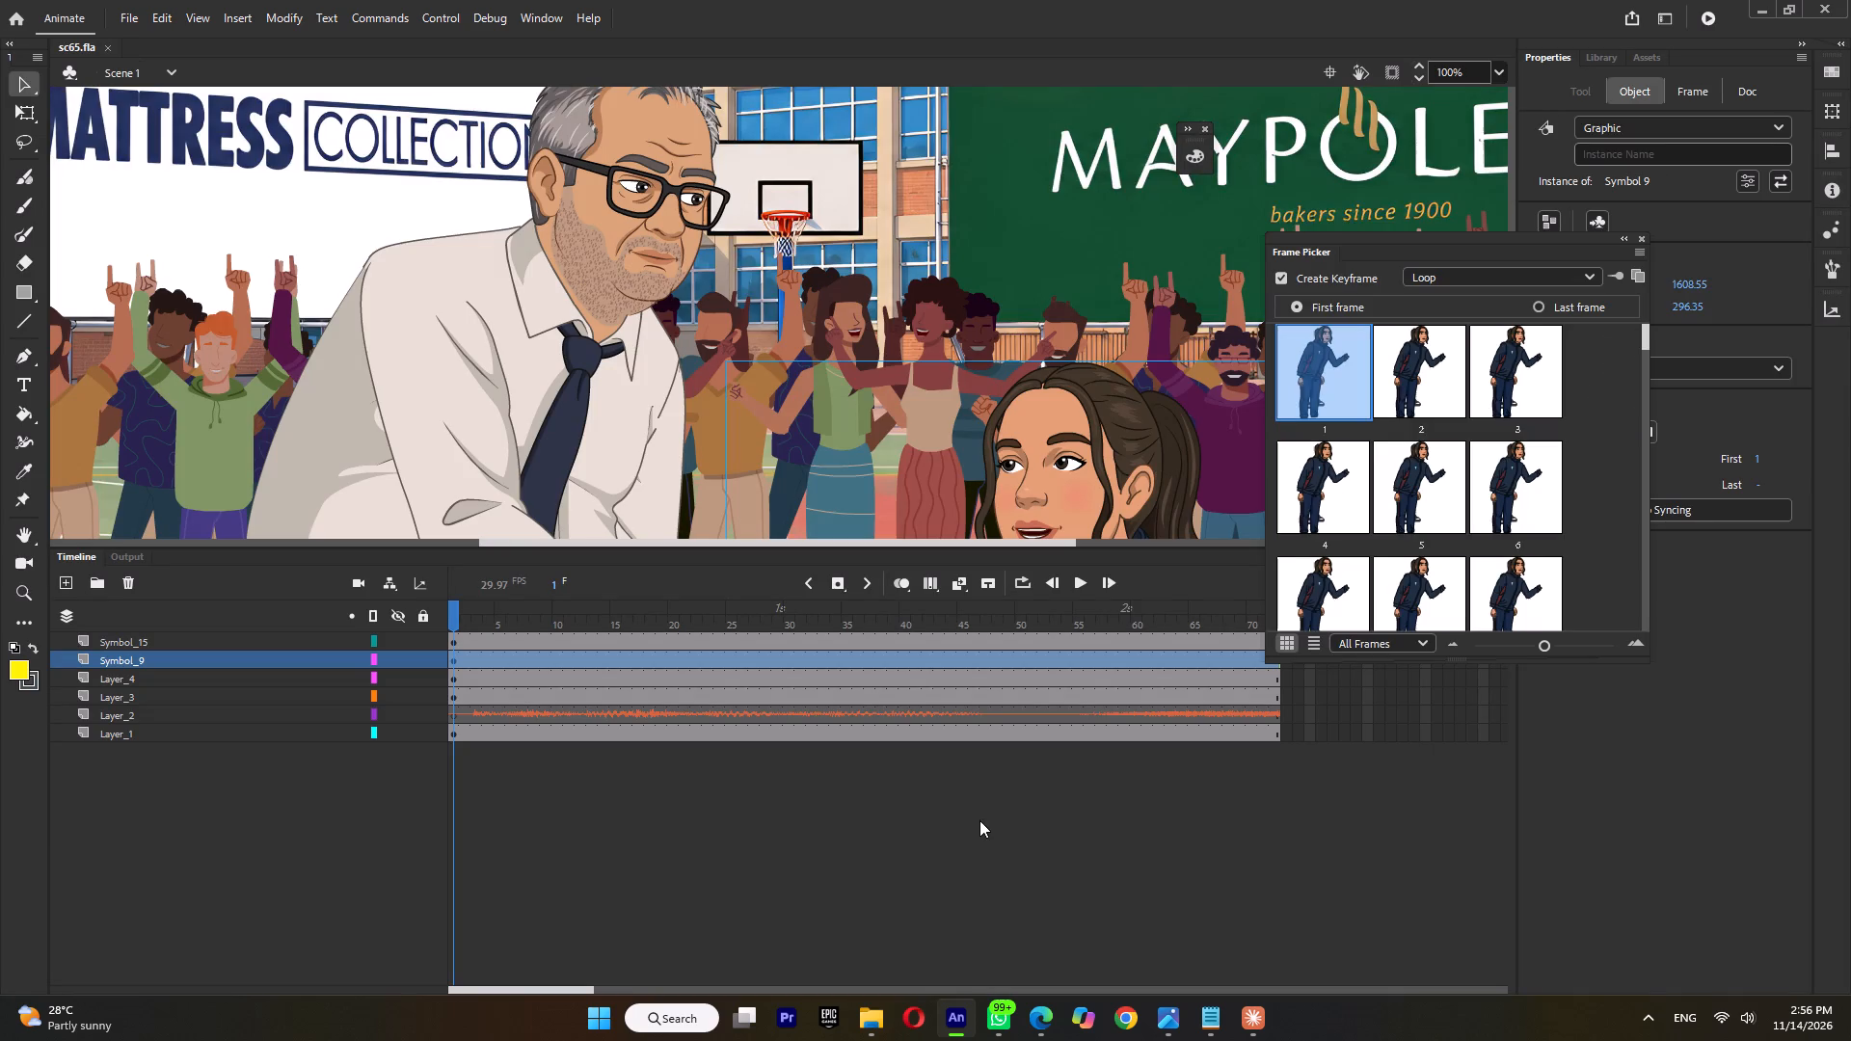
Delete the shield badge from the girl's jacket in Tween 4 copy, inside Symbol 9 of sc65.fla.
scroll(961, 356, "down", 8, "ctrl")
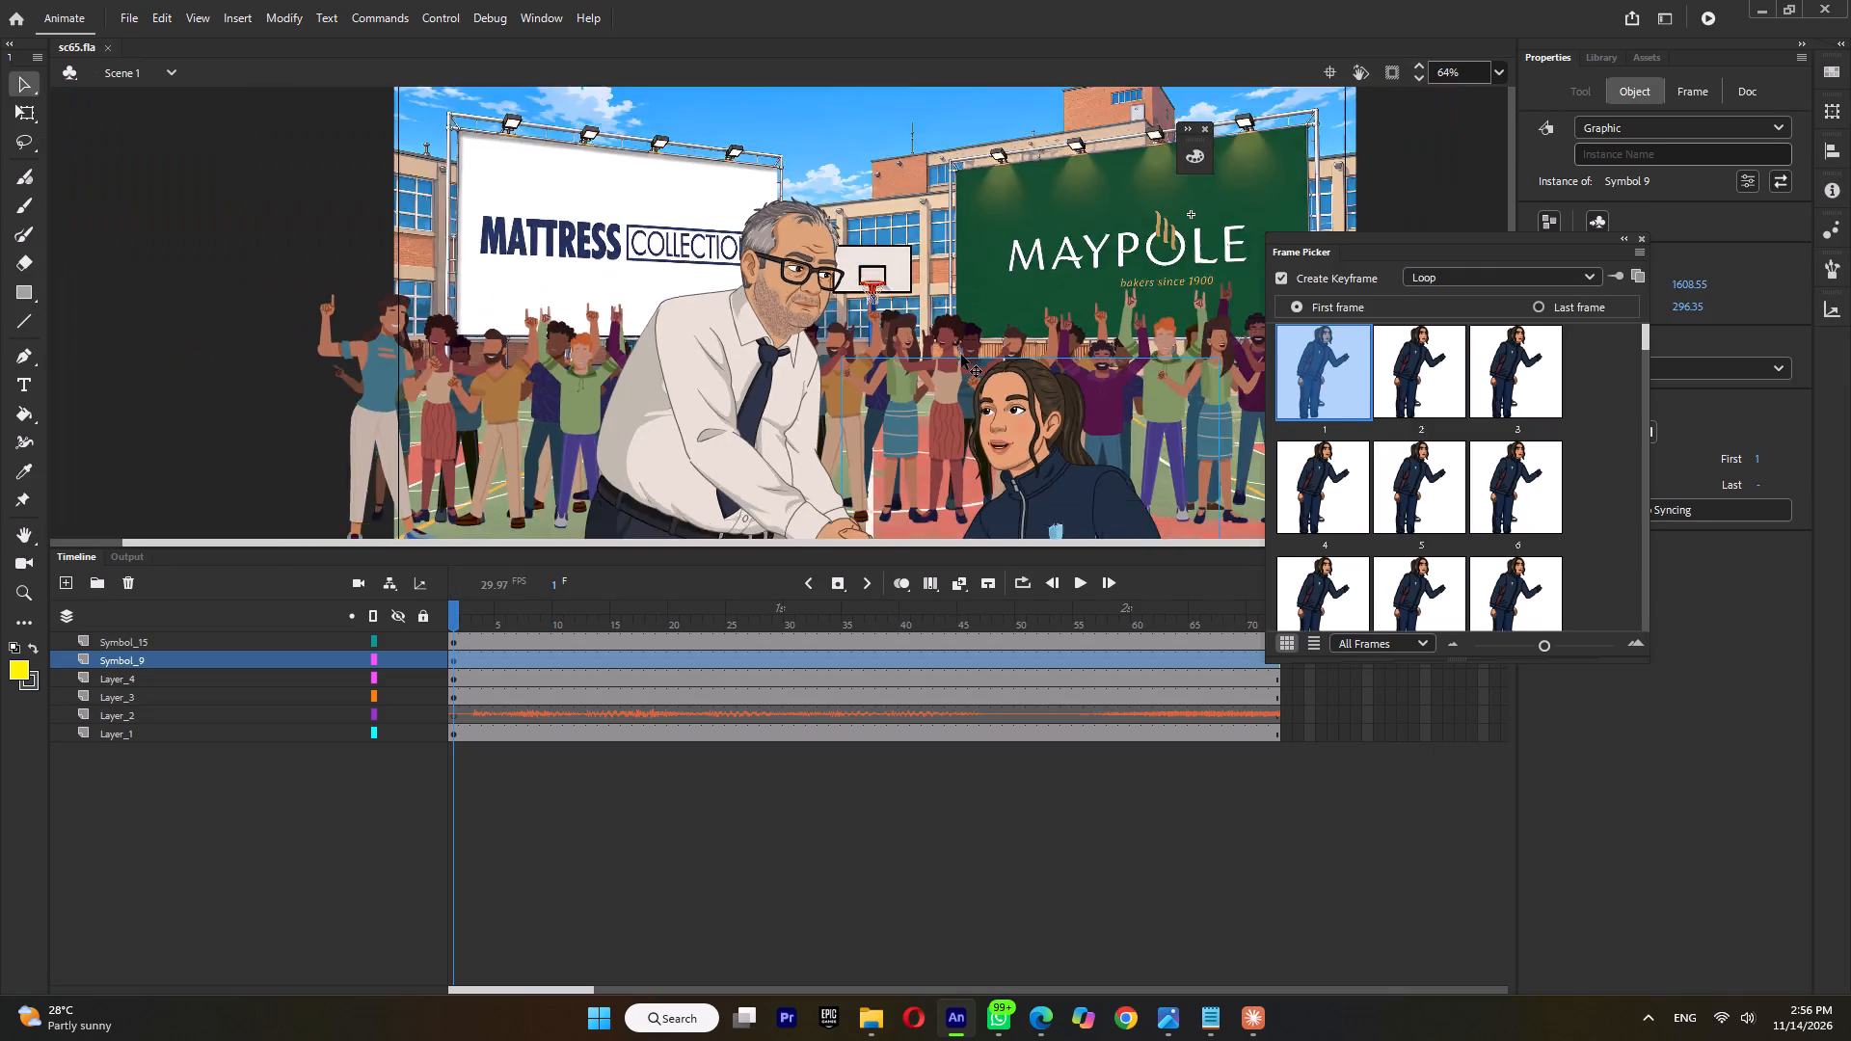
left_click(485, 616)
double_click(912, 454)
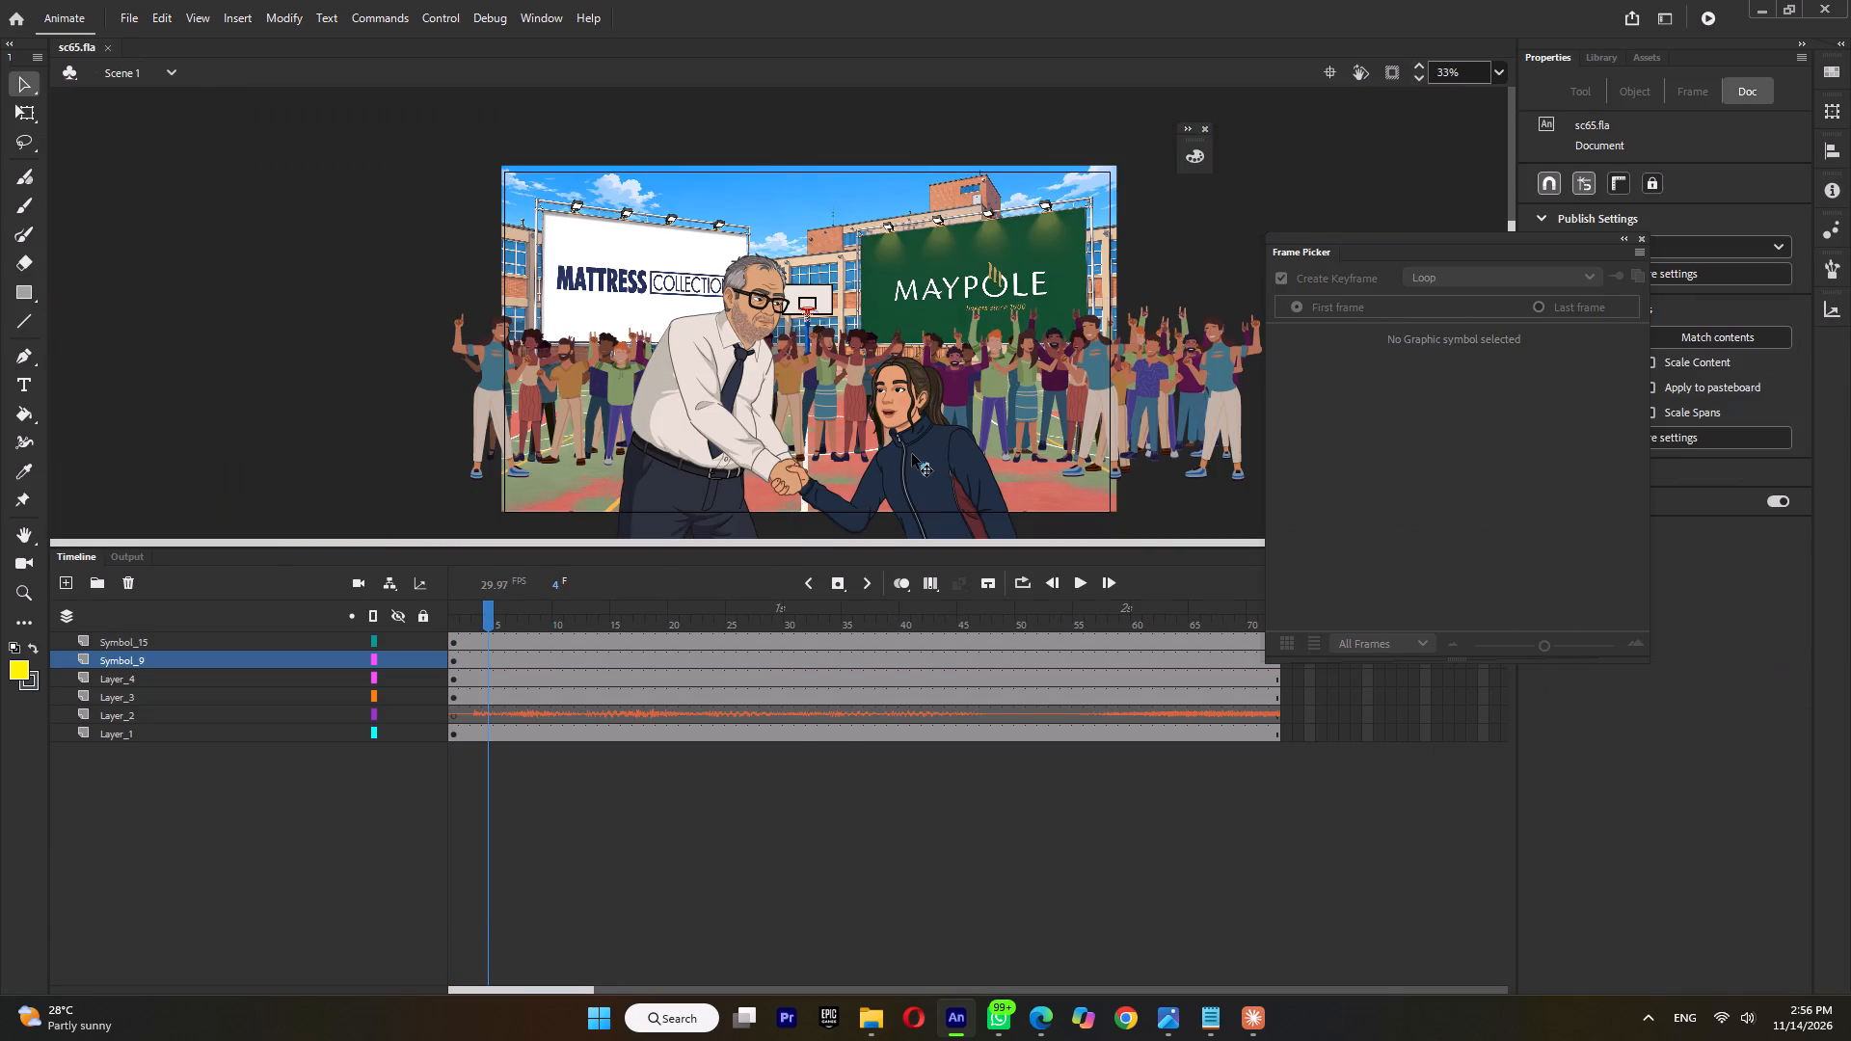
double_click(916, 467)
left_click(926, 466)
left_click(1066, 413)
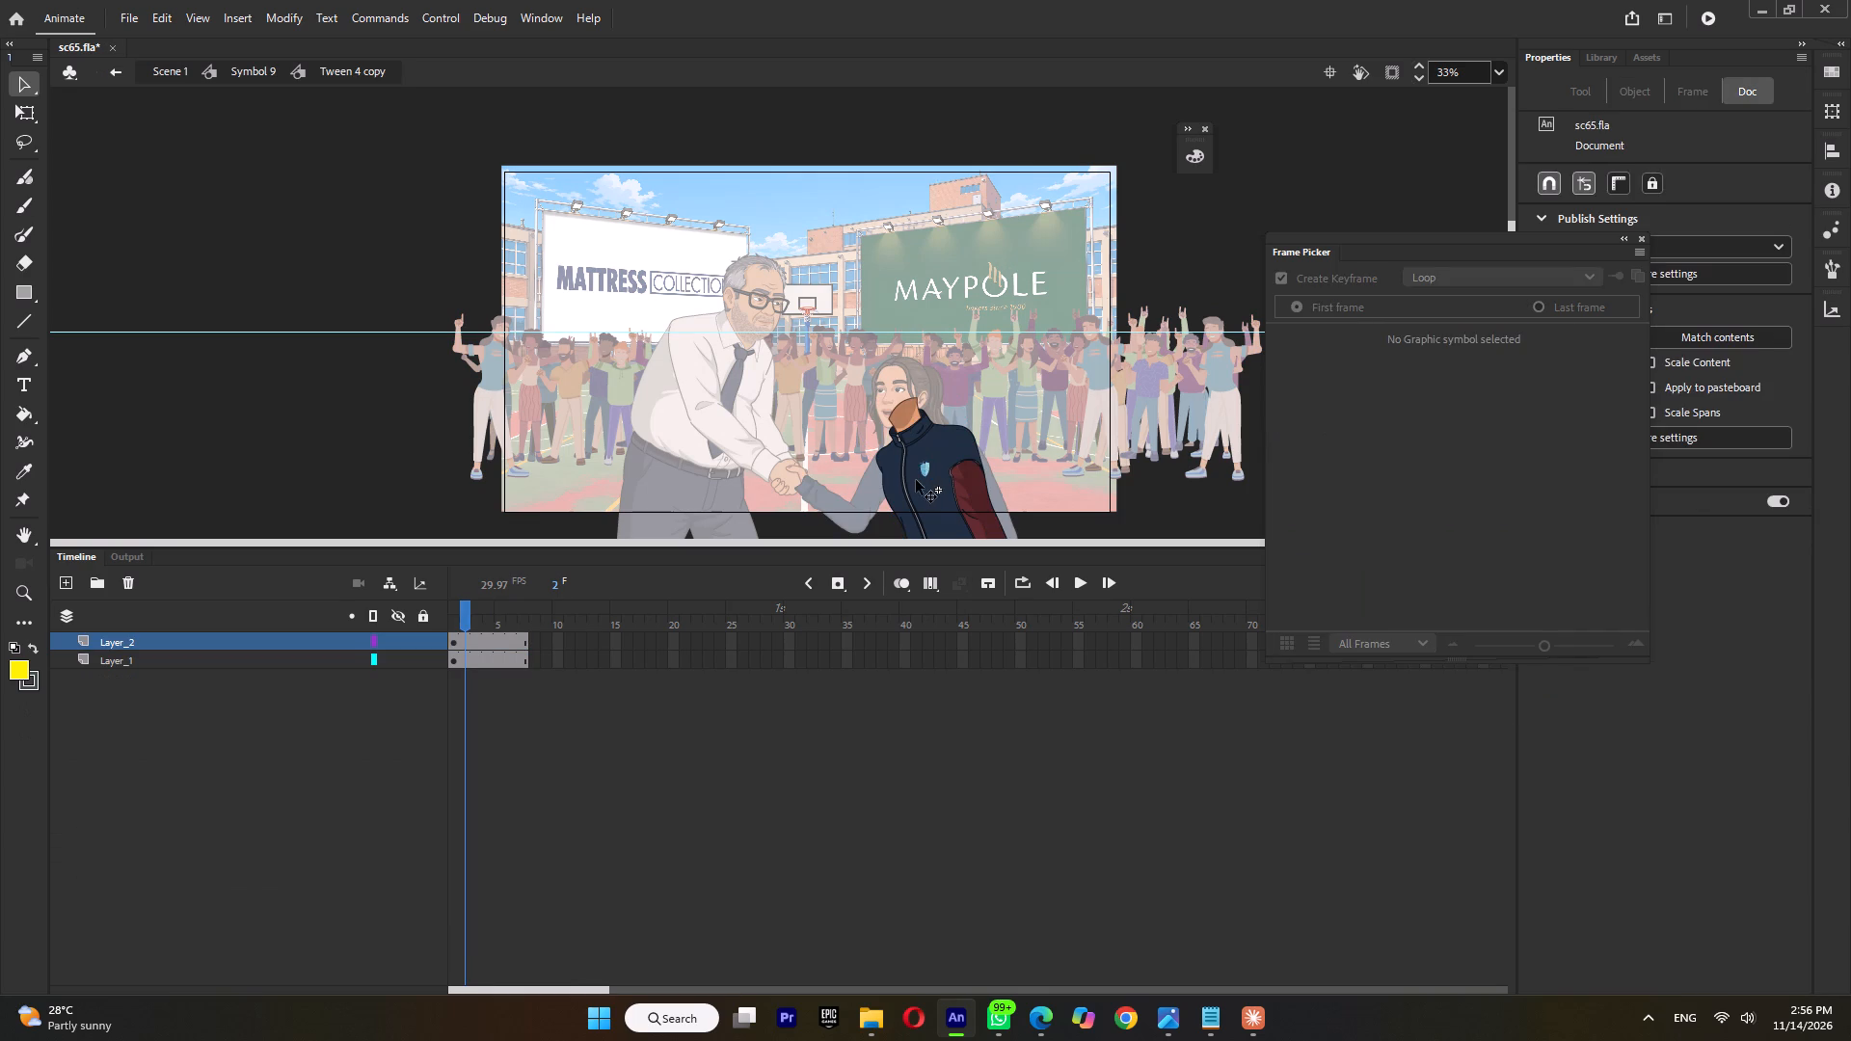
left_click(925, 463)
key("Delete")
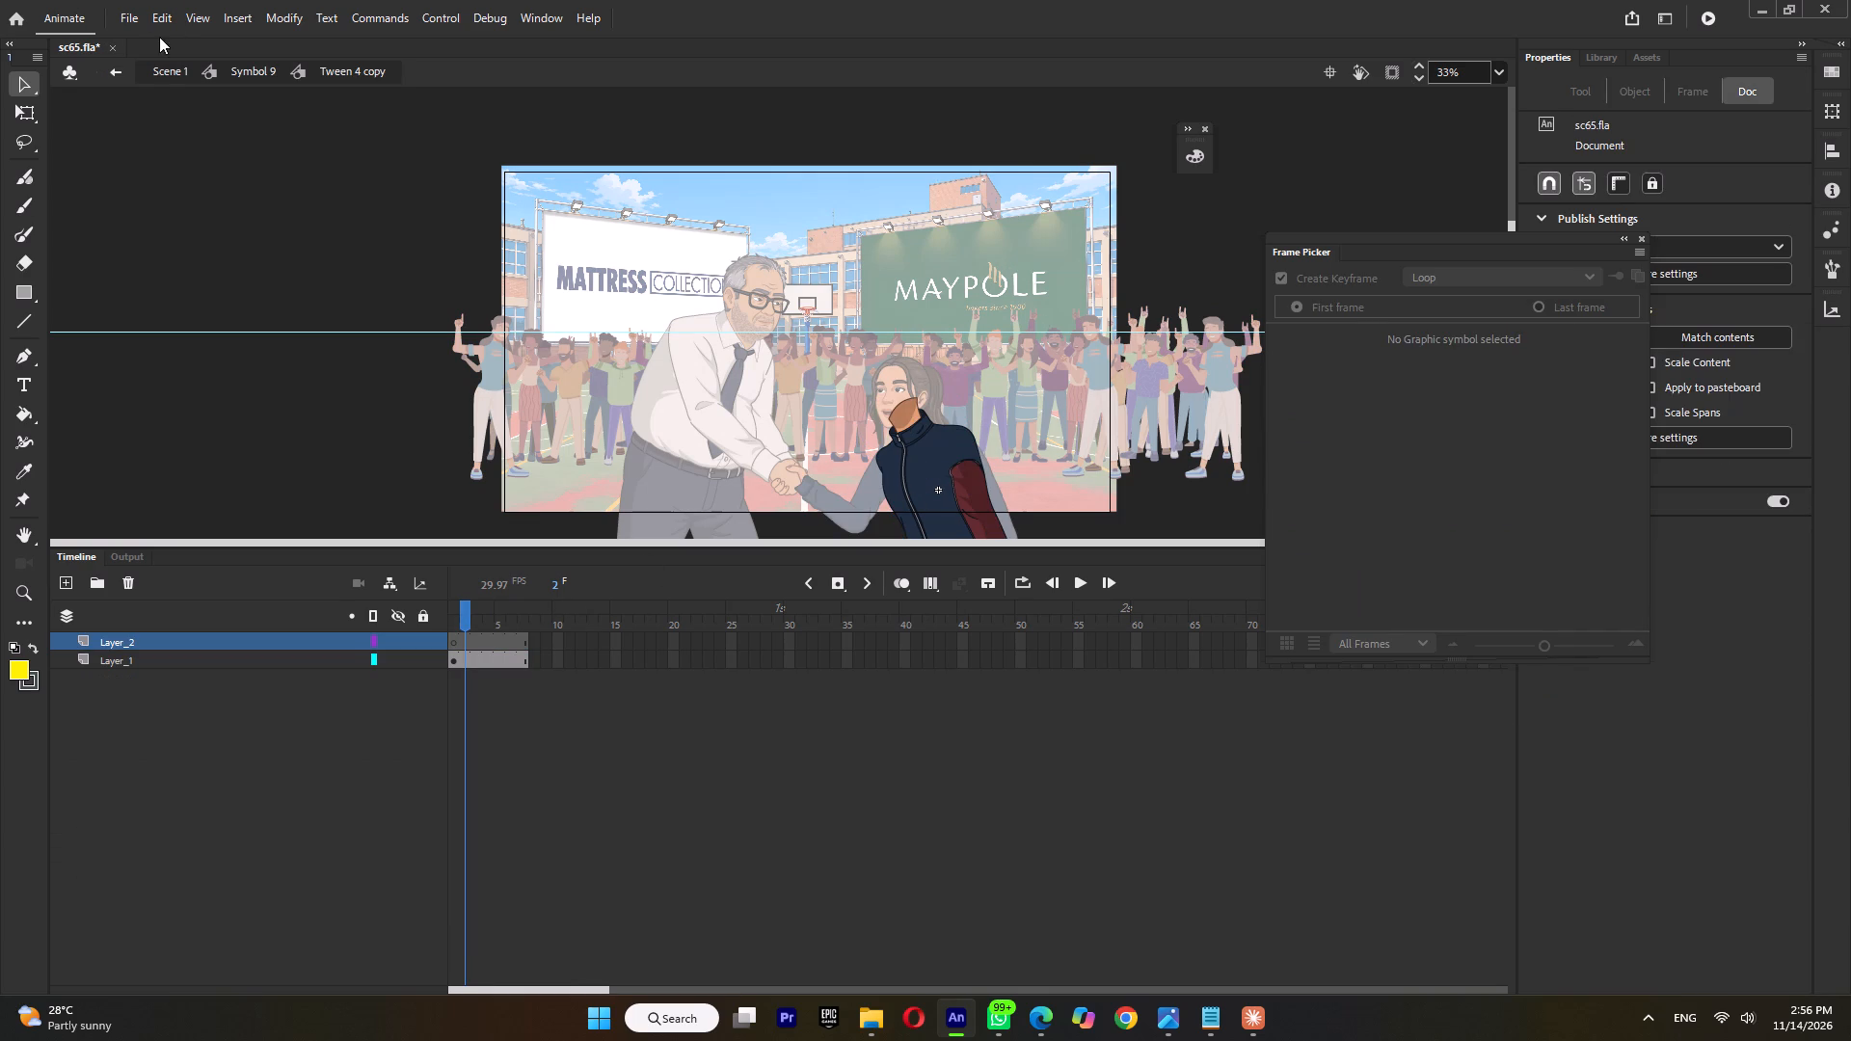
Return to Scene 1, scrub to frame 72 to check the jacket, save sc65.fla and close it.
left_click(163, 60)
left_click(159, 72)
left_click_drag(484, 615, 567, 626)
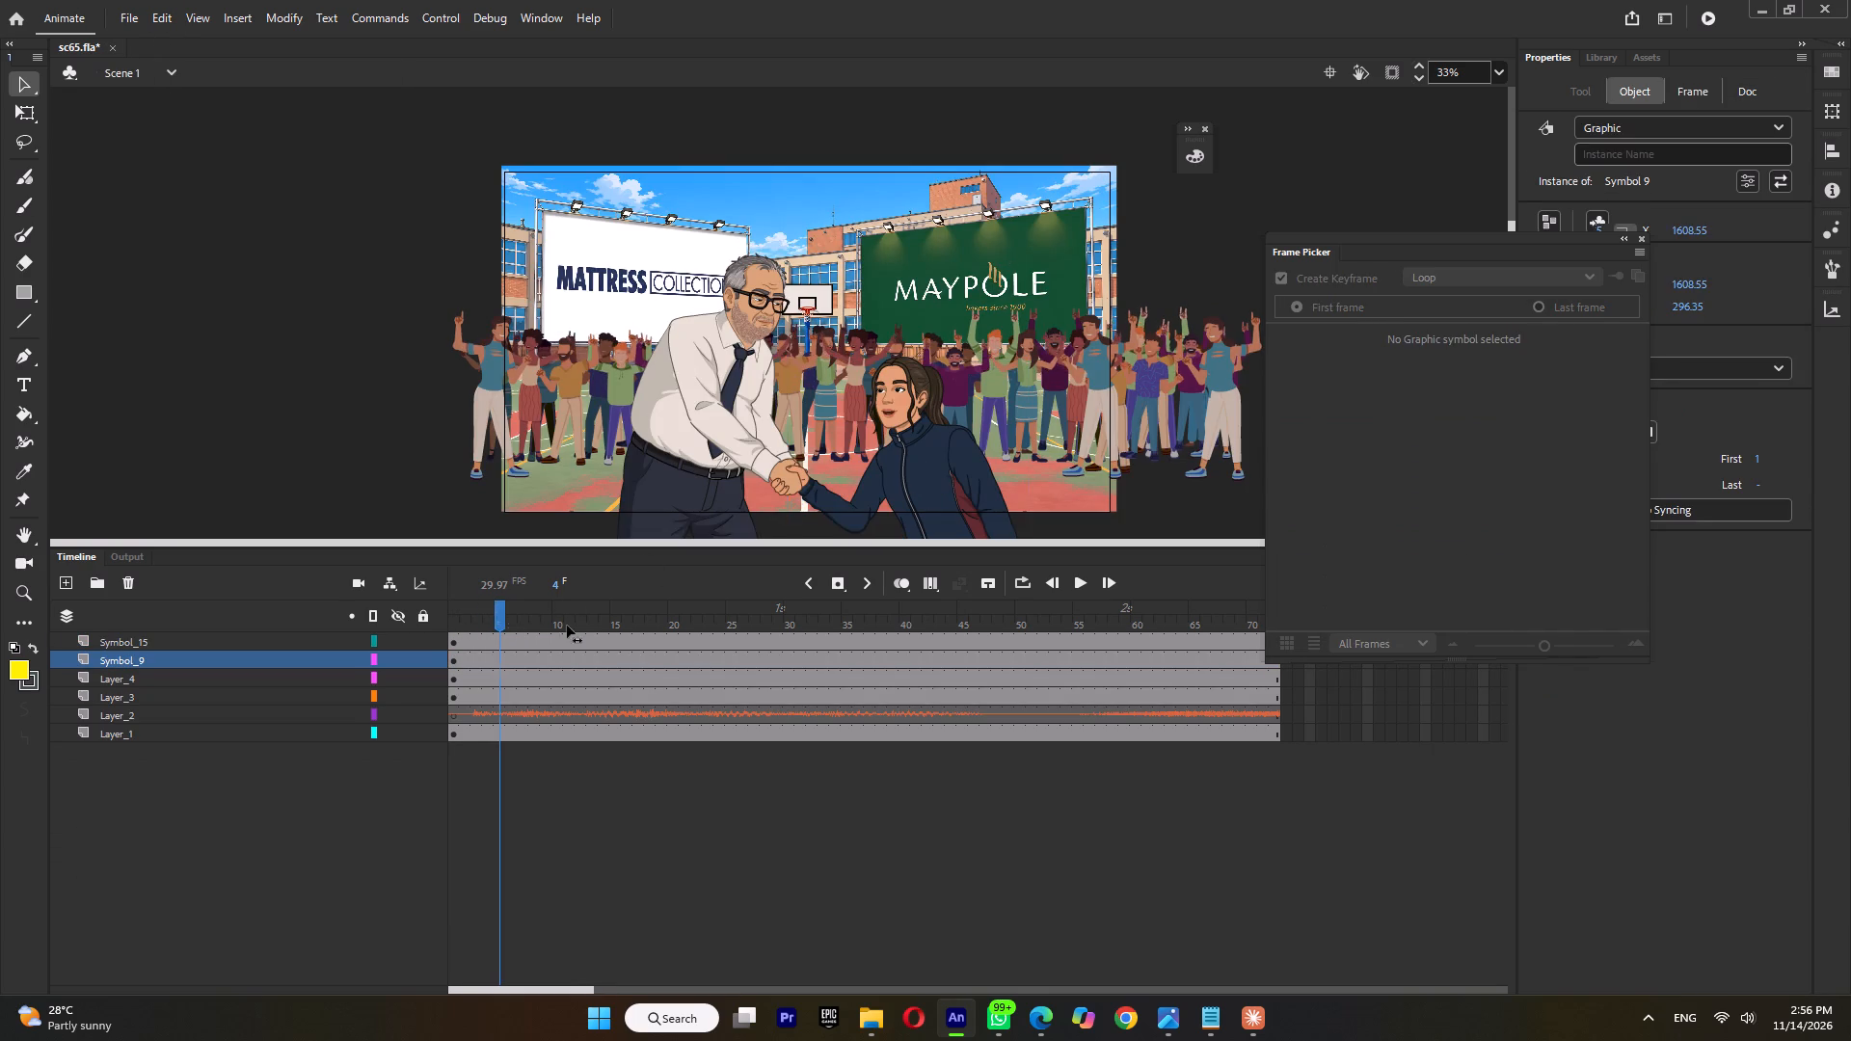
left_click_drag(567, 626, 1355, 707)
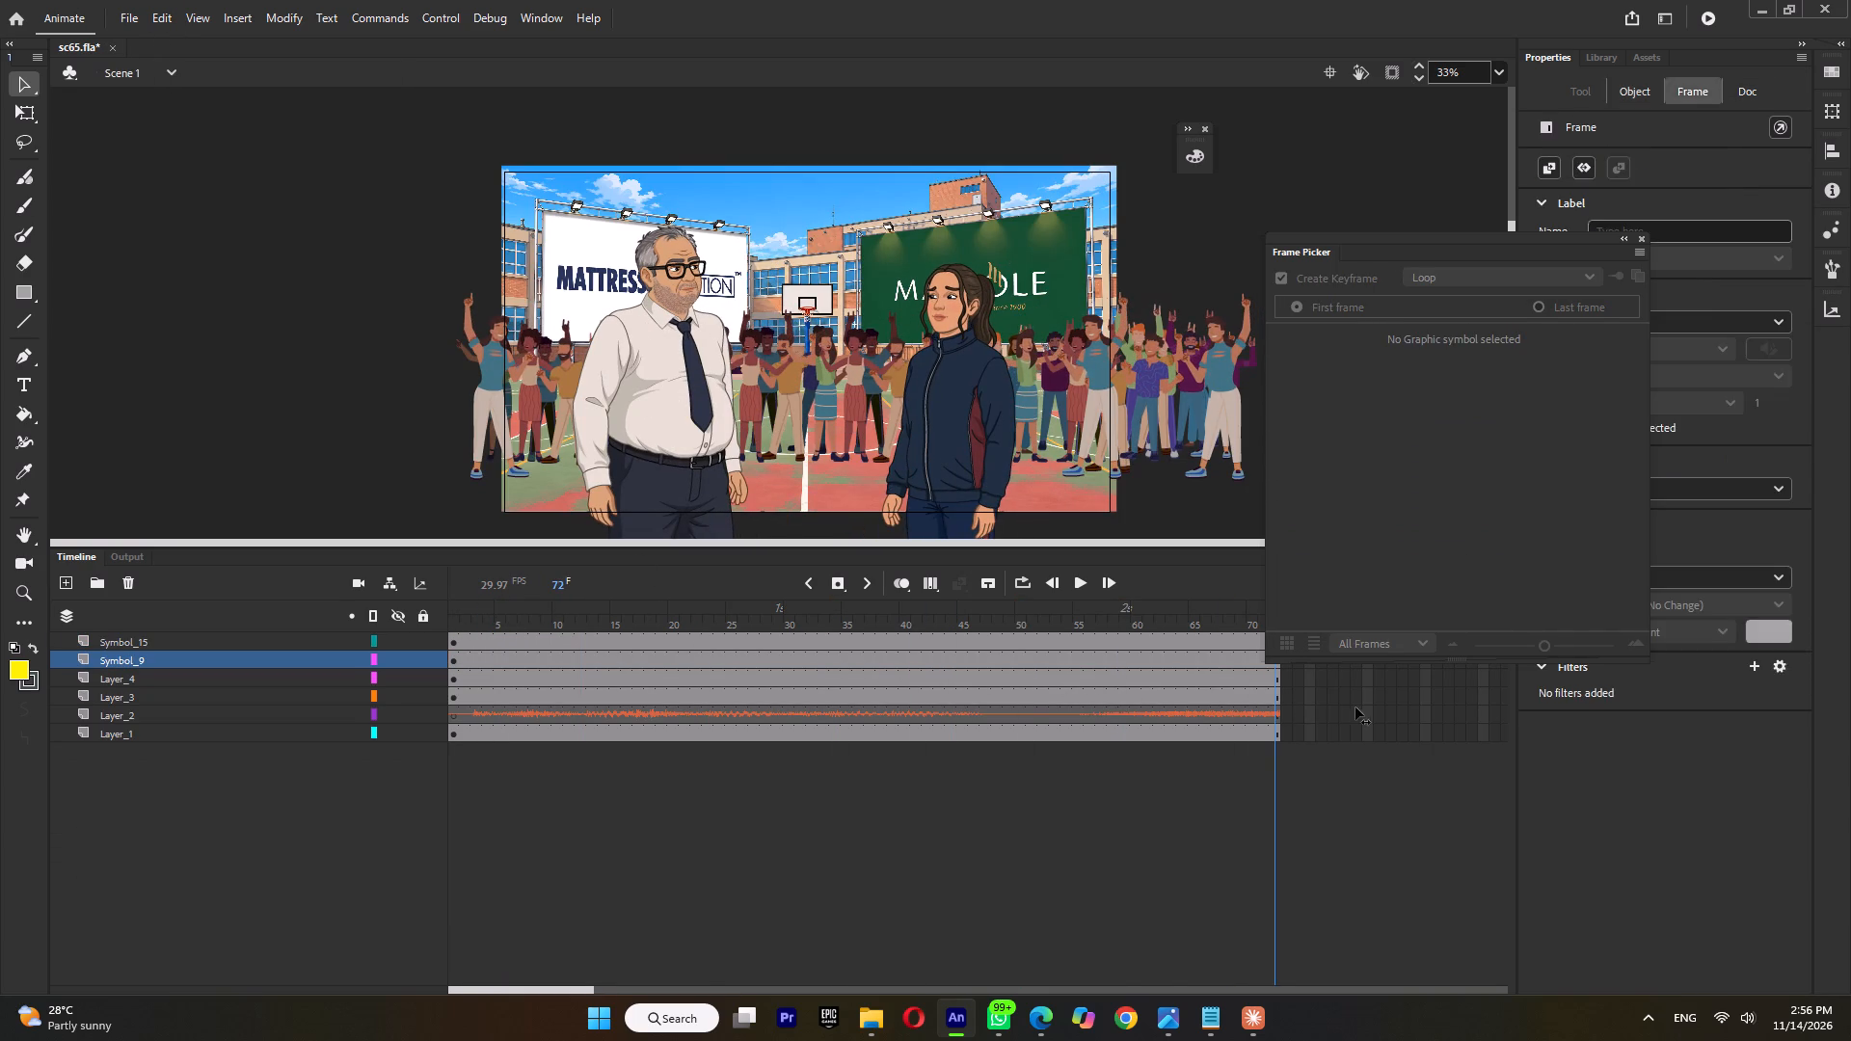
left_click_drag(1355, 707, 1358, 706)
key("ctrl+s")
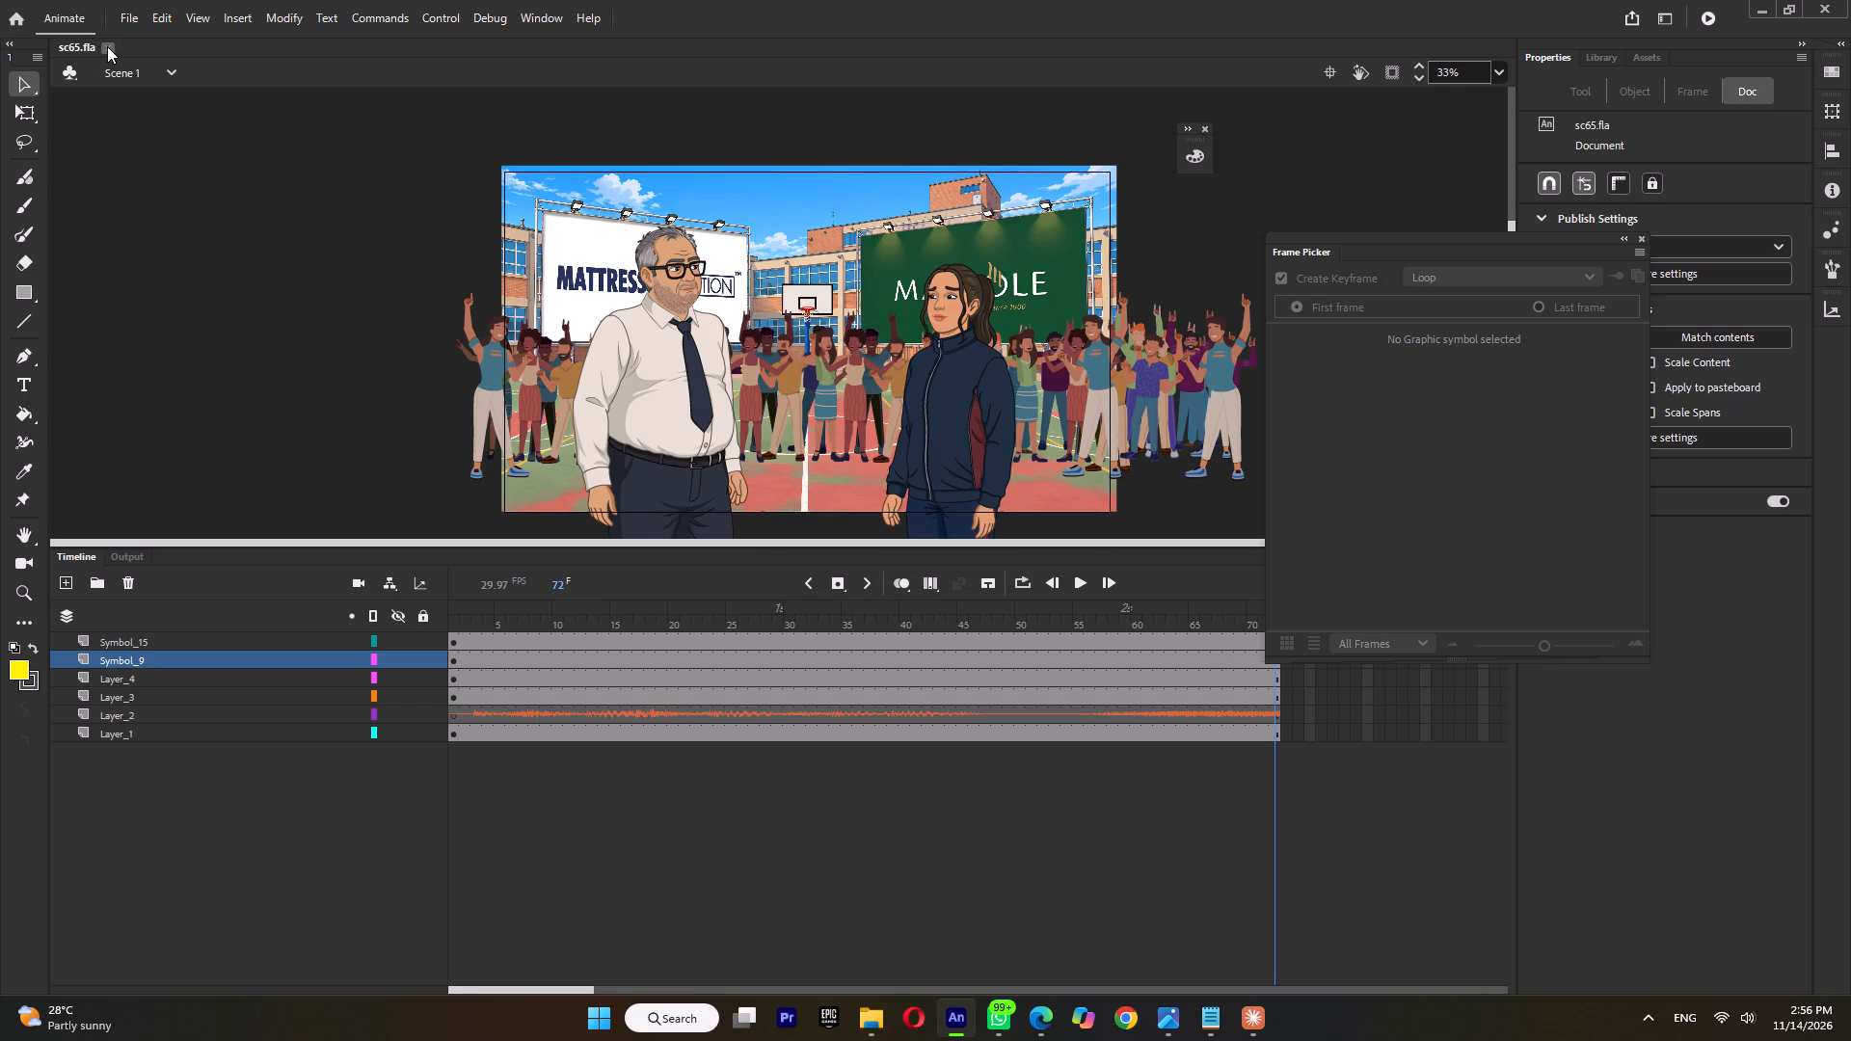
left_click(107, 46)
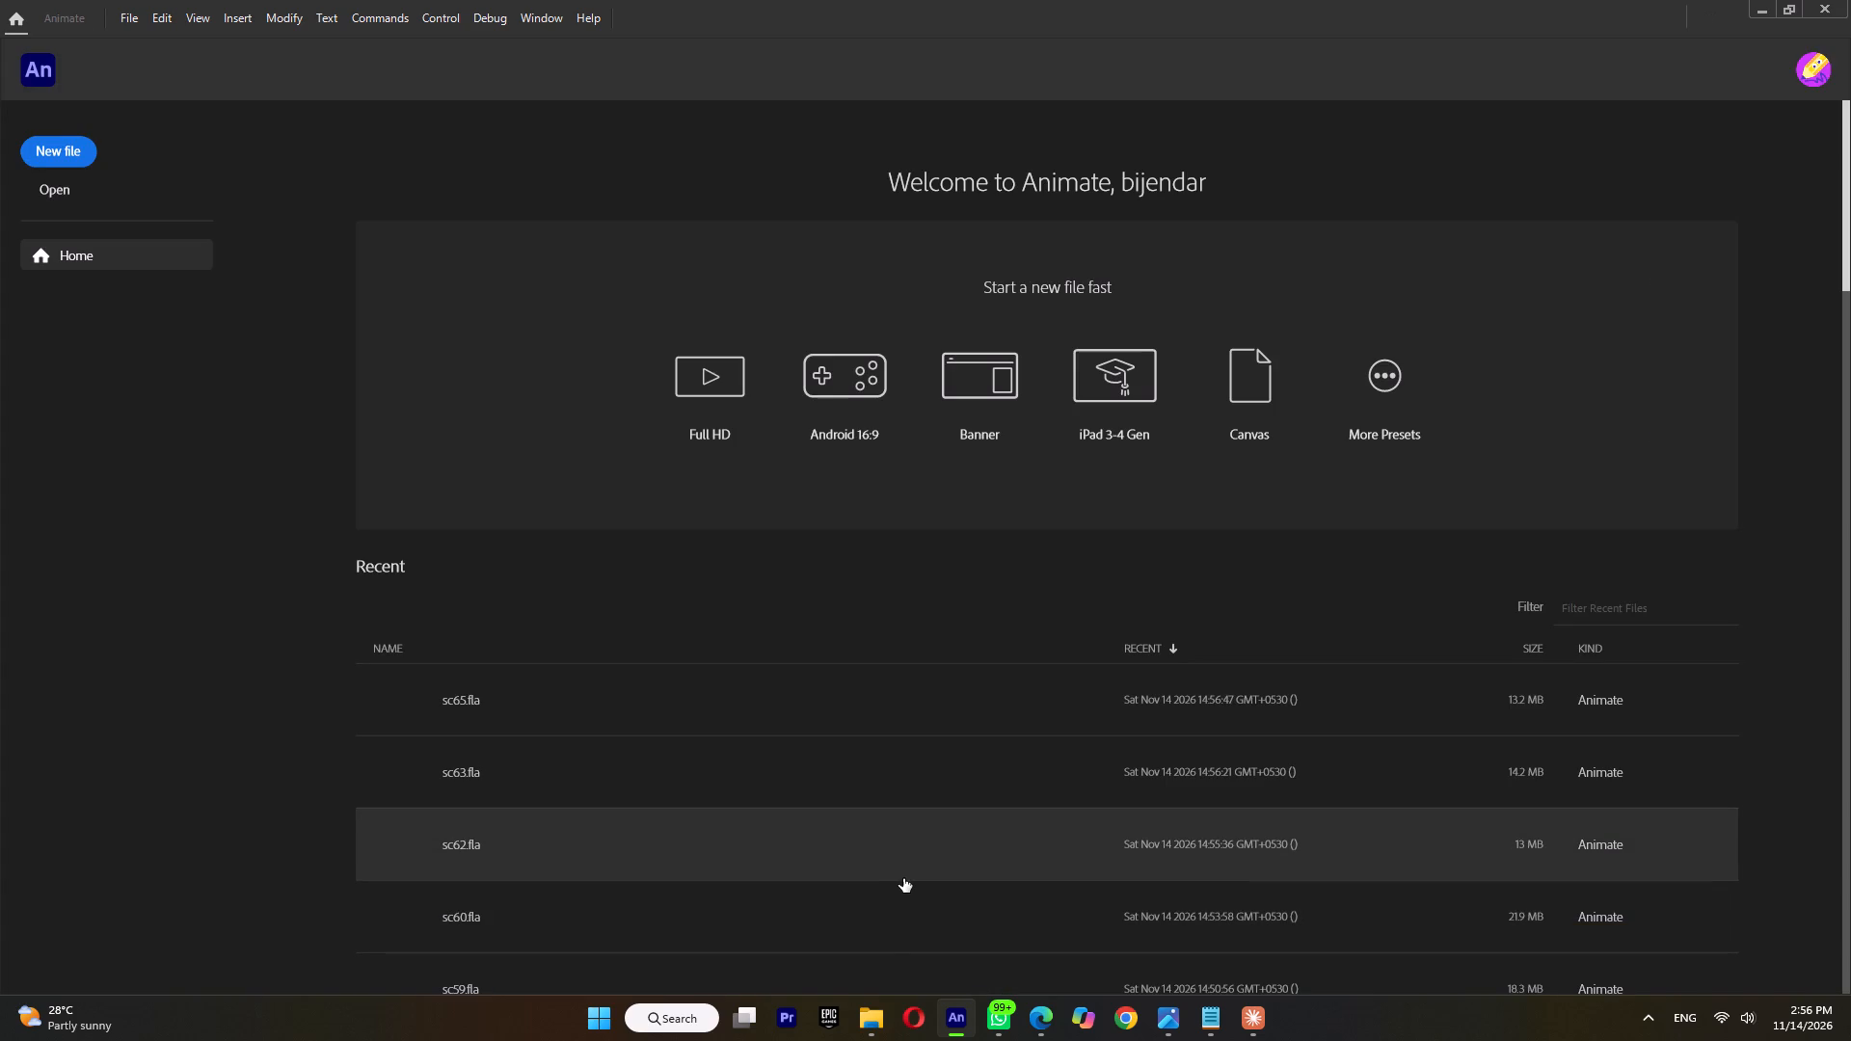
Check the end of the BIJENDER folder's file list for remaining scene files and close the folder window.
left_click(869, 1019)
scroll(1088, 725, "down", 2)
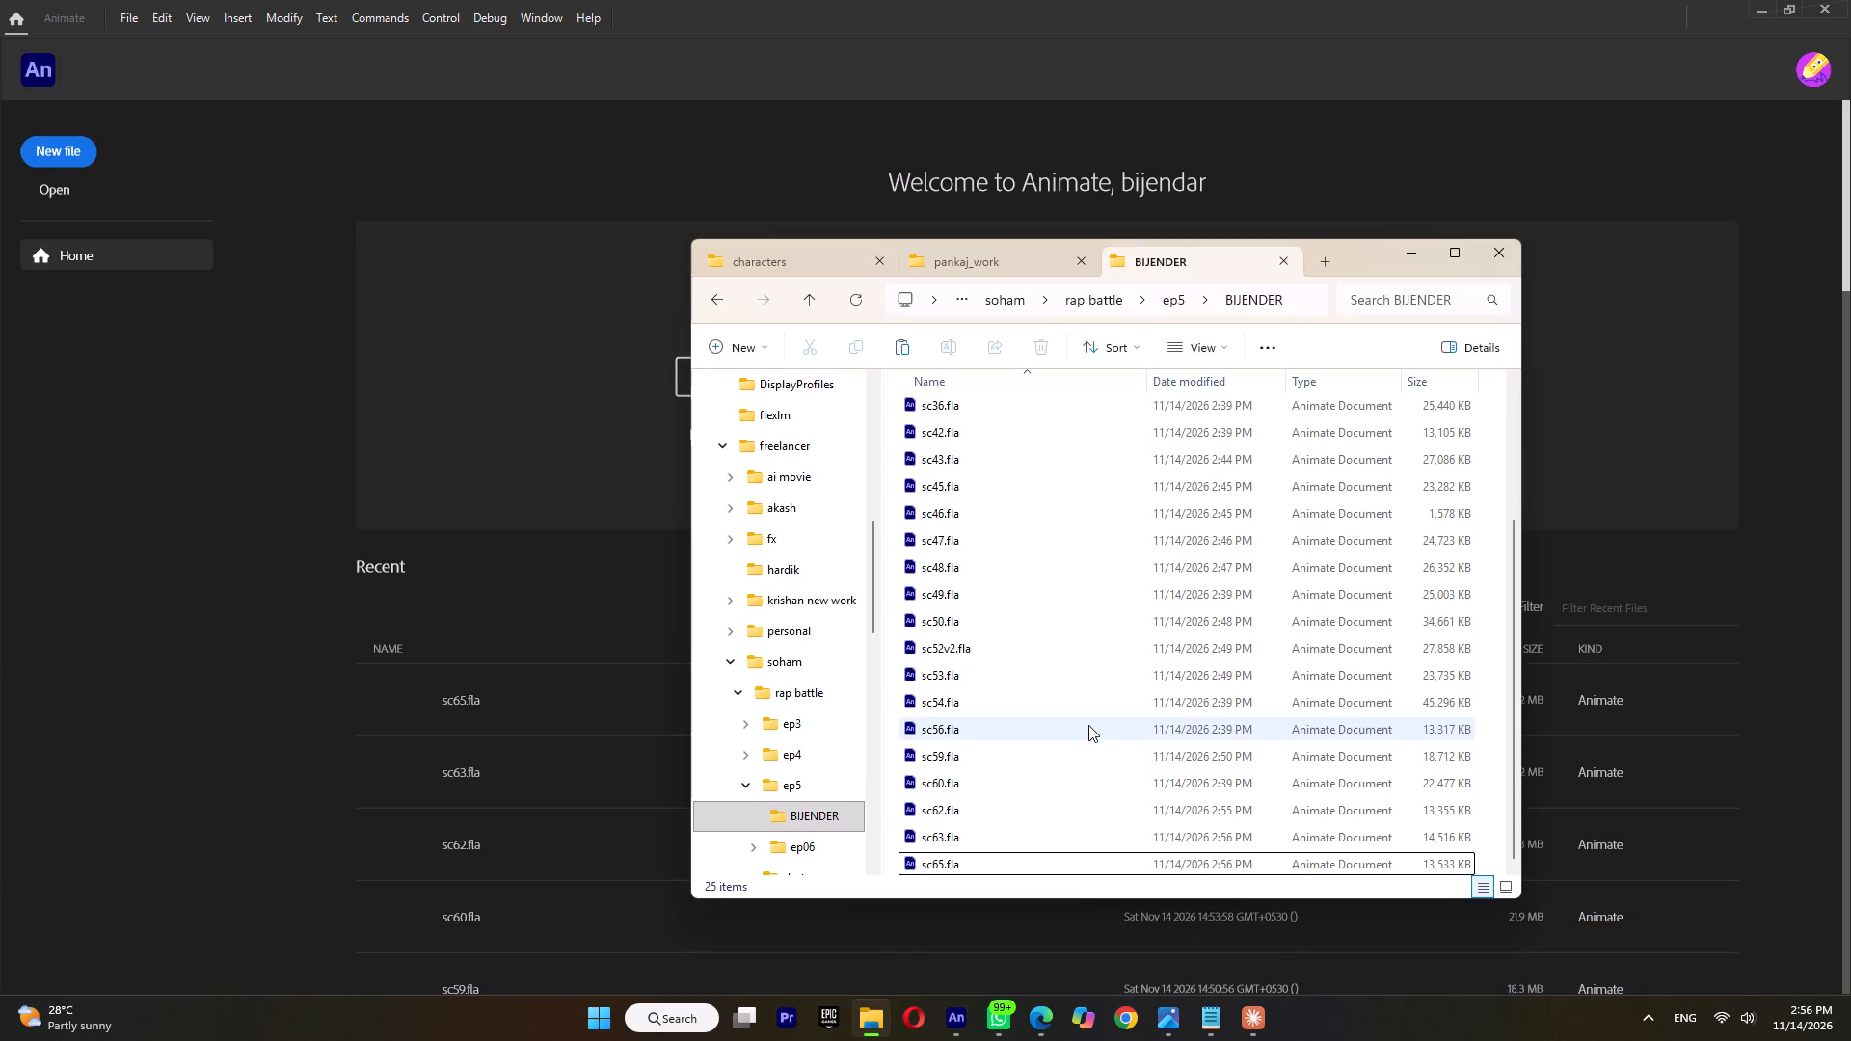
scroll(1088, 725, "down", 2)
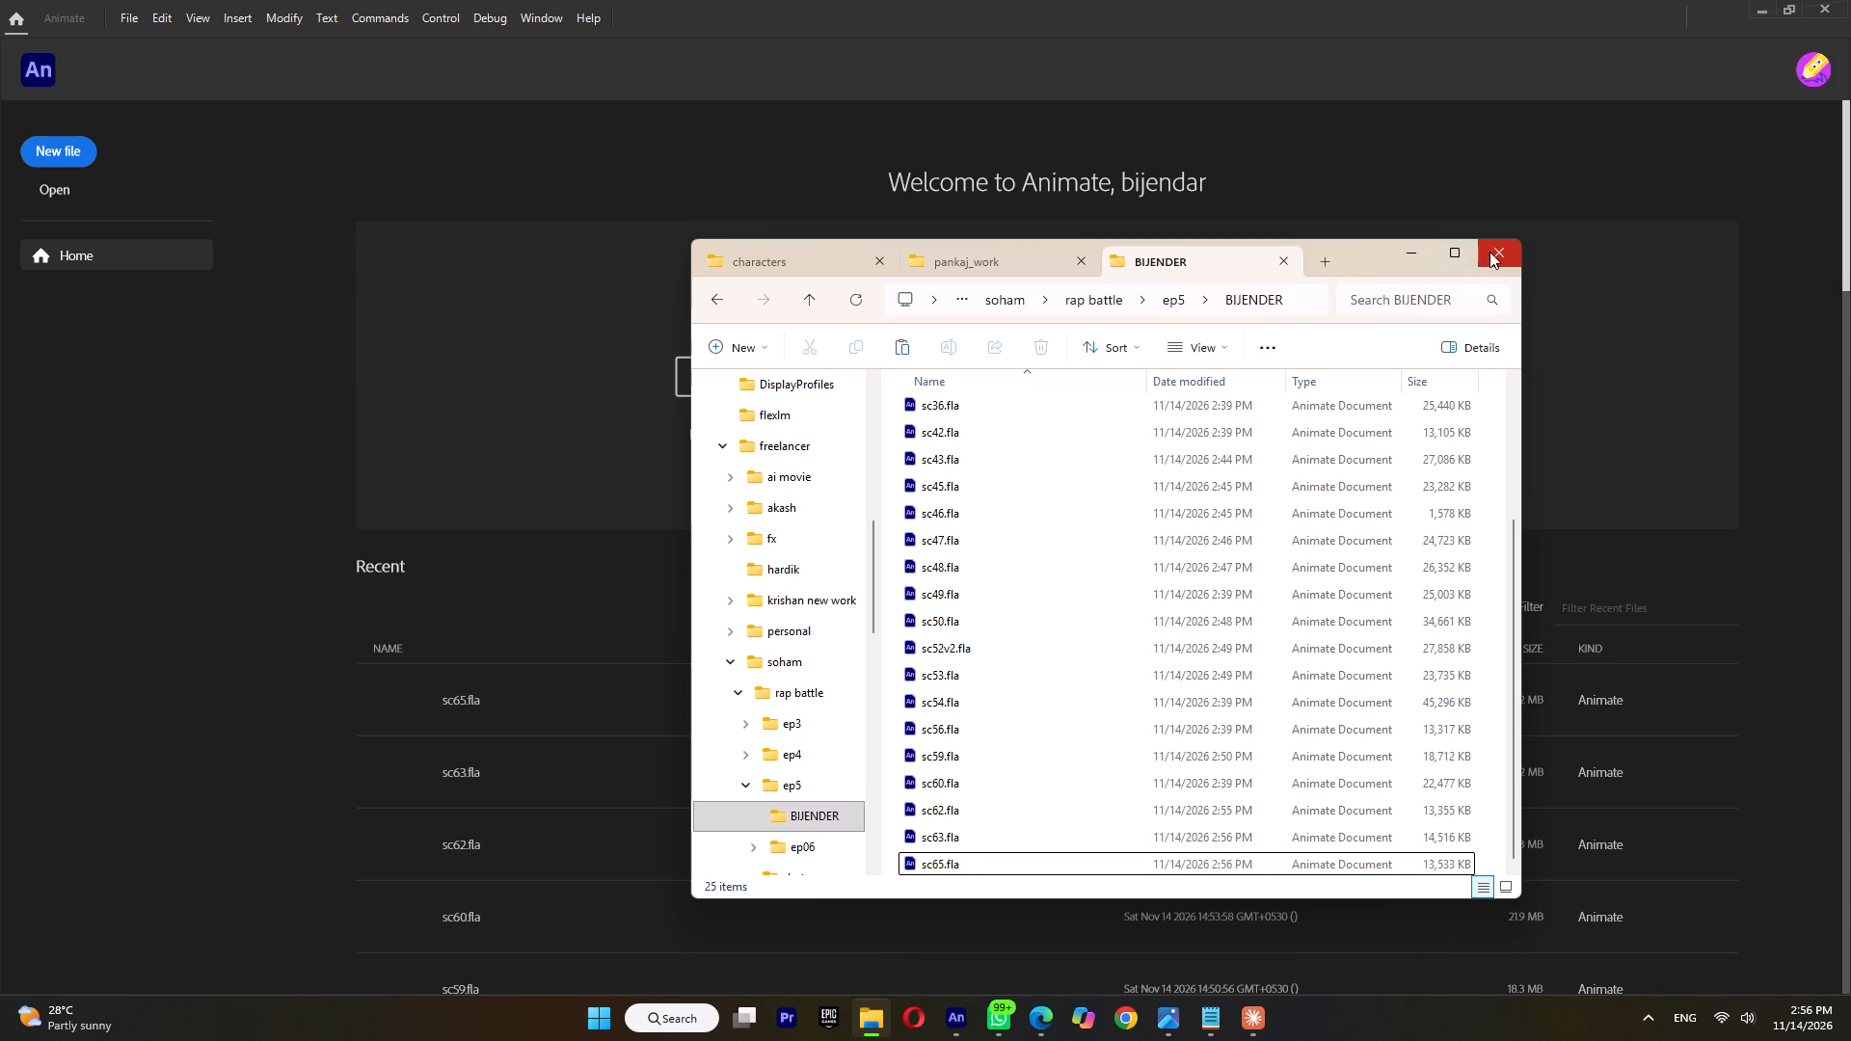
left_click(356, 434)
left_click(1850, 0)
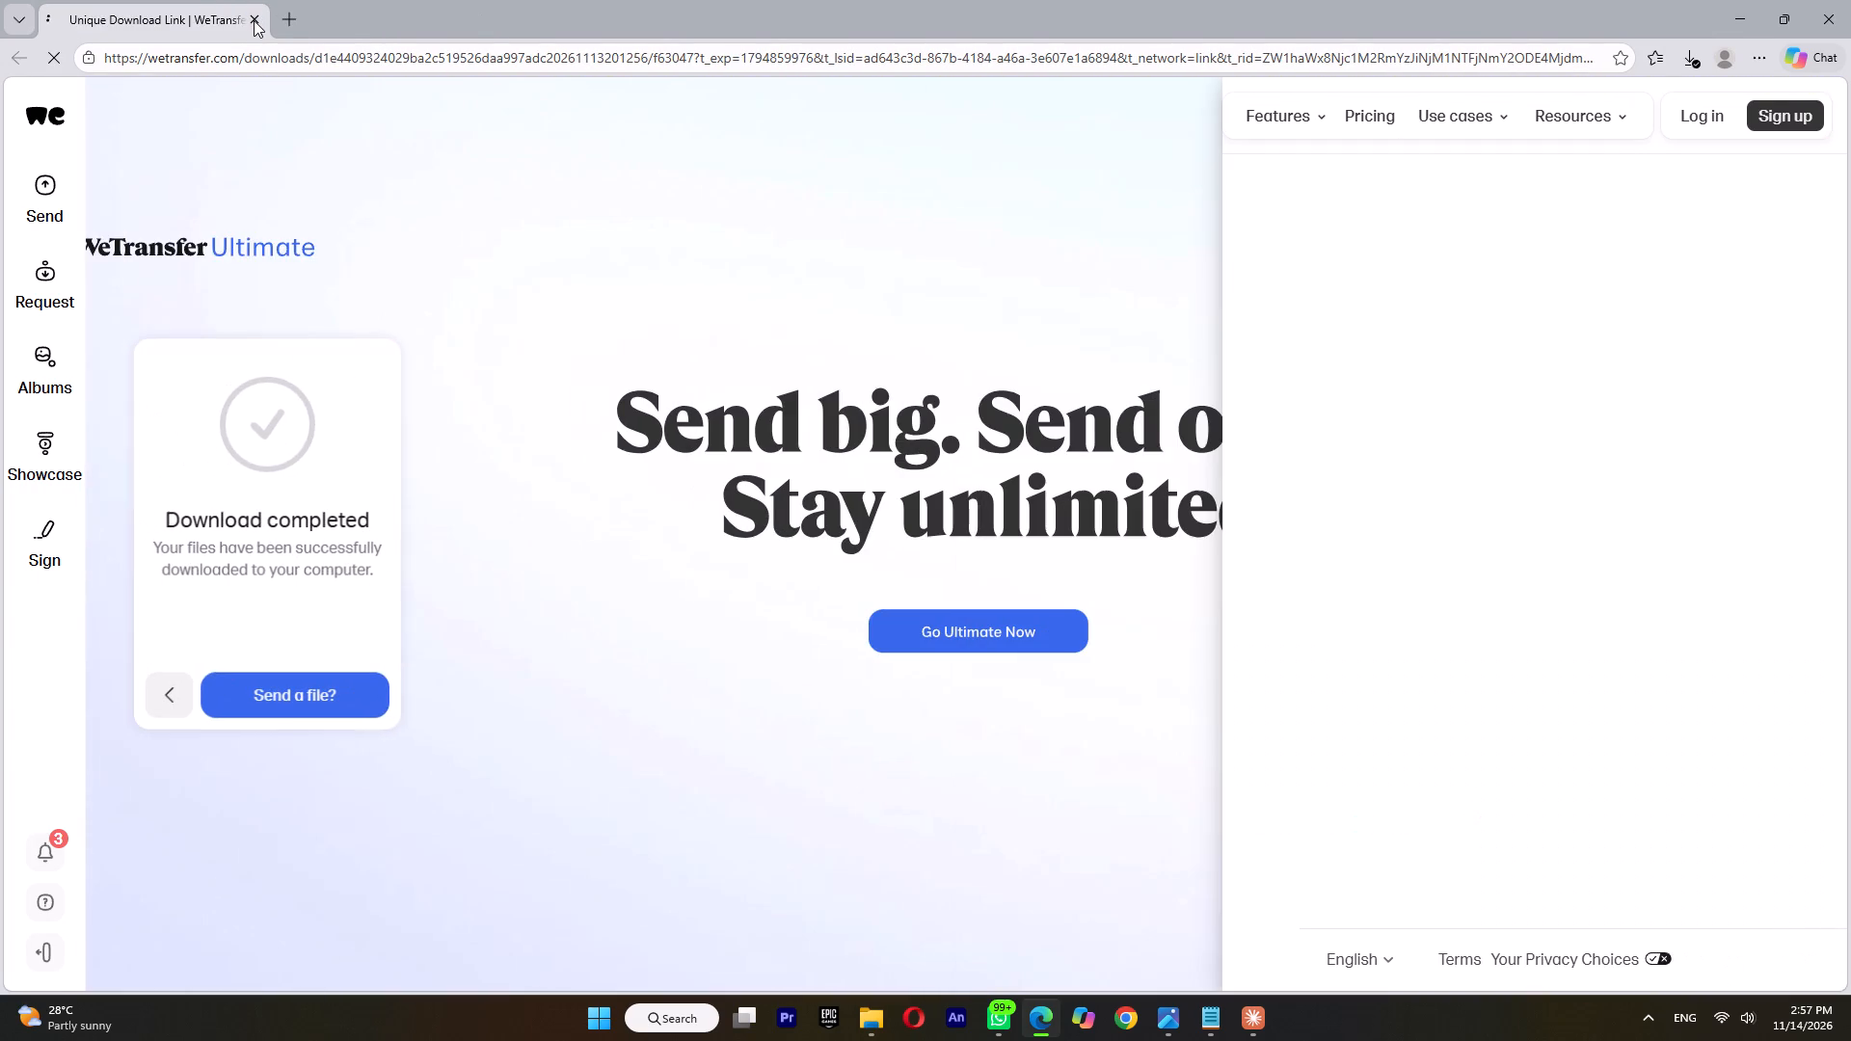